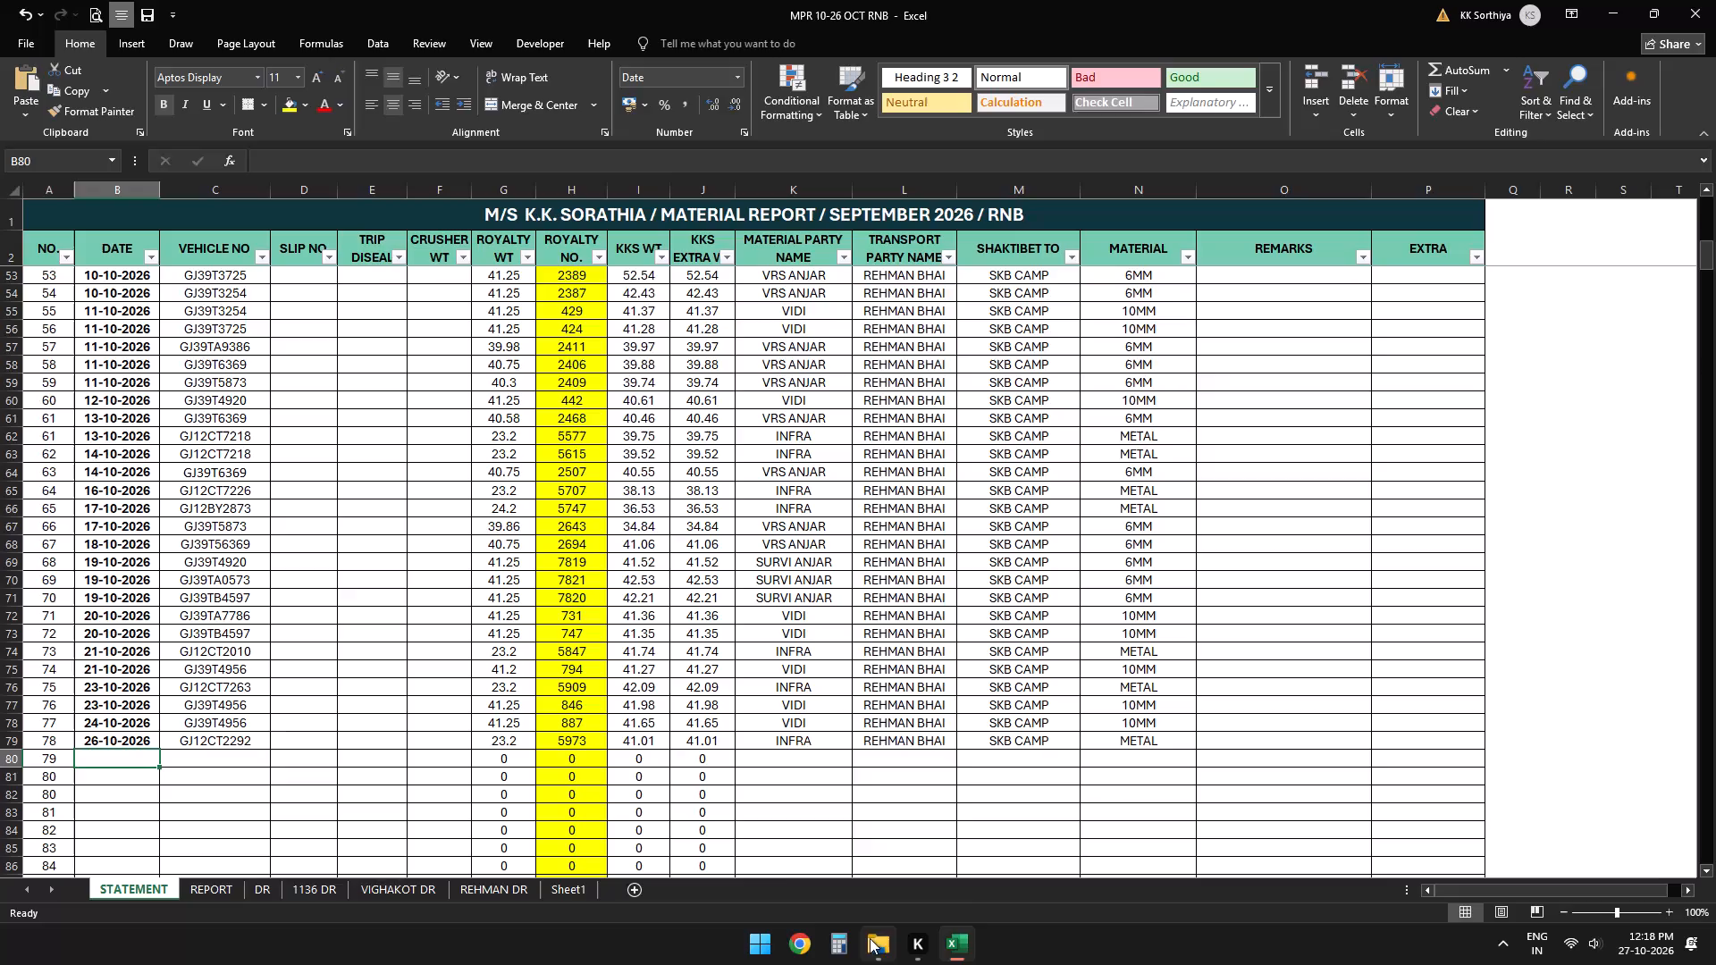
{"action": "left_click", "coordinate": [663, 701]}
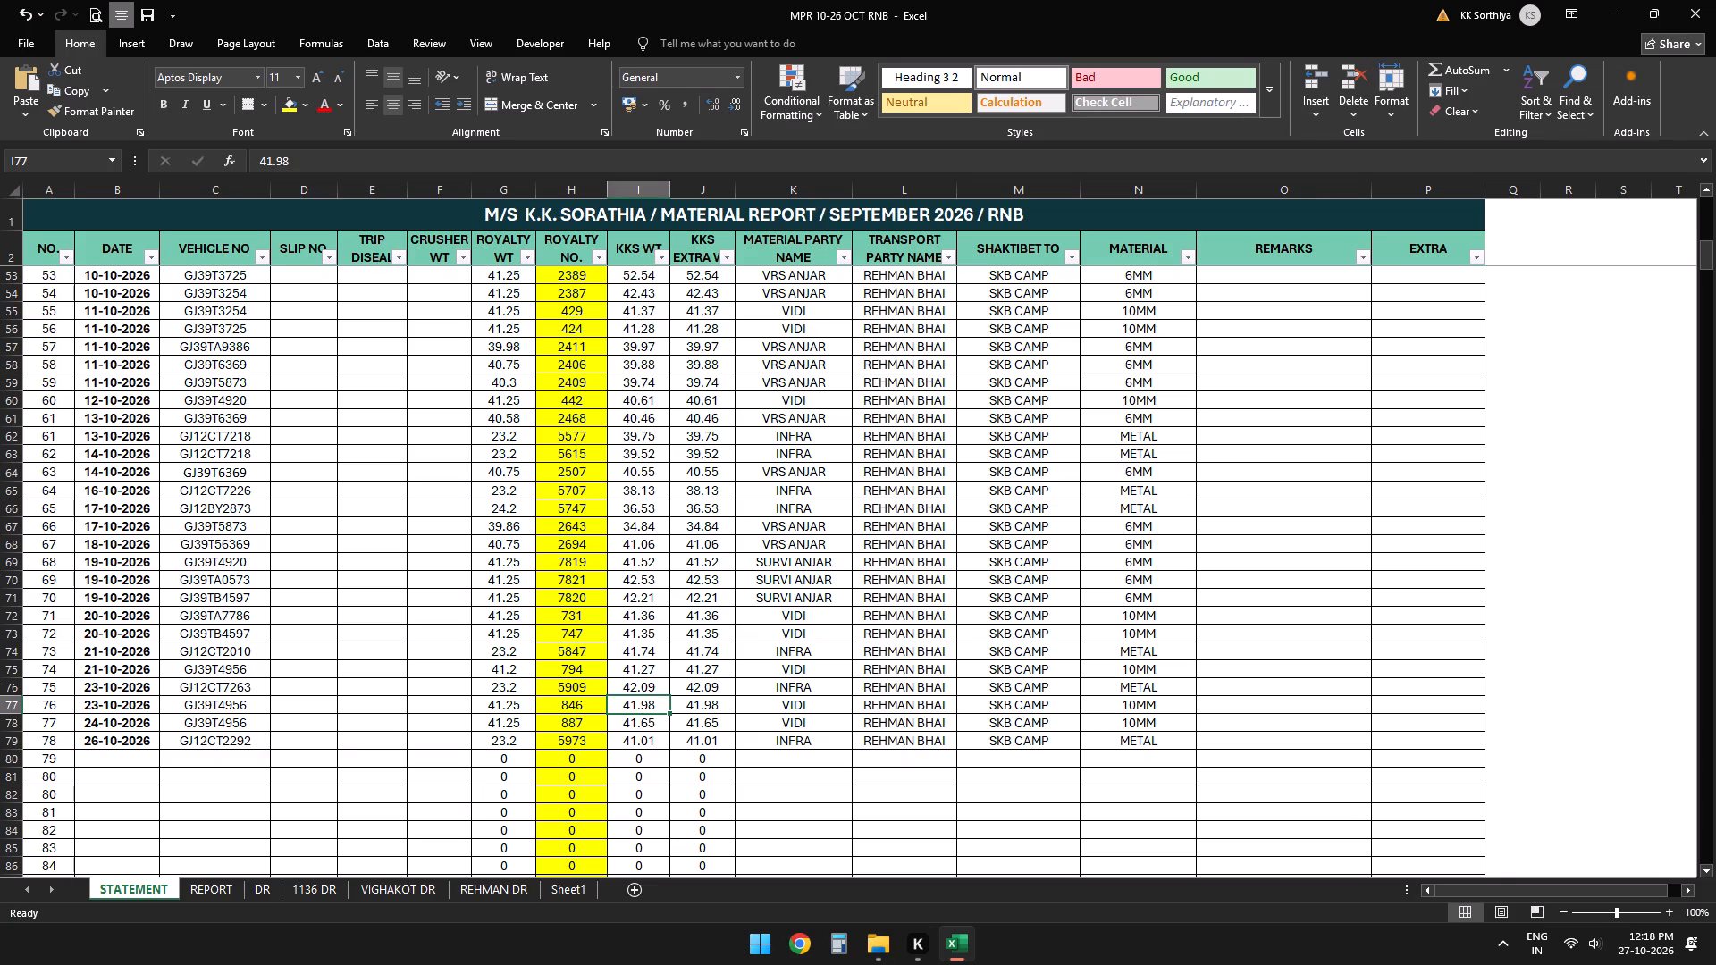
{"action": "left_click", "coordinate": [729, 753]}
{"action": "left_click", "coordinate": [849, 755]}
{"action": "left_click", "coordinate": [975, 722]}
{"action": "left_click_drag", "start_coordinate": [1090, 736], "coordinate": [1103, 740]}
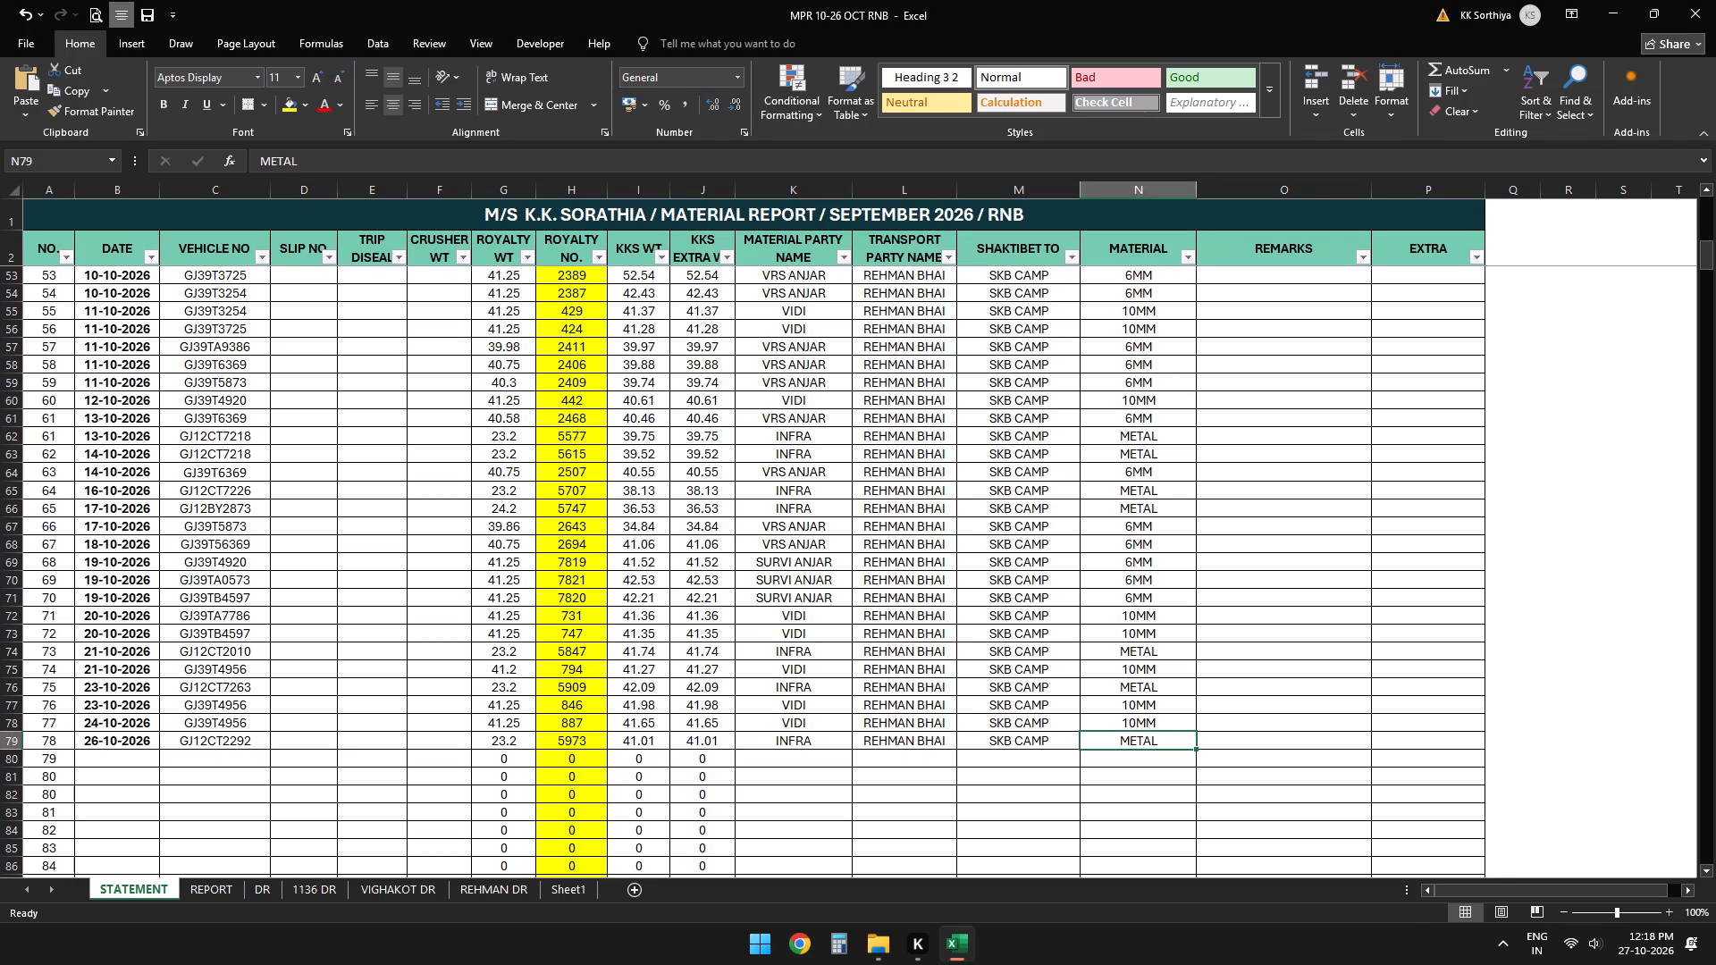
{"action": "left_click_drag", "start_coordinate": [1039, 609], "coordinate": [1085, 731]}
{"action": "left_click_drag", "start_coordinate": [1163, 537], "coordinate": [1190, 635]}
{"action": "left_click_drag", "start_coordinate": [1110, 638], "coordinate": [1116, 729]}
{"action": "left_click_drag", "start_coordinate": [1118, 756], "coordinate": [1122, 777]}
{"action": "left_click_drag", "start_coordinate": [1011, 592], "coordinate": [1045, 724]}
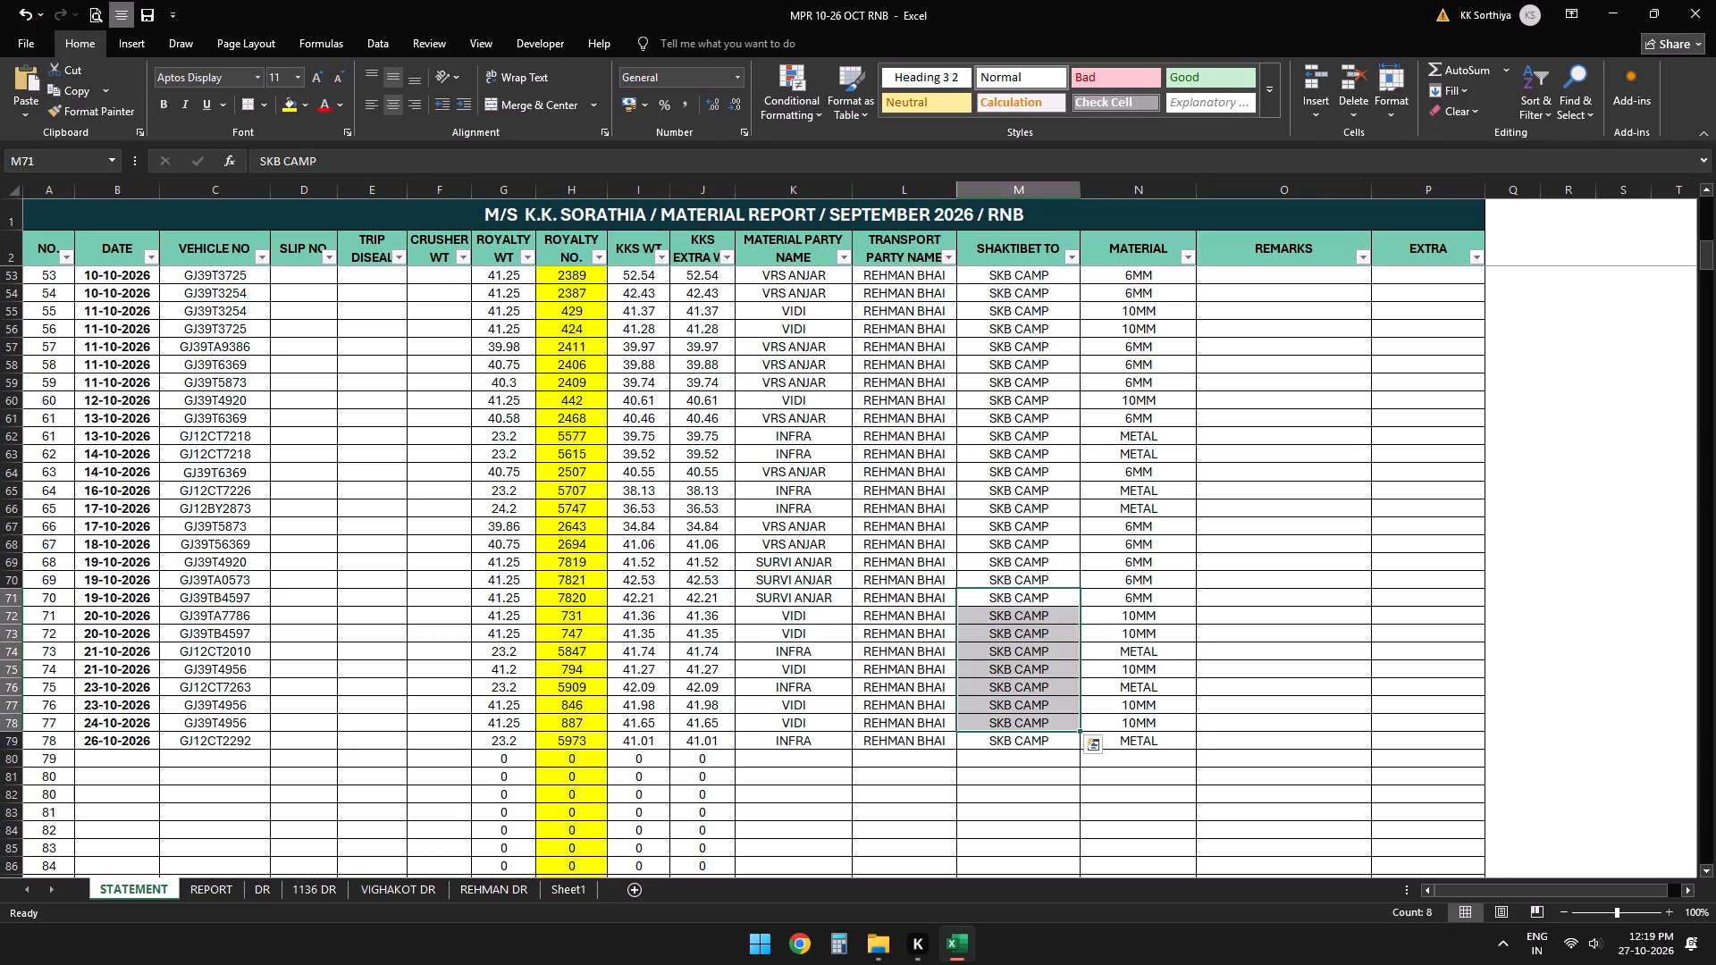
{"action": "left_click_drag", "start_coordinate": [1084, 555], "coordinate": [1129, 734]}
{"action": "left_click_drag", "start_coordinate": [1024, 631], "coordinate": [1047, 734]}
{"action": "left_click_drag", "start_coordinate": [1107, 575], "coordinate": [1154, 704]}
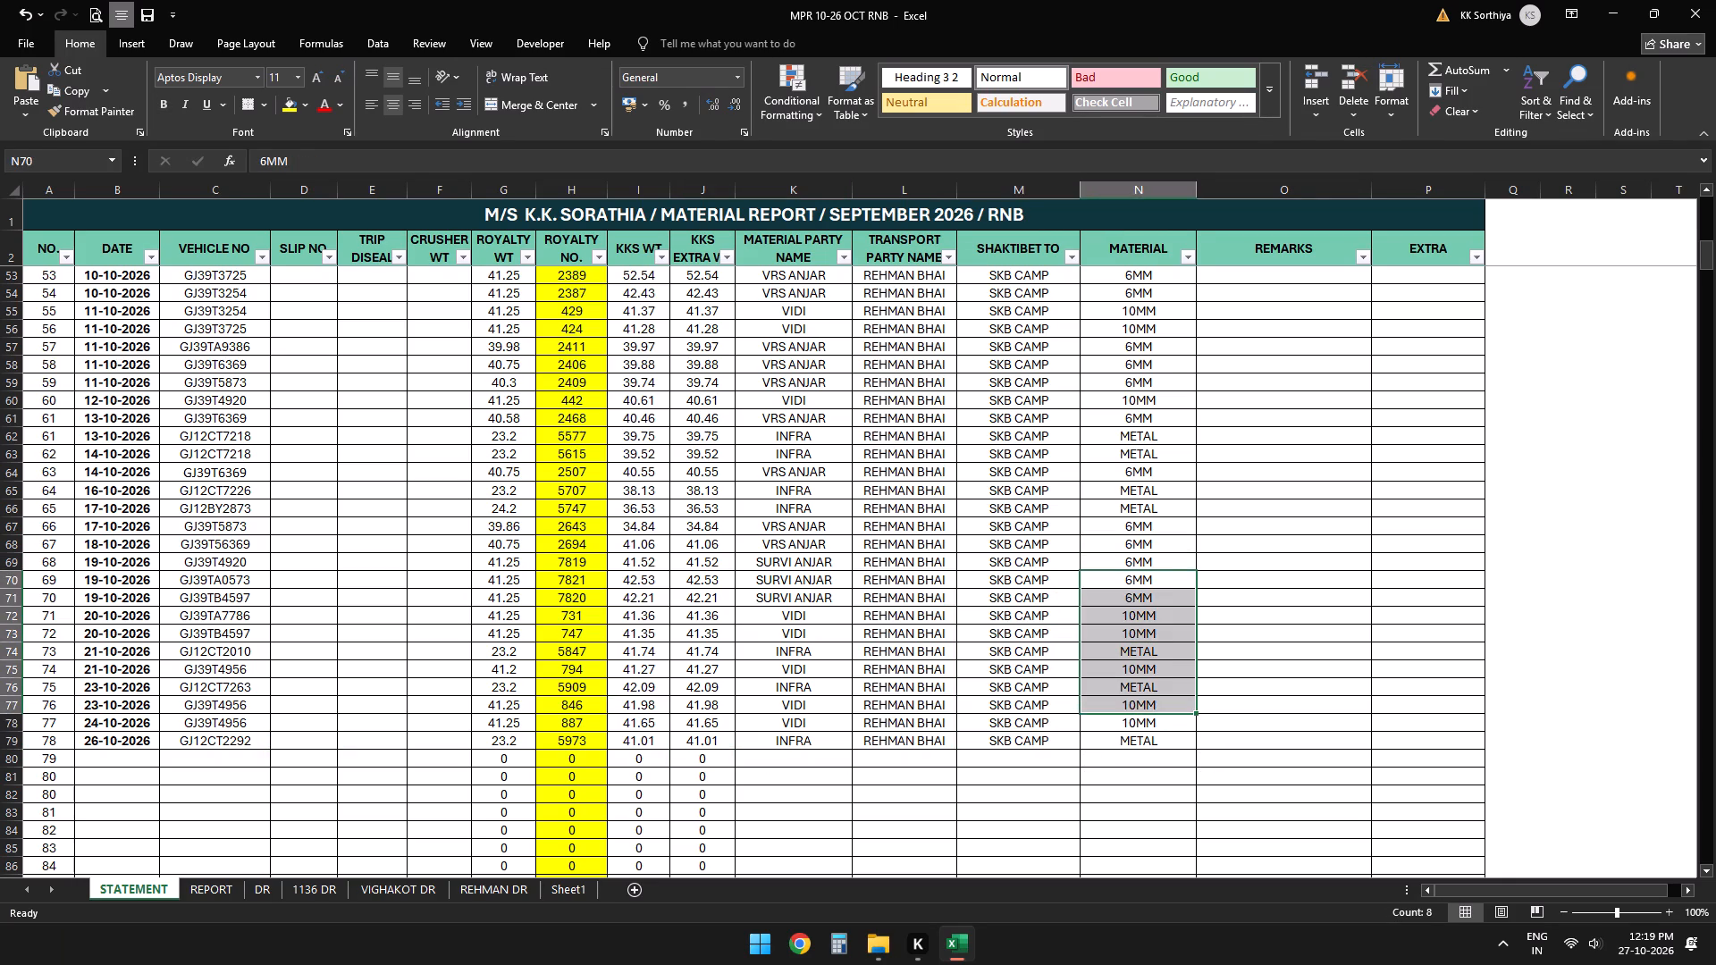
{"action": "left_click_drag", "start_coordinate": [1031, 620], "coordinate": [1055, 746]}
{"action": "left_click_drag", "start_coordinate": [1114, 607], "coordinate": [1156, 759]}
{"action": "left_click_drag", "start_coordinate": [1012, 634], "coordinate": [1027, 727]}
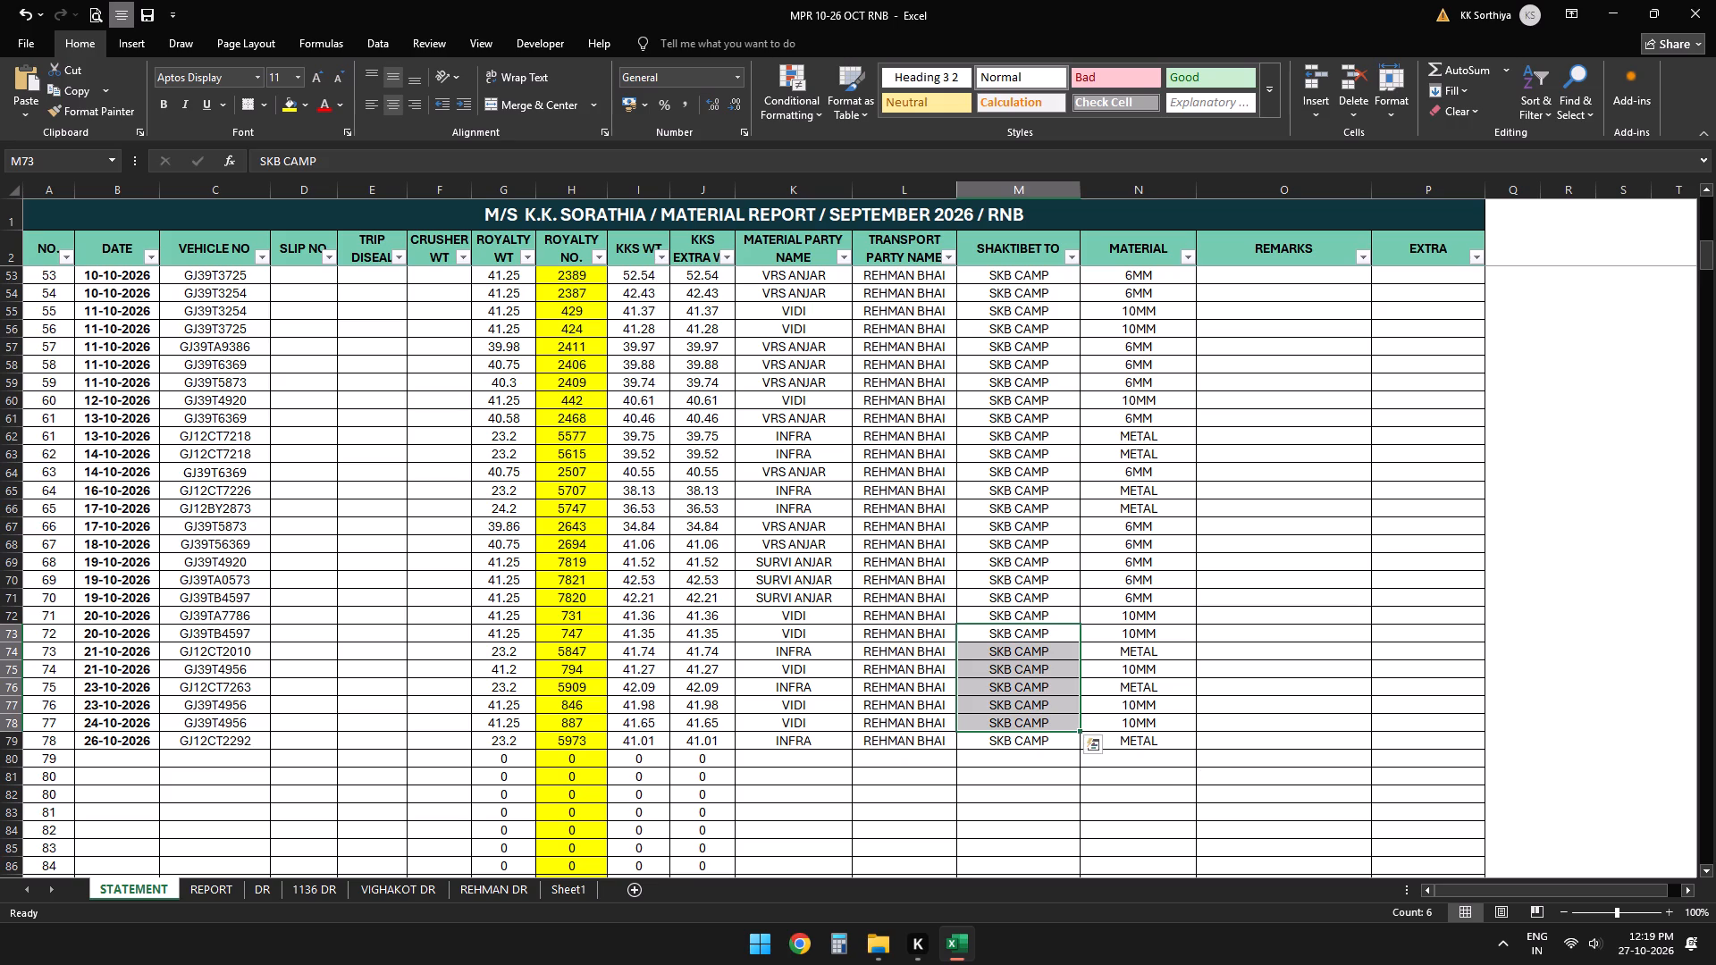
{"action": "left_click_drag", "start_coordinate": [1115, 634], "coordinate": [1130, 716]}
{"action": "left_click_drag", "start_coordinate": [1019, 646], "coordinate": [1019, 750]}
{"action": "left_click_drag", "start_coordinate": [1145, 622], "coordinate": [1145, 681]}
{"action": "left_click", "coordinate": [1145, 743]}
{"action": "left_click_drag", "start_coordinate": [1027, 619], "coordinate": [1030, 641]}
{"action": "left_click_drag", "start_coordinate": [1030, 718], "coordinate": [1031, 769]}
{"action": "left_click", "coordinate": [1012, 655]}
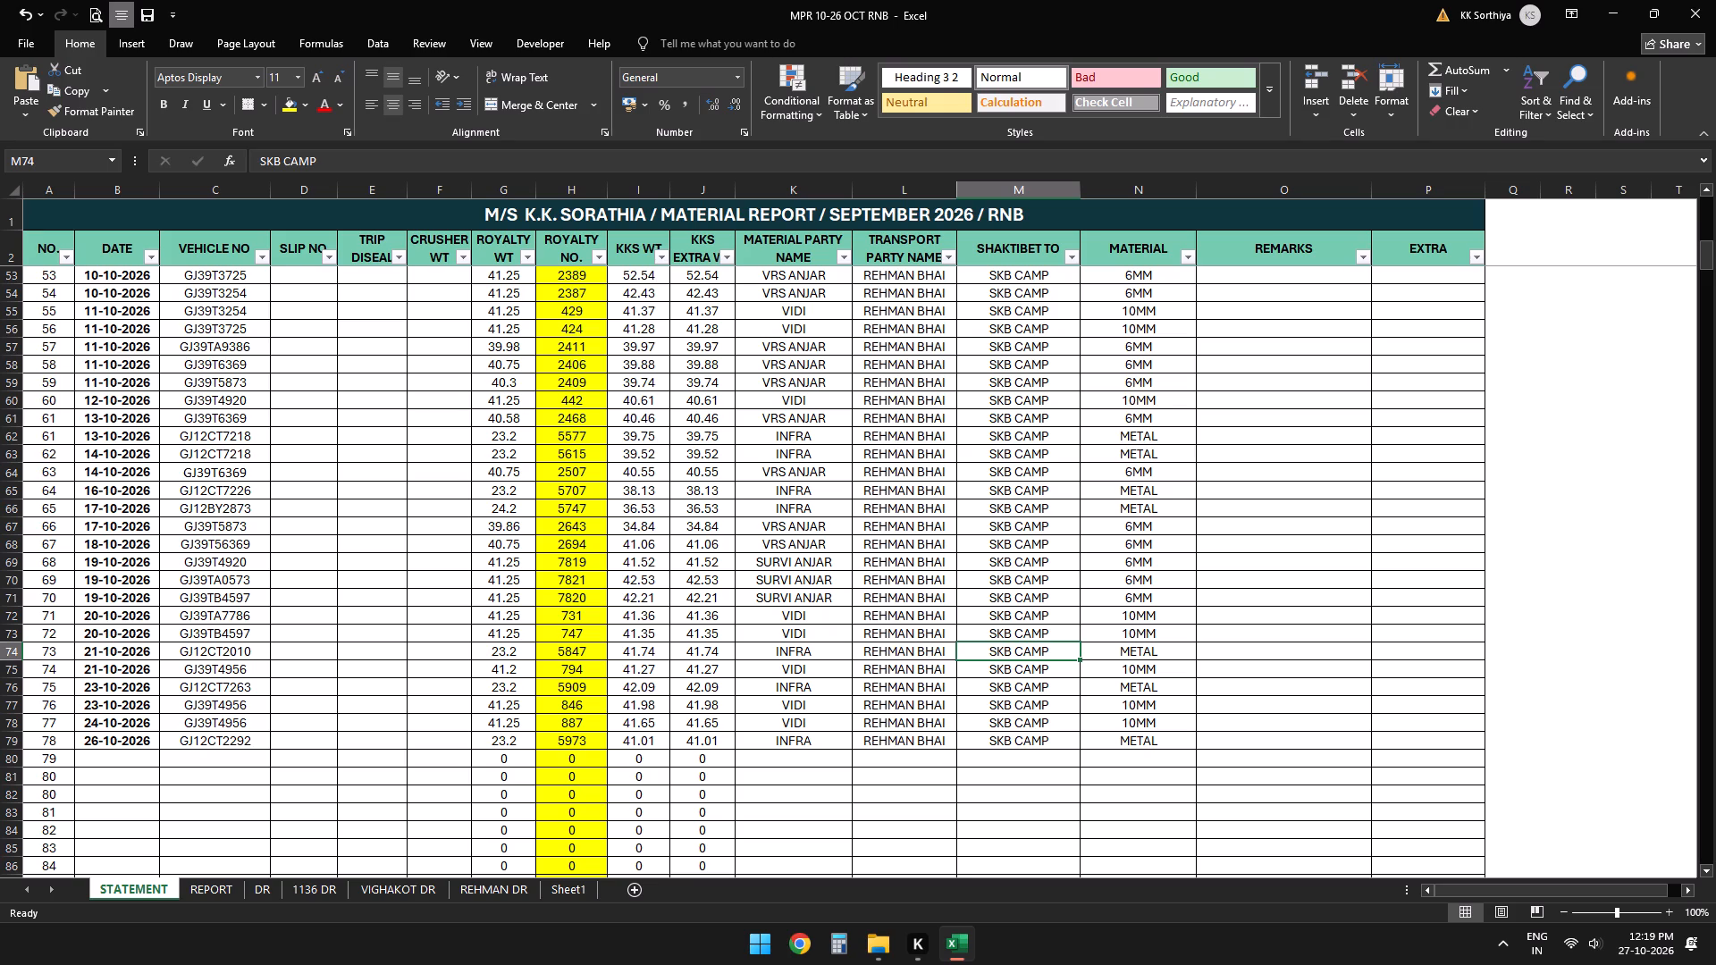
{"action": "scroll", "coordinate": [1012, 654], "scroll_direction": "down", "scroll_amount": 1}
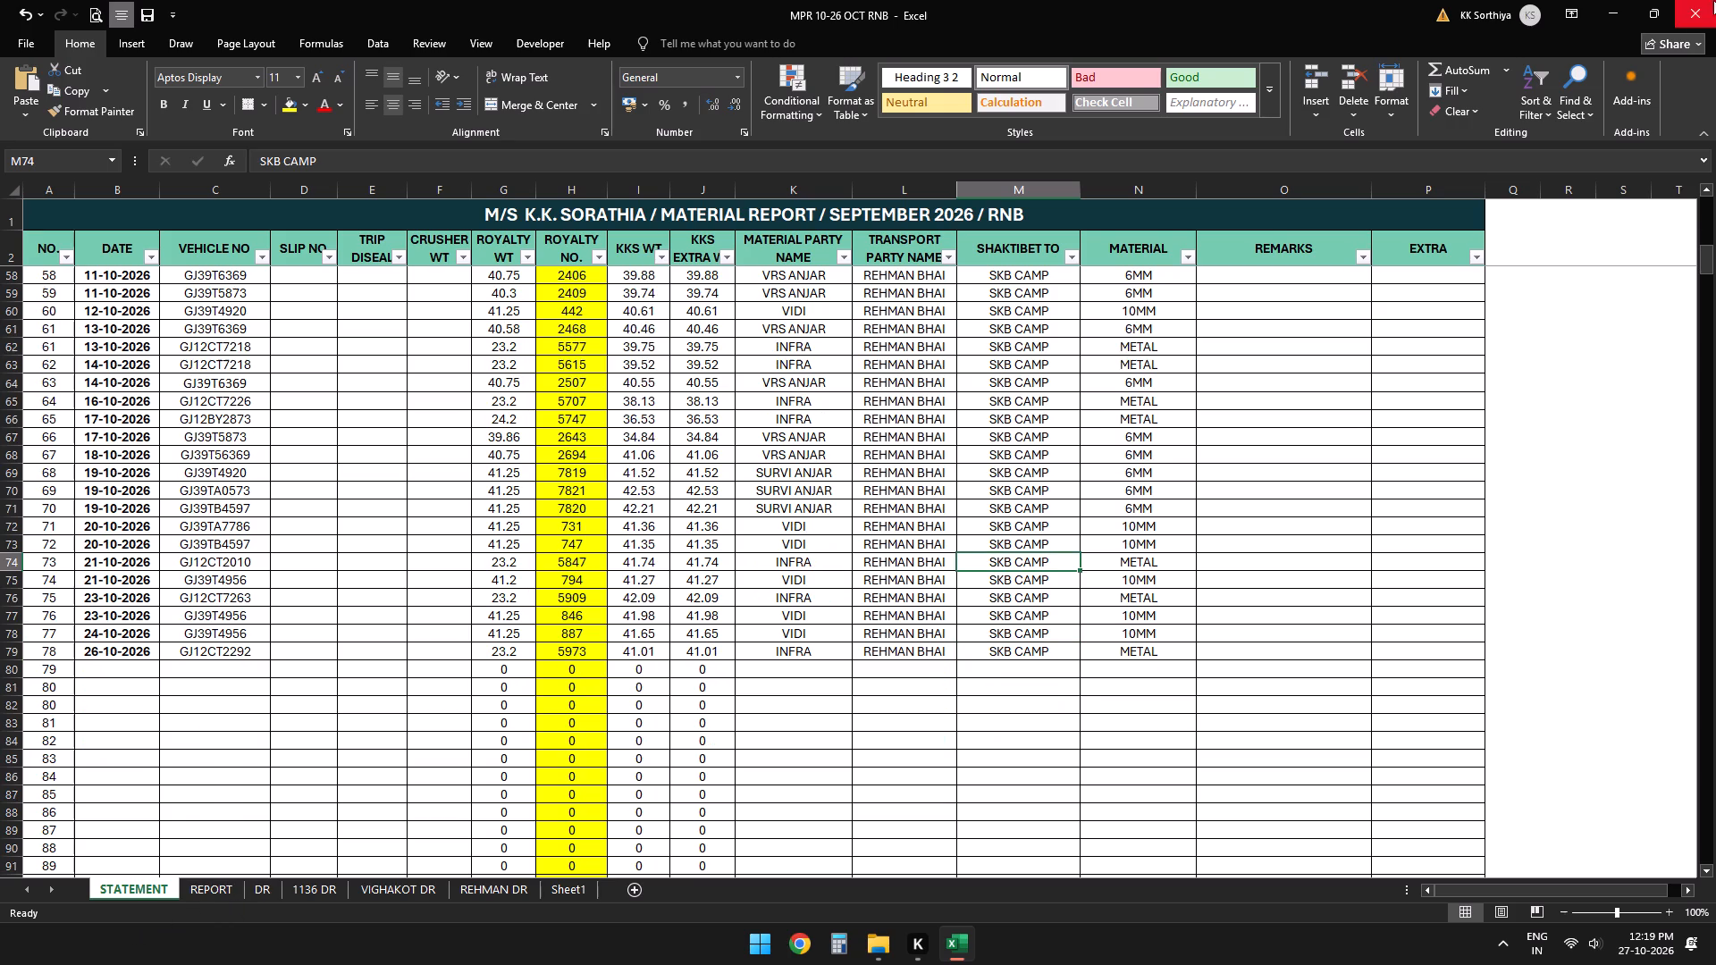
Save the MPR 10-26 OCT RNB workbook.
{"action": "key", "text": "ctrl+s"}
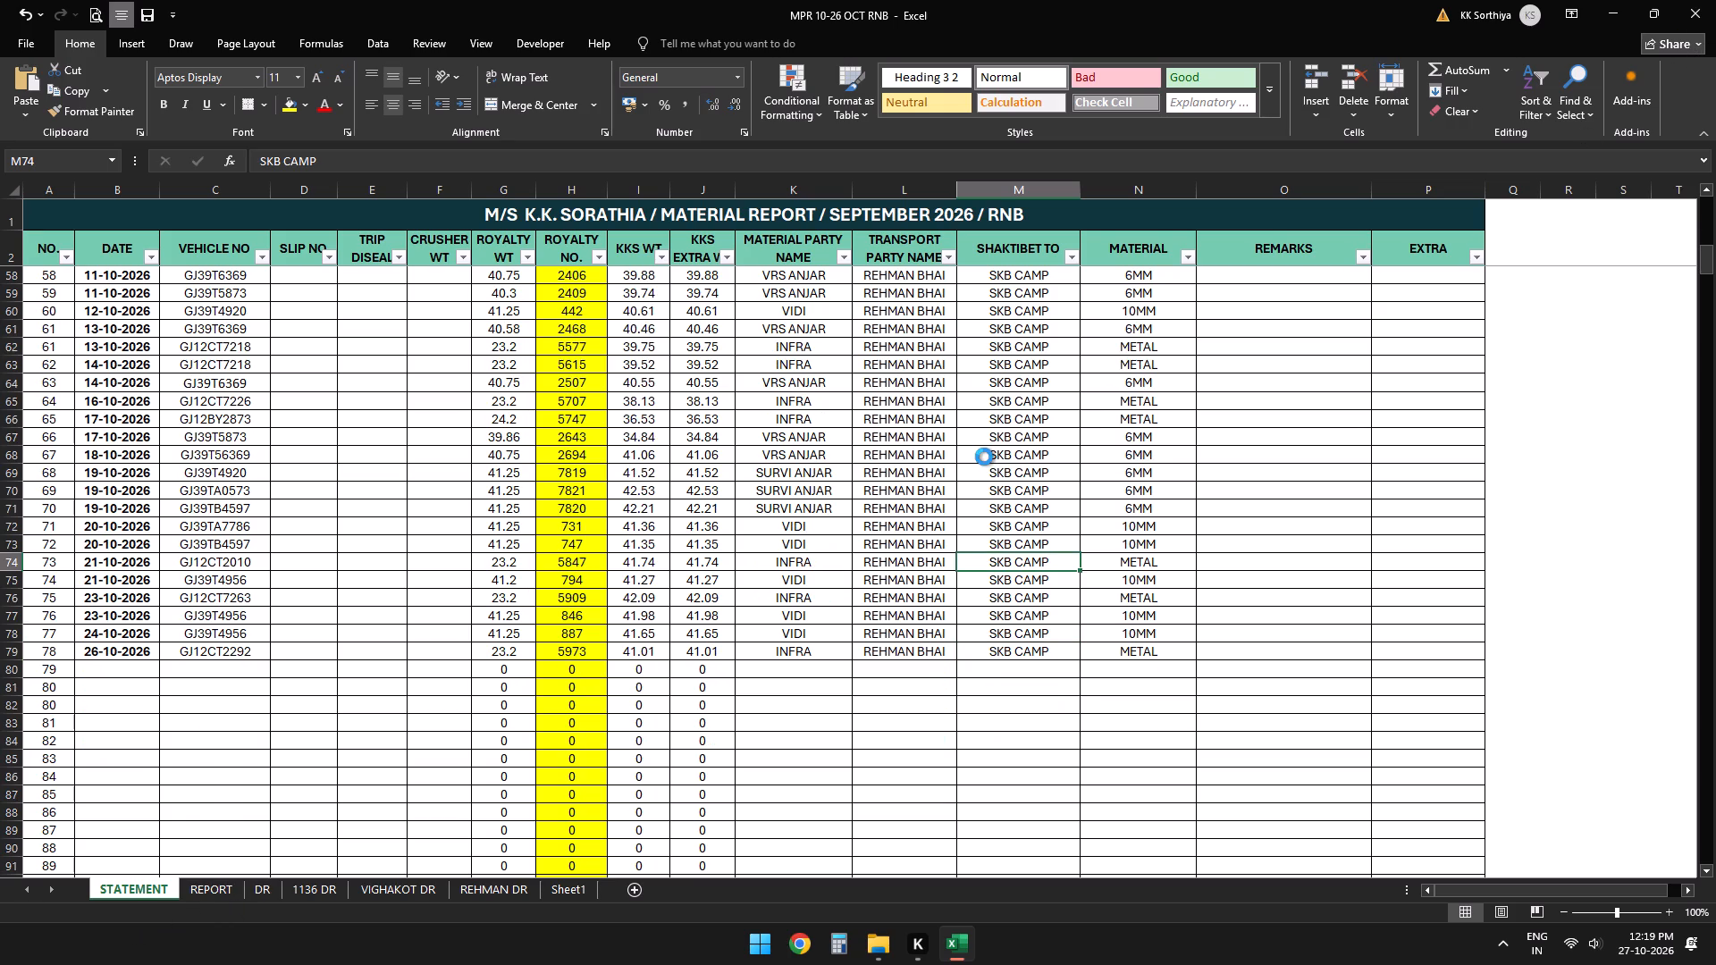
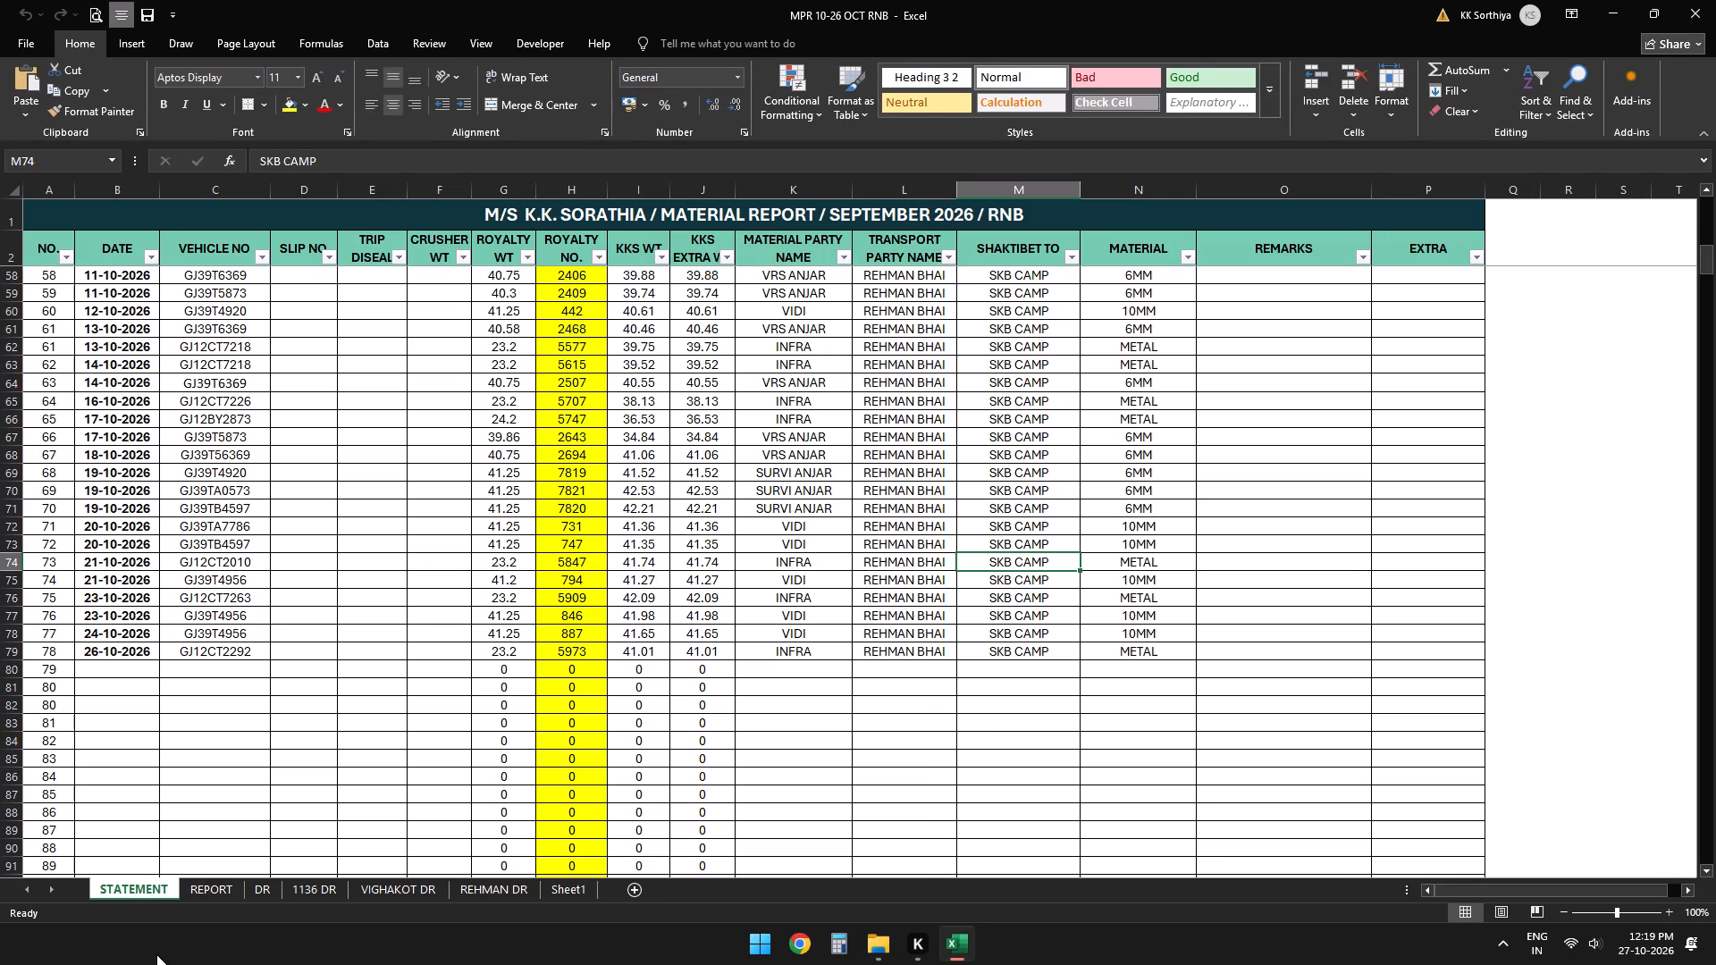
Open the REPORT sheet and view the 21 October 2026 diesel usage and material report block.
{"action": "left_click", "coordinate": [208, 890]}
{"action": "scroll", "coordinate": [244, 785], "scroll_direction": "up", "scroll_amount": 5}
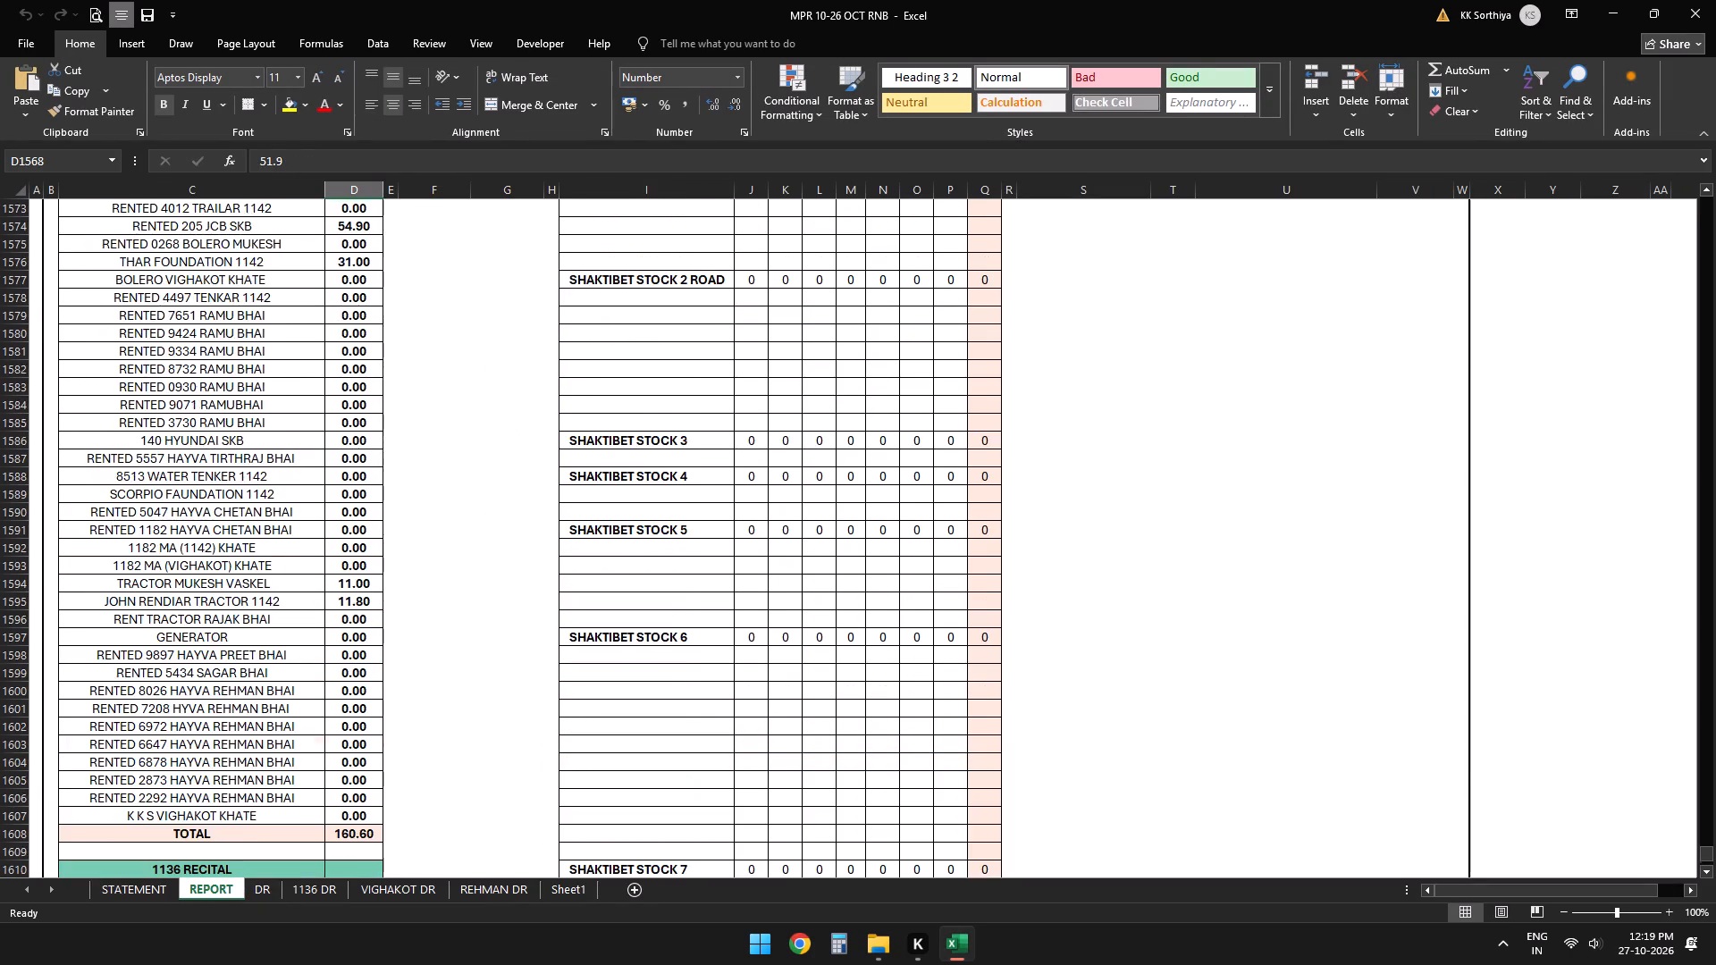
{"action": "scroll", "coordinate": [244, 785], "scroll_direction": "up", "scroll_amount": 3}
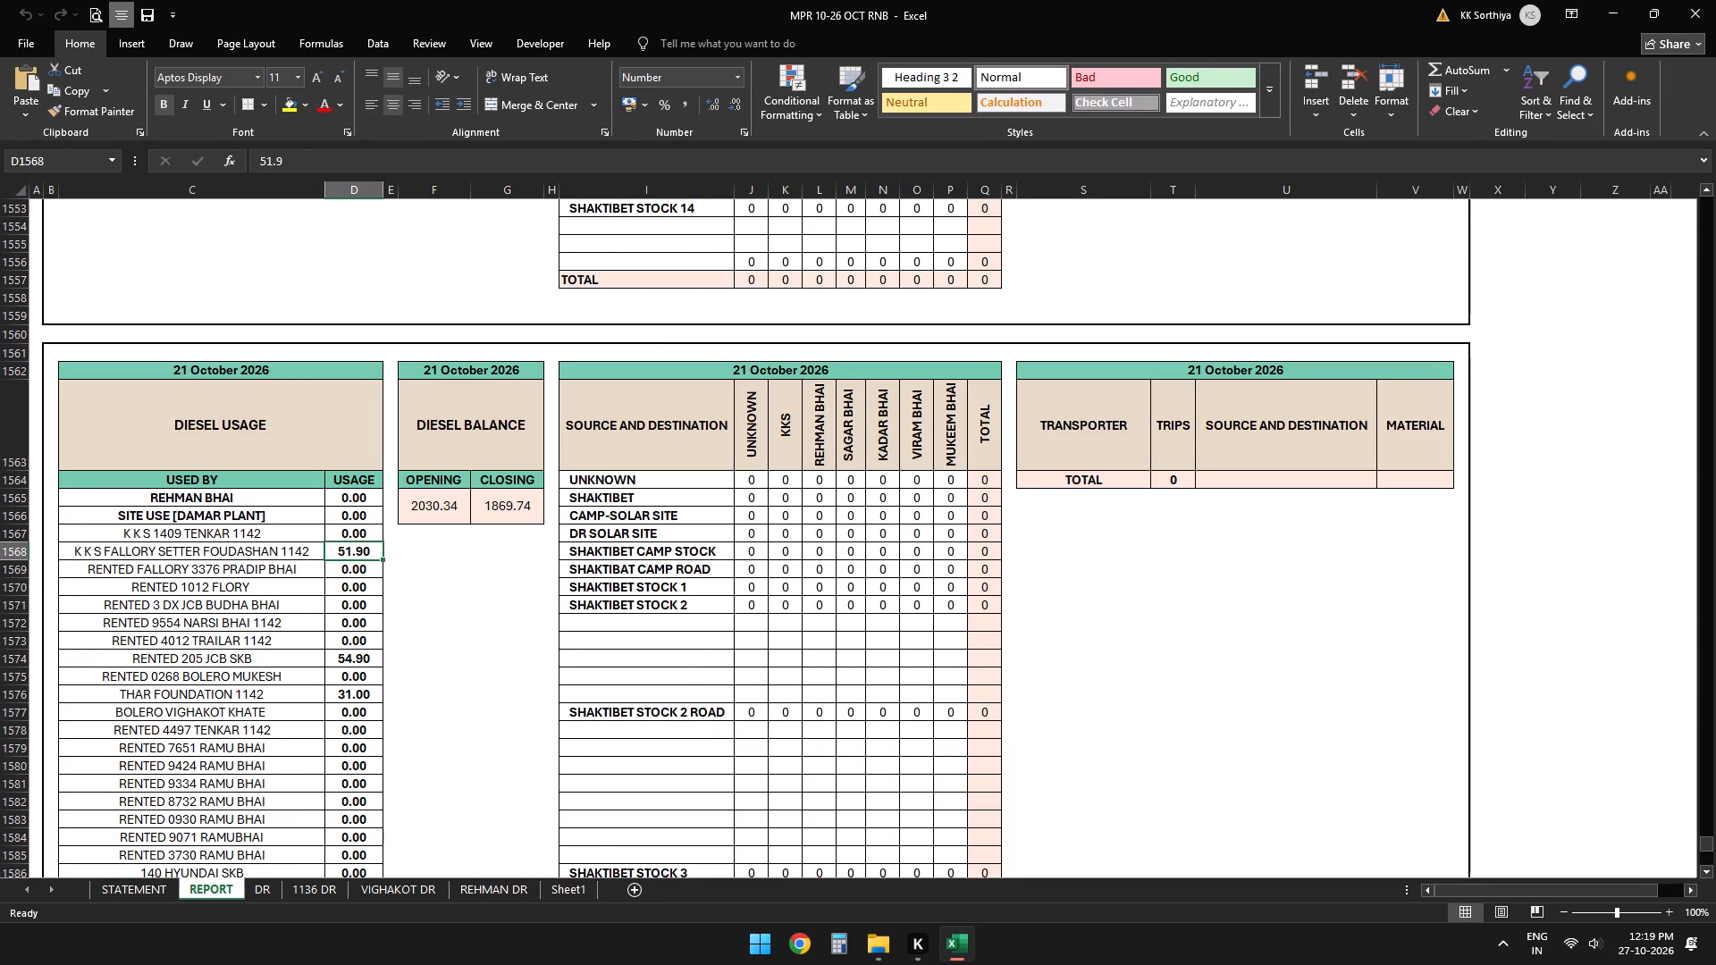
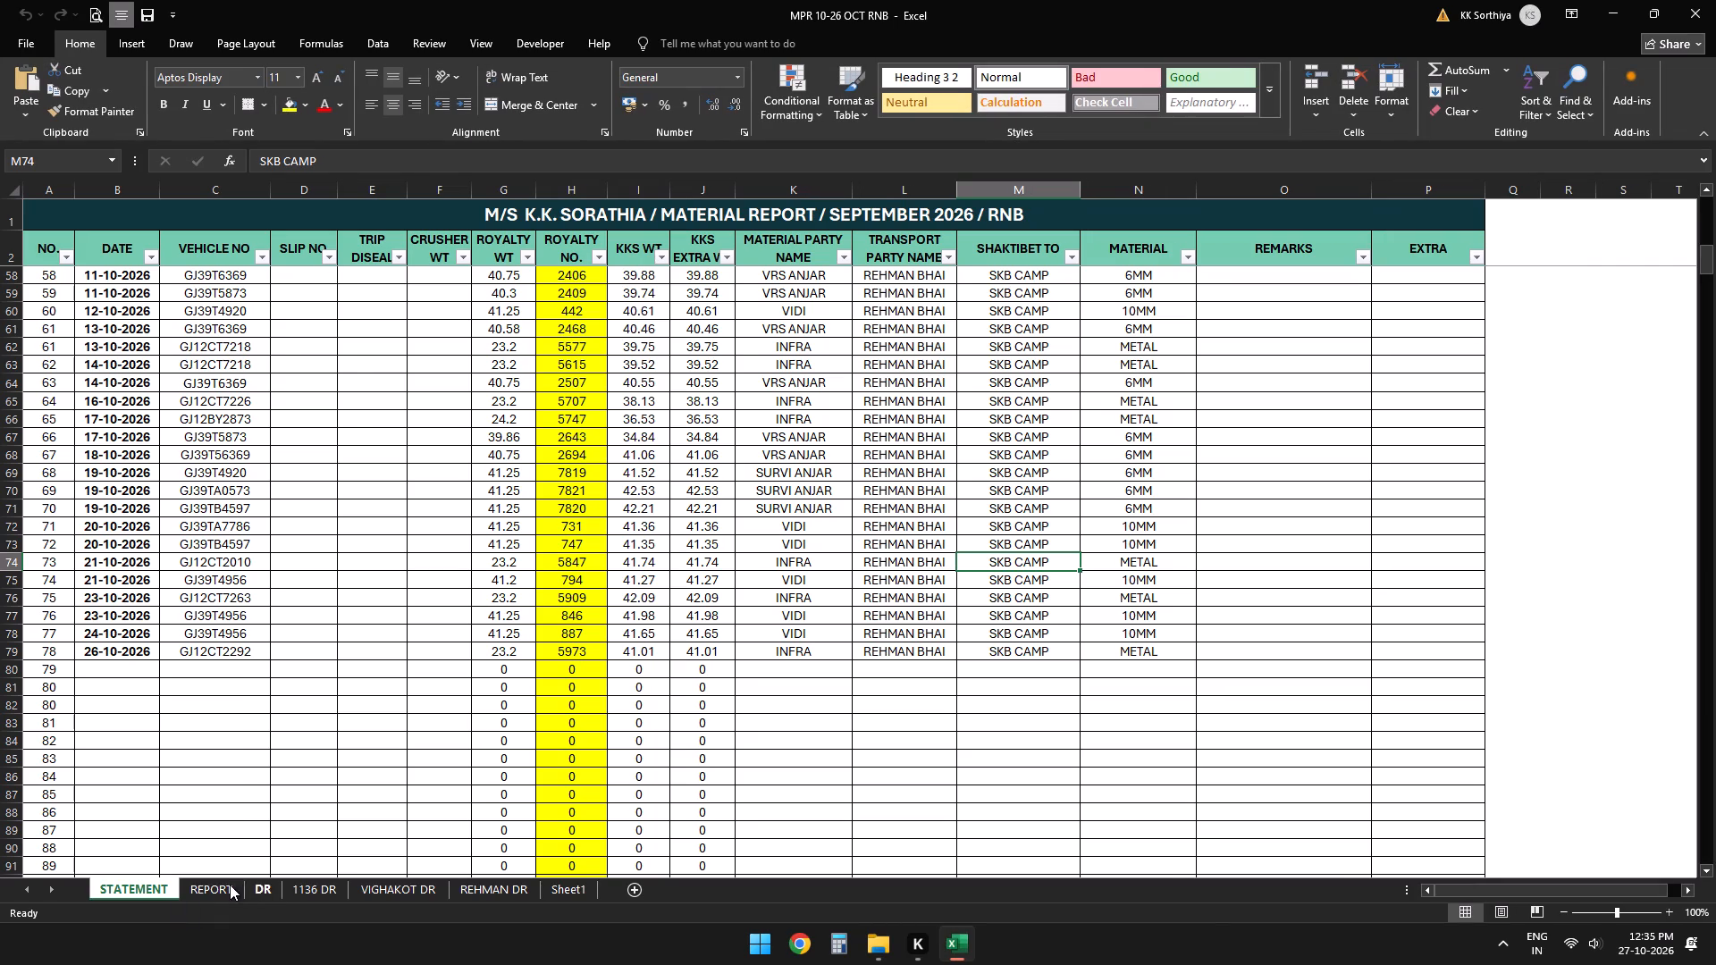
On the REPORT sheet, copy the whole bordered 21 October 2026 block, B1561:W1621, including its diesel and material tables.
{"action": "left_click", "coordinate": [230, 885]}
{"action": "scroll", "coordinate": [326, 746], "scroll_direction": "up", "scroll_amount": 10}
{"action": "scroll", "coordinate": [325, 732], "scroll_direction": "down", "scroll_amount": 1}
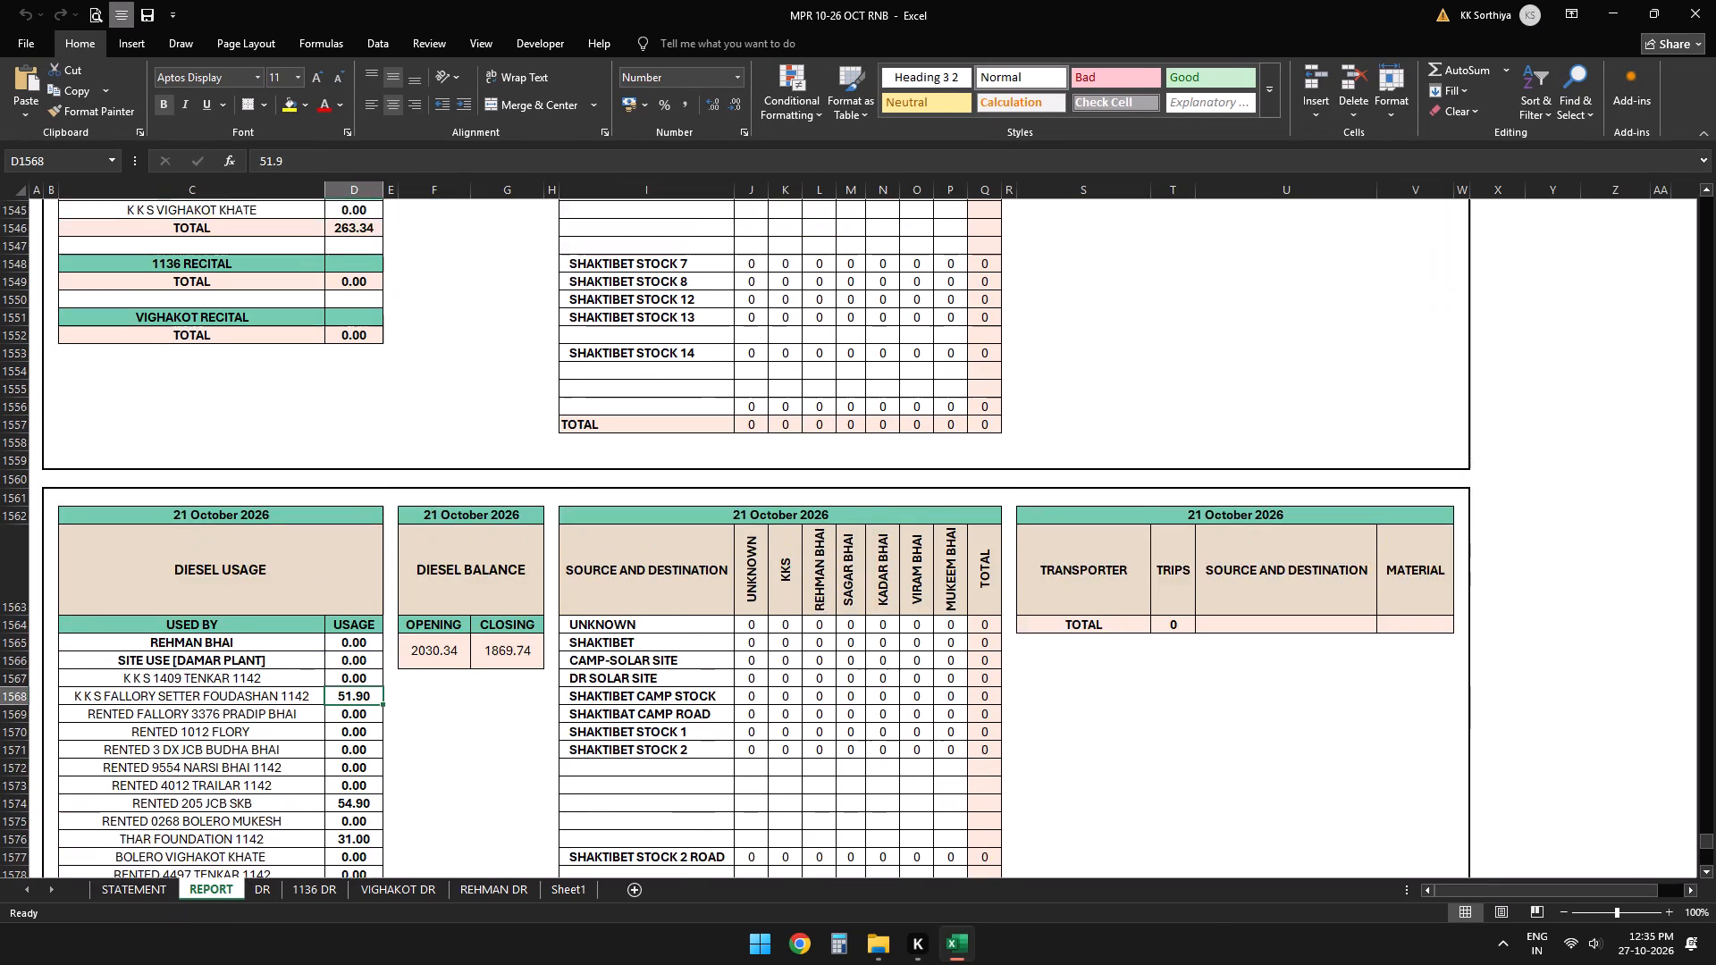
{"action": "scroll", "coordinate": [325, 732], "scroll_direction": "down", "scroll_amount": 5}
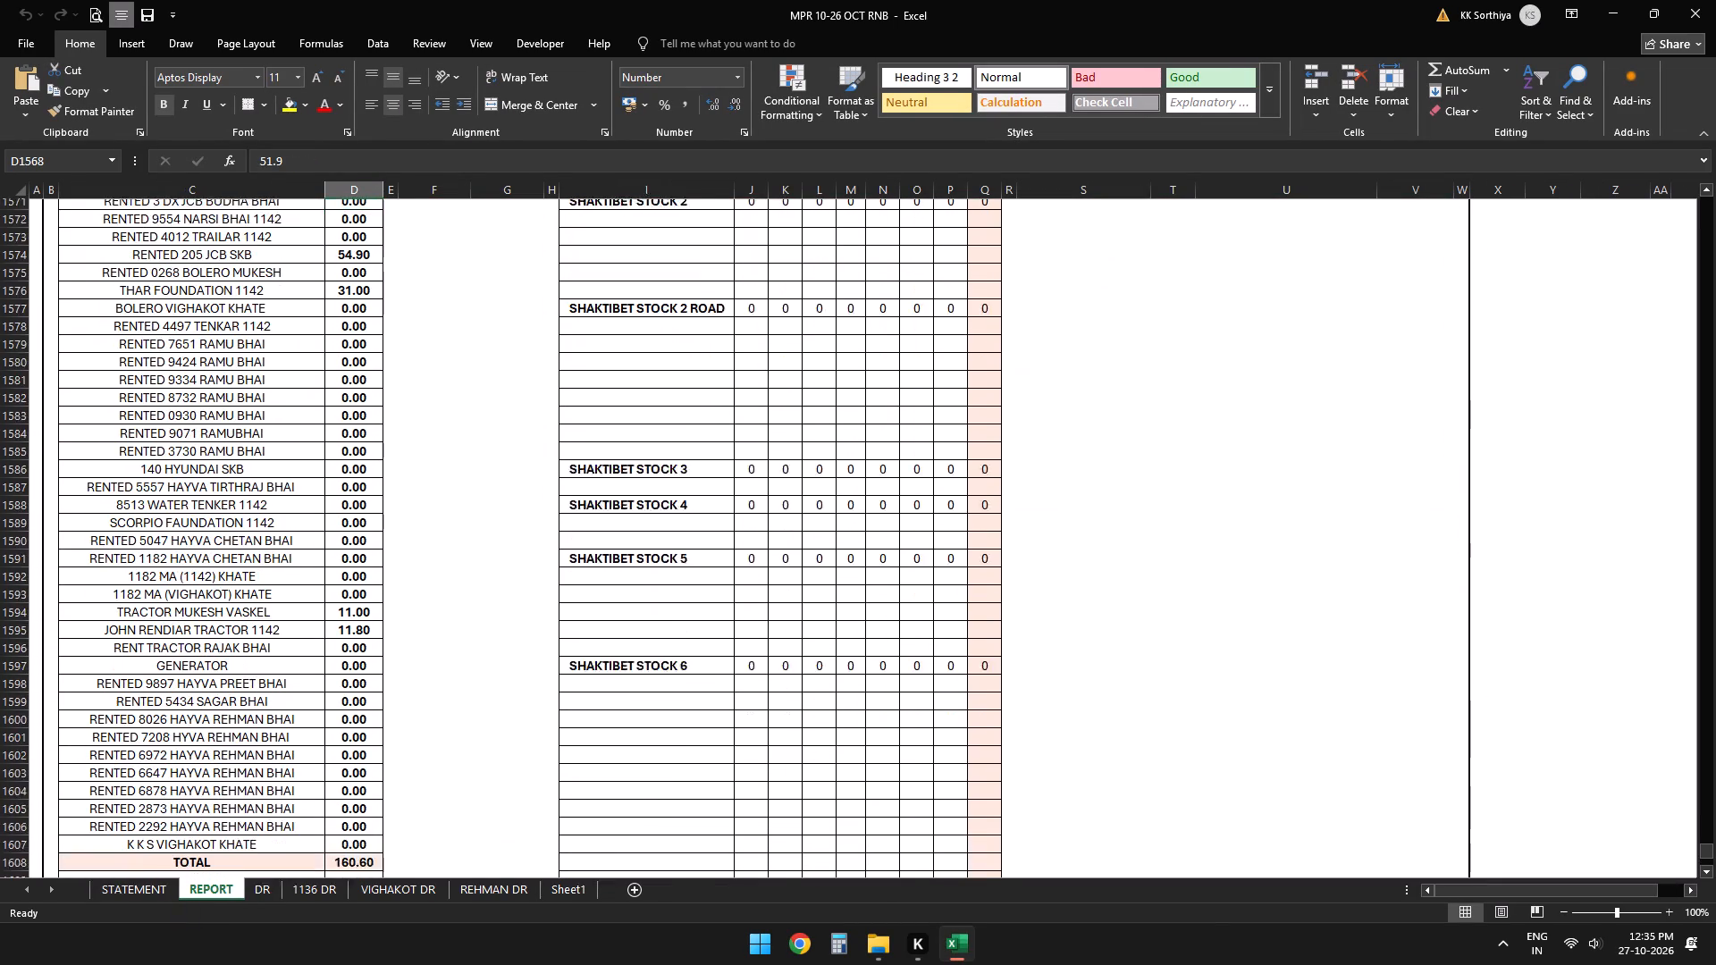
{"action": "scroll", "coordinate": [325, 732], "scroll_direction": "up", "scroll_amount": 5}
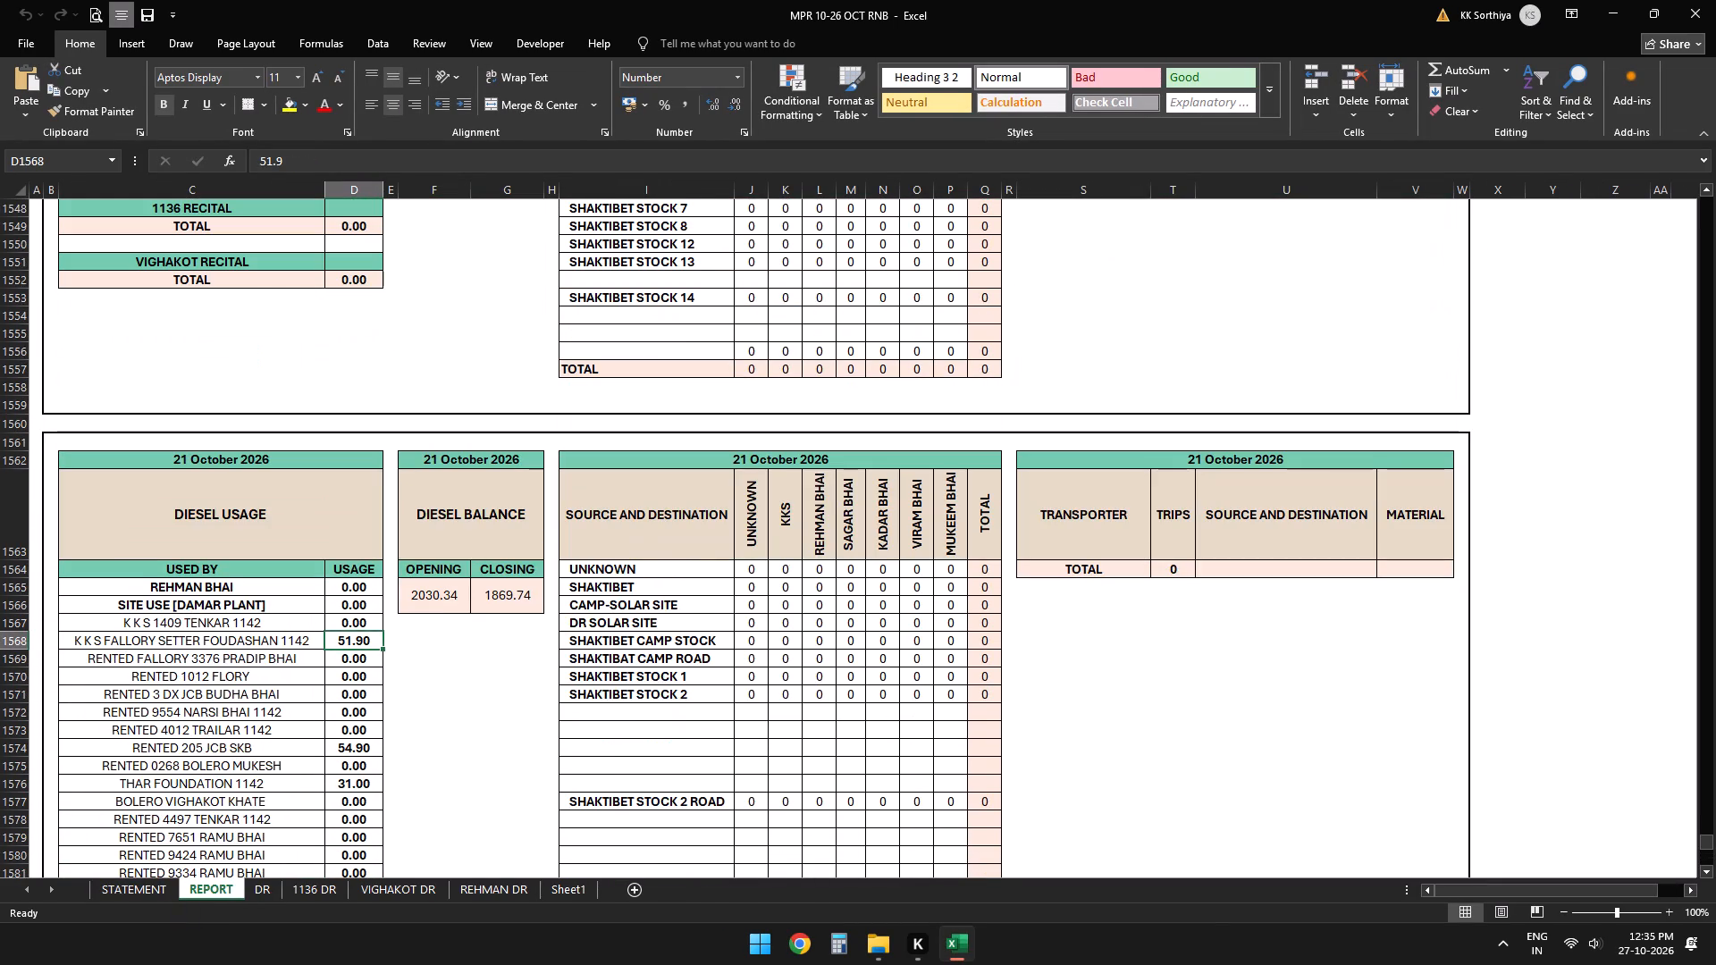
{"action": "left_click", "coordinate": [41, 434]}
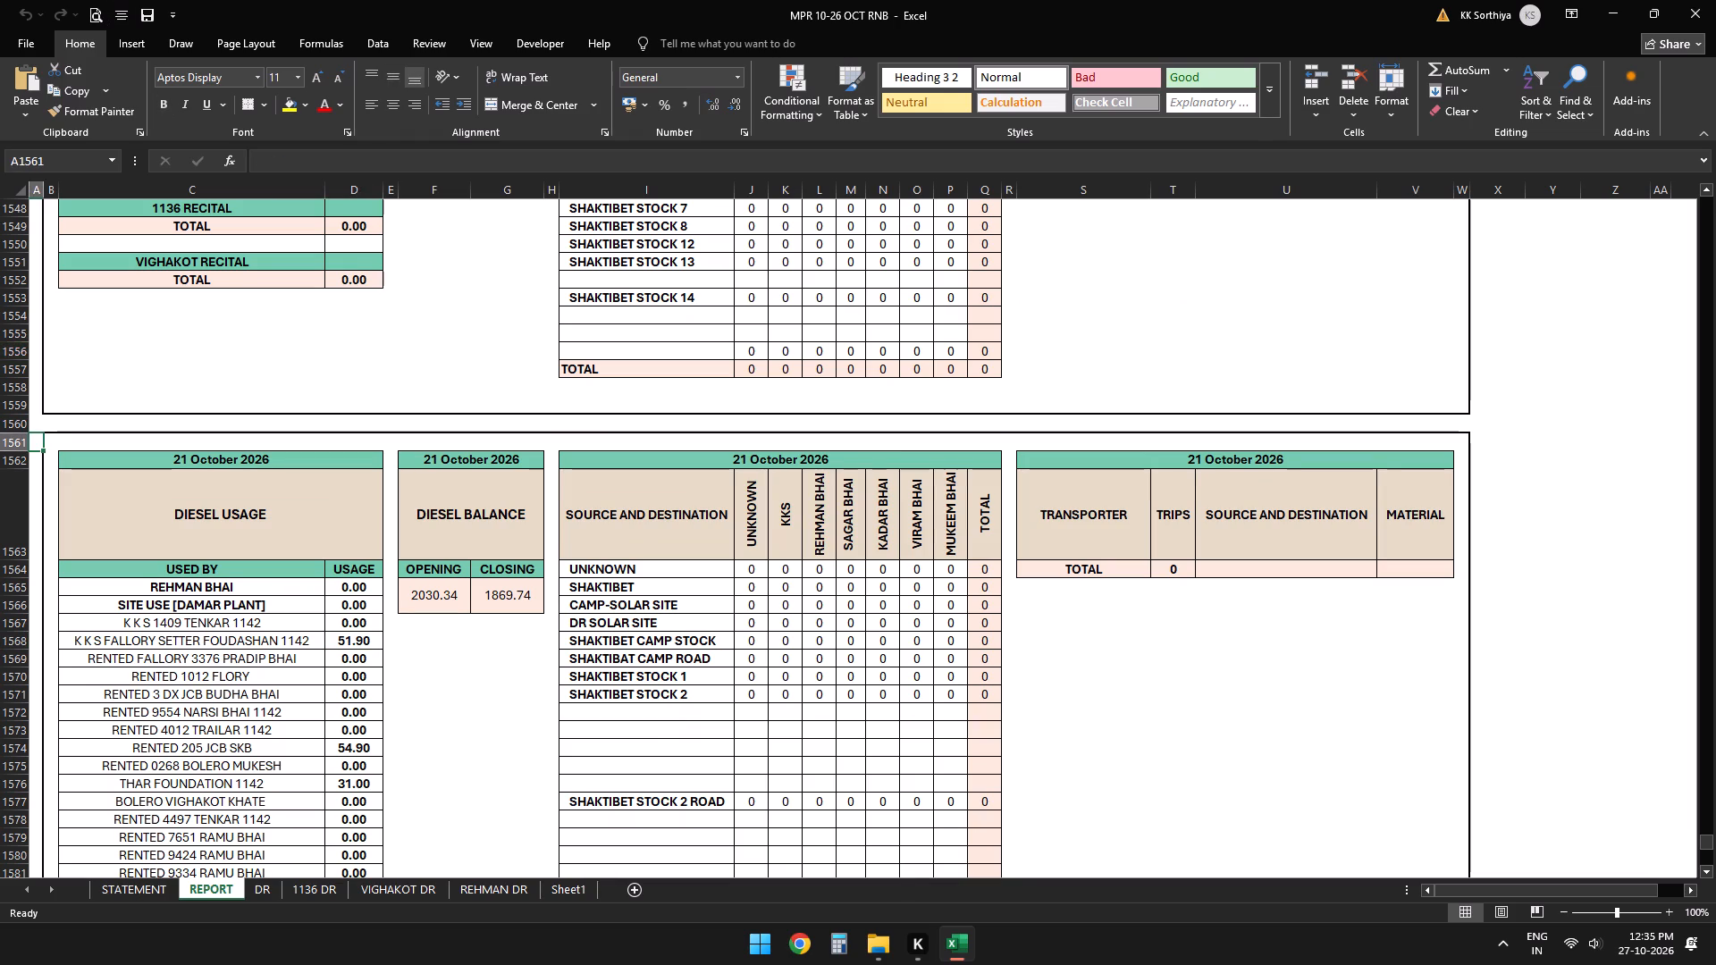
{"action": "left_click", "coordinate": [52, 439]}
{"action": "key", "text": "shift+Right"}
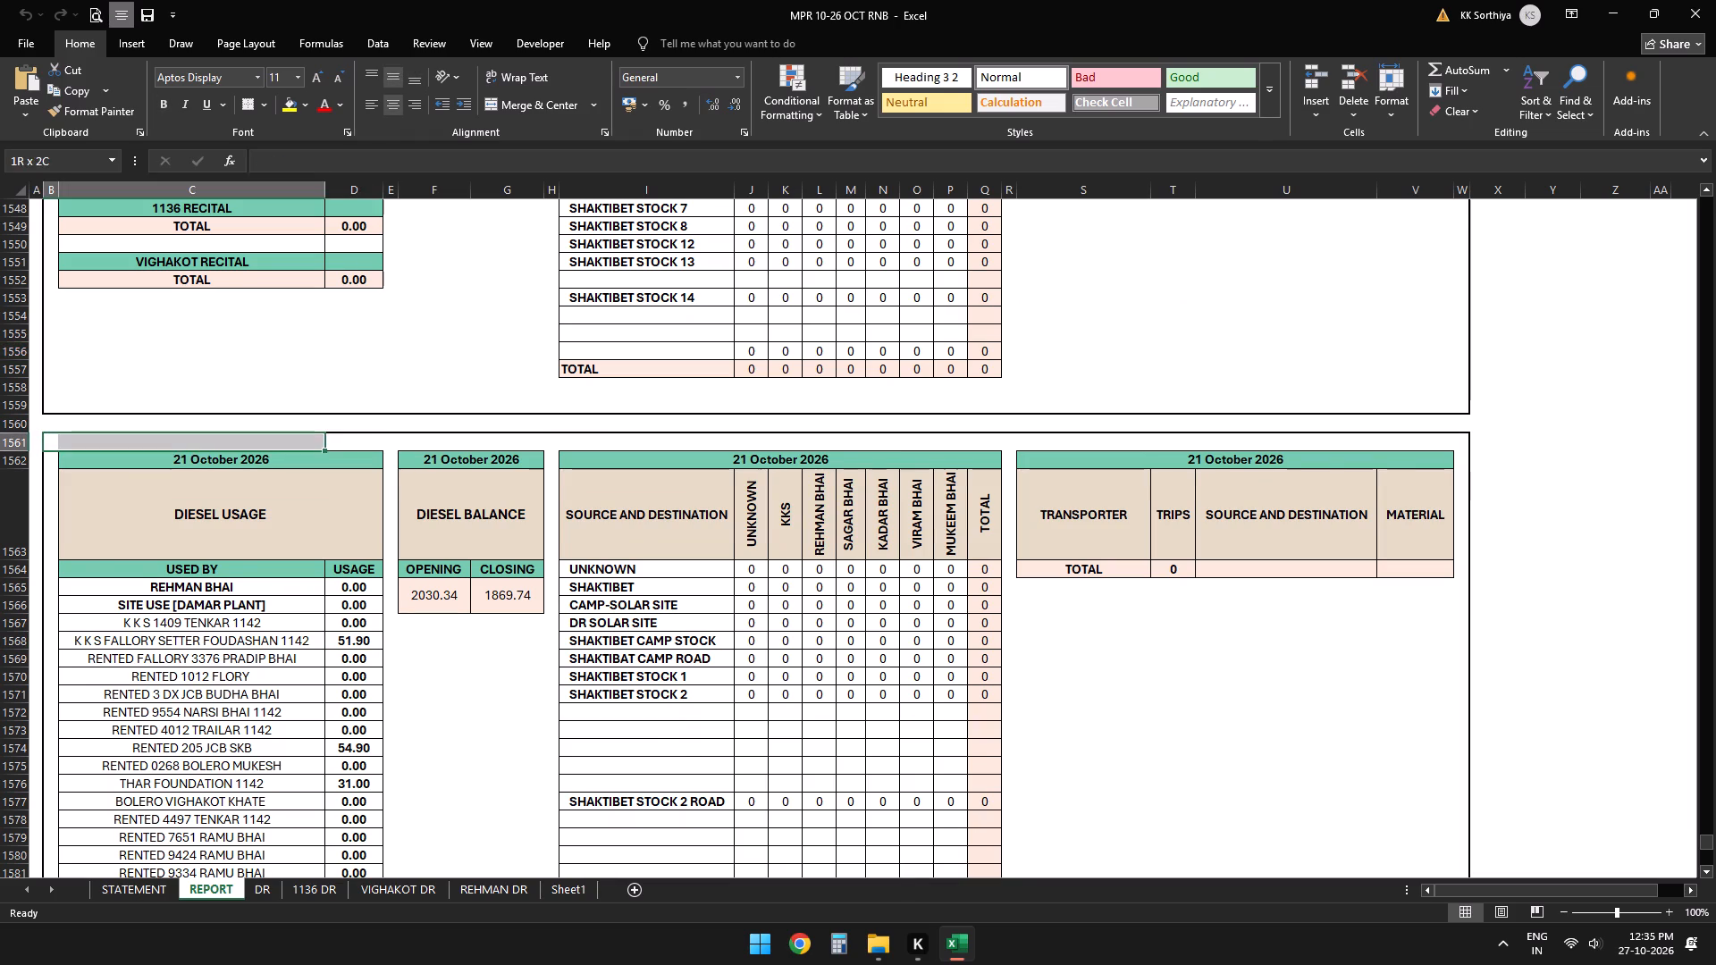
{"action": "key", "text": "shift+Right"}
{"action": "key", "text": "shift+Down"}
{"action": "key", "text": "shift+Right"}
{"action": "key", "text": "shift+Right"}
{"action": "key", "text": "shift+Up"}
{"action": "key", "text": "shift+Up"}
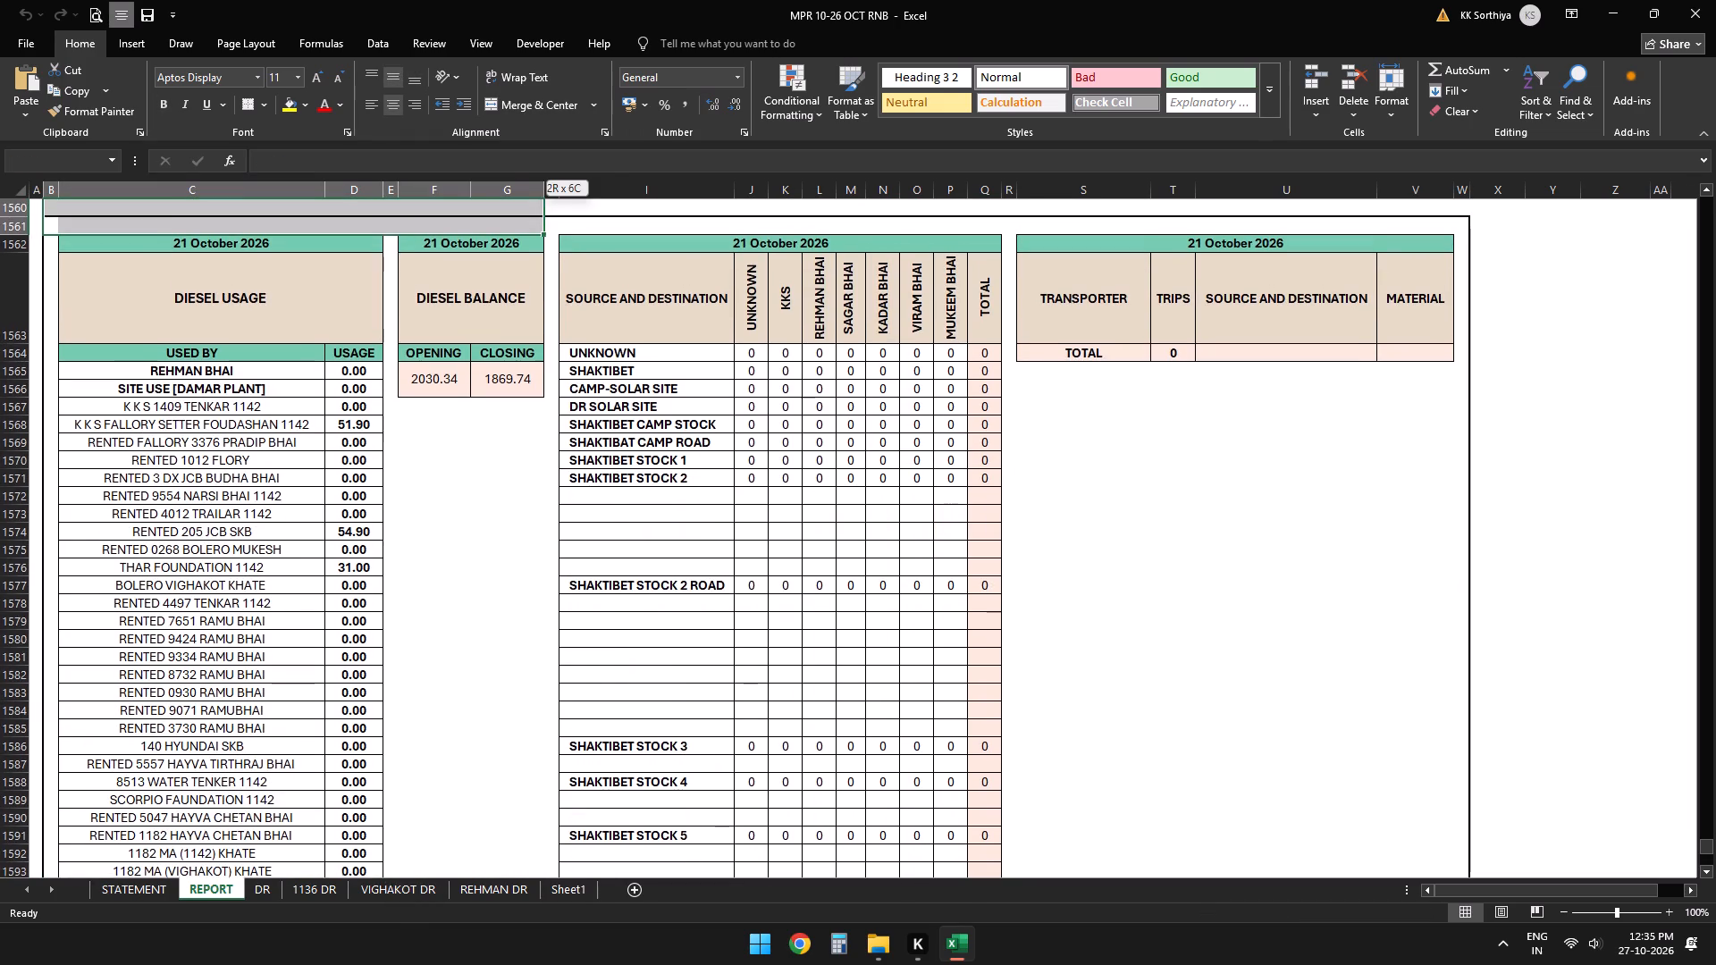
{"action": "key", "text": "shift+Right"}
{"action": "key", "text": "shift+Down"}
{"action": "key", "text": "shift+Right"}
{"action": "key", "text": "shift+Right"}
{"action": "key", "text": "shift+Right"}
{"action": "key", "text": "shift+Right"}
{"action": "key", "text": "shift+Right"}
{"action": "key", "text": "shift+Right"}
{"action": "key", "text": "shift+Right"}
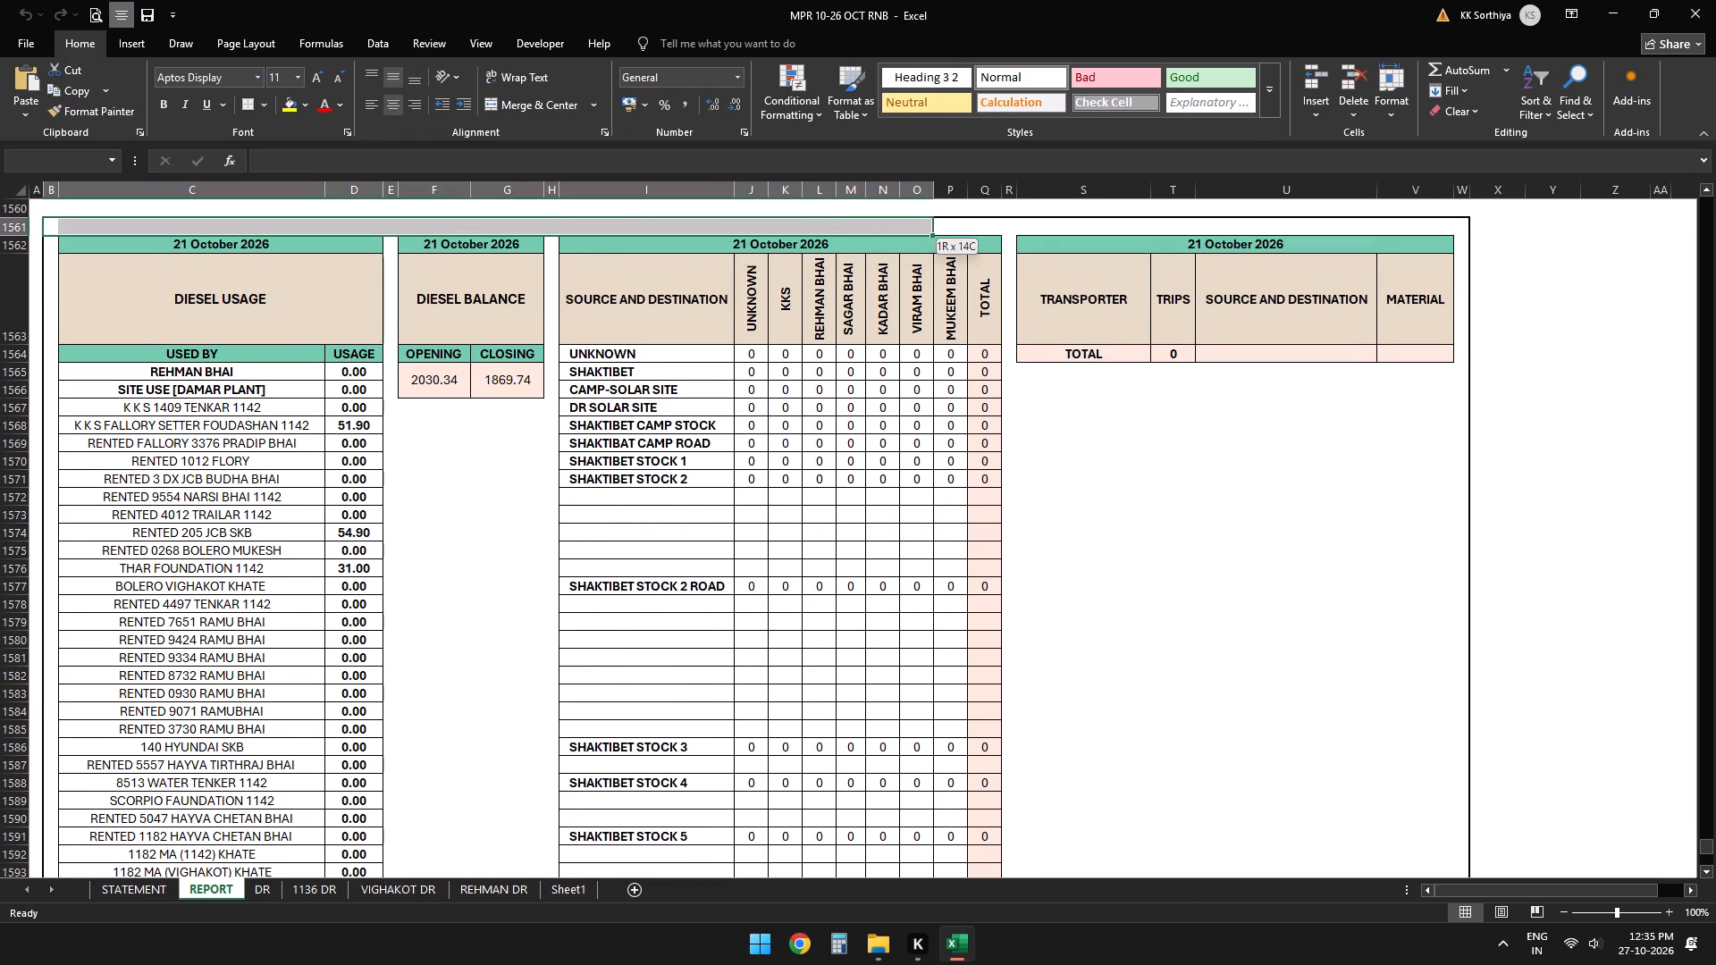
{"action": "key", "text": "shift+Right"}
{"action": "key", "text": "shift+Right"}
{"action": "key", "text": "shift+Right"}
{"action": "key", "text": "shift+Right"}
{"action": "key", "text": "shift+Right"}
{"action": "key", "text": "shift+Right"}
{"action": "key", "text": "shift+Right"}
{"action": "key", "text": "shift+Right"}
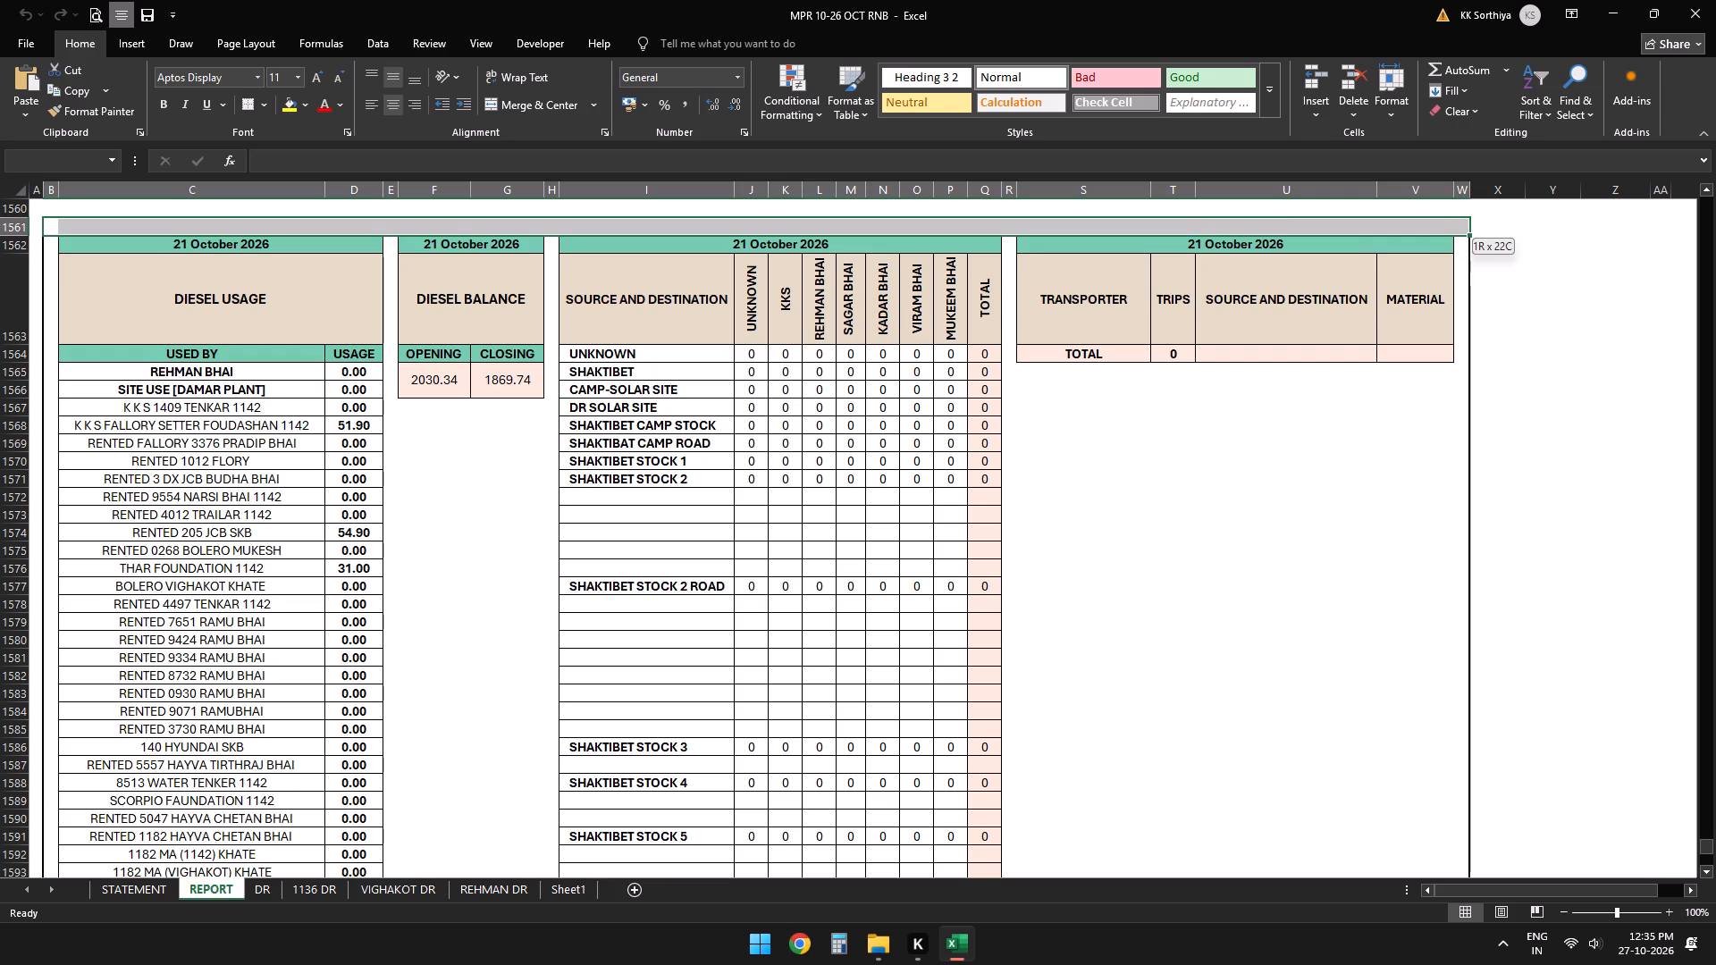
{"action": "key", "text": "shift+Down"}
{"action": "key", "text": "shift+Down"}
{"action": "key", "text": "shift+Down"}
{"action": "key", "text": "shift+Down"}
{"action": "key", "text": "shift+Down"}
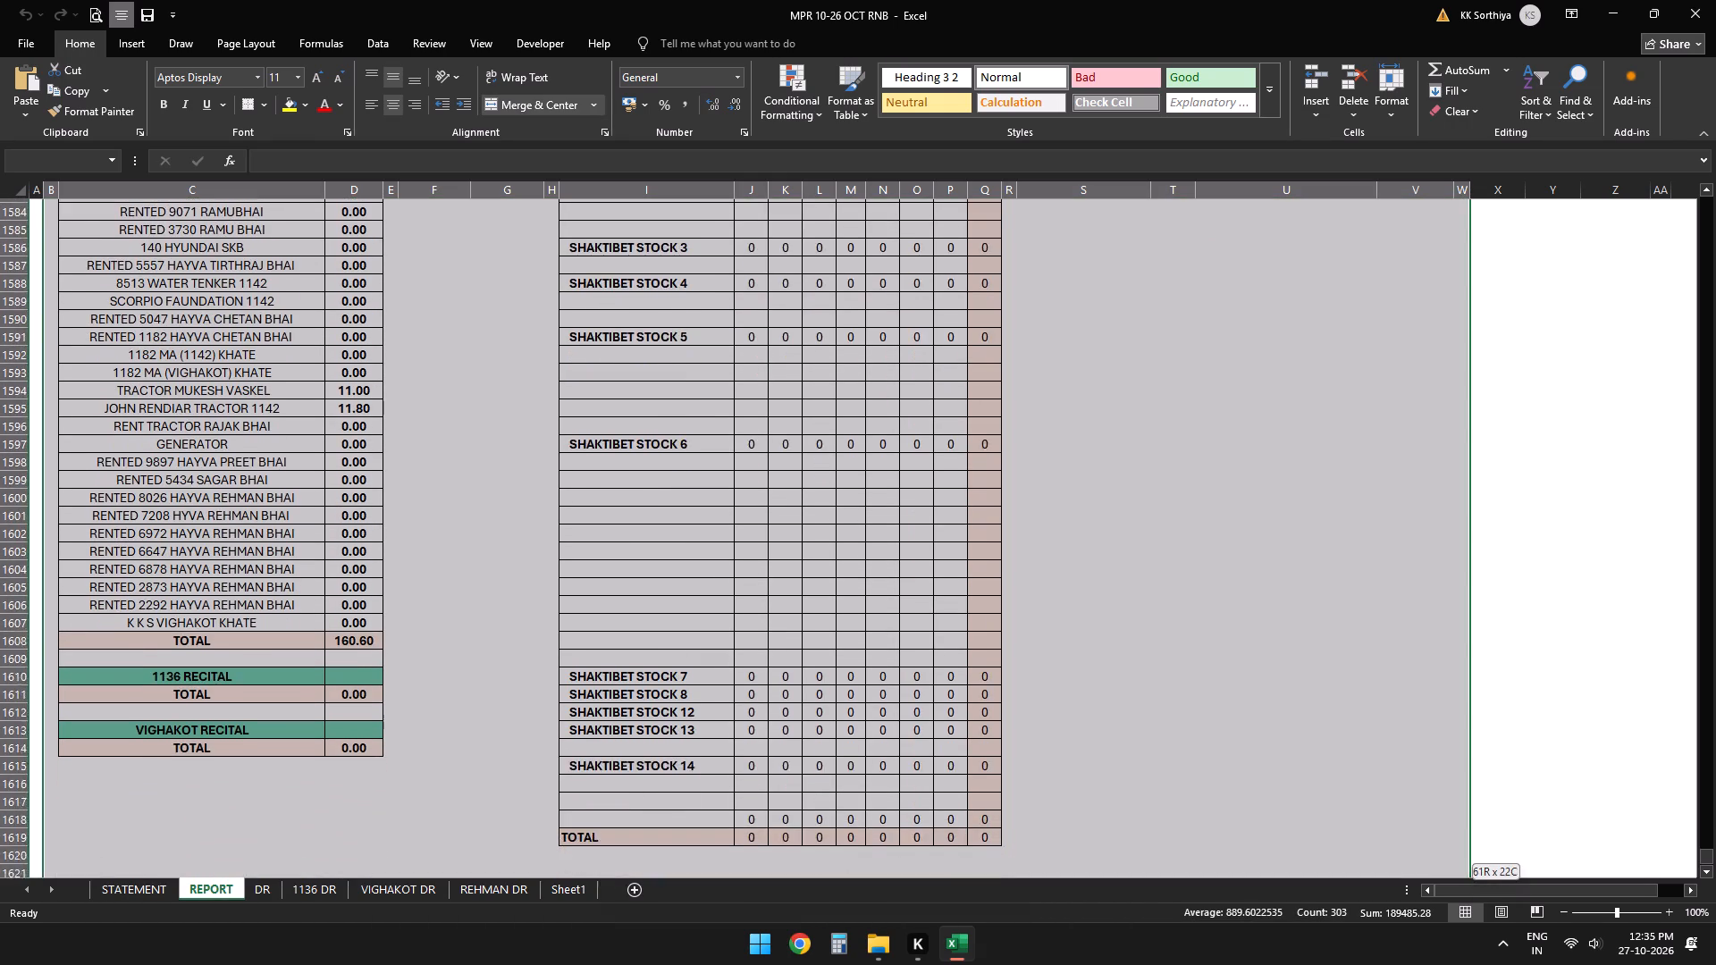
{"action": "key", "text": "shift+Down"}
{"action": "key", "text": "shift+Down"}
{"action": "key", "text": "shift+Up"}
{"action": "key", "text": "shift+Up"}
{"action": "key", "text": "ctrl+c"}
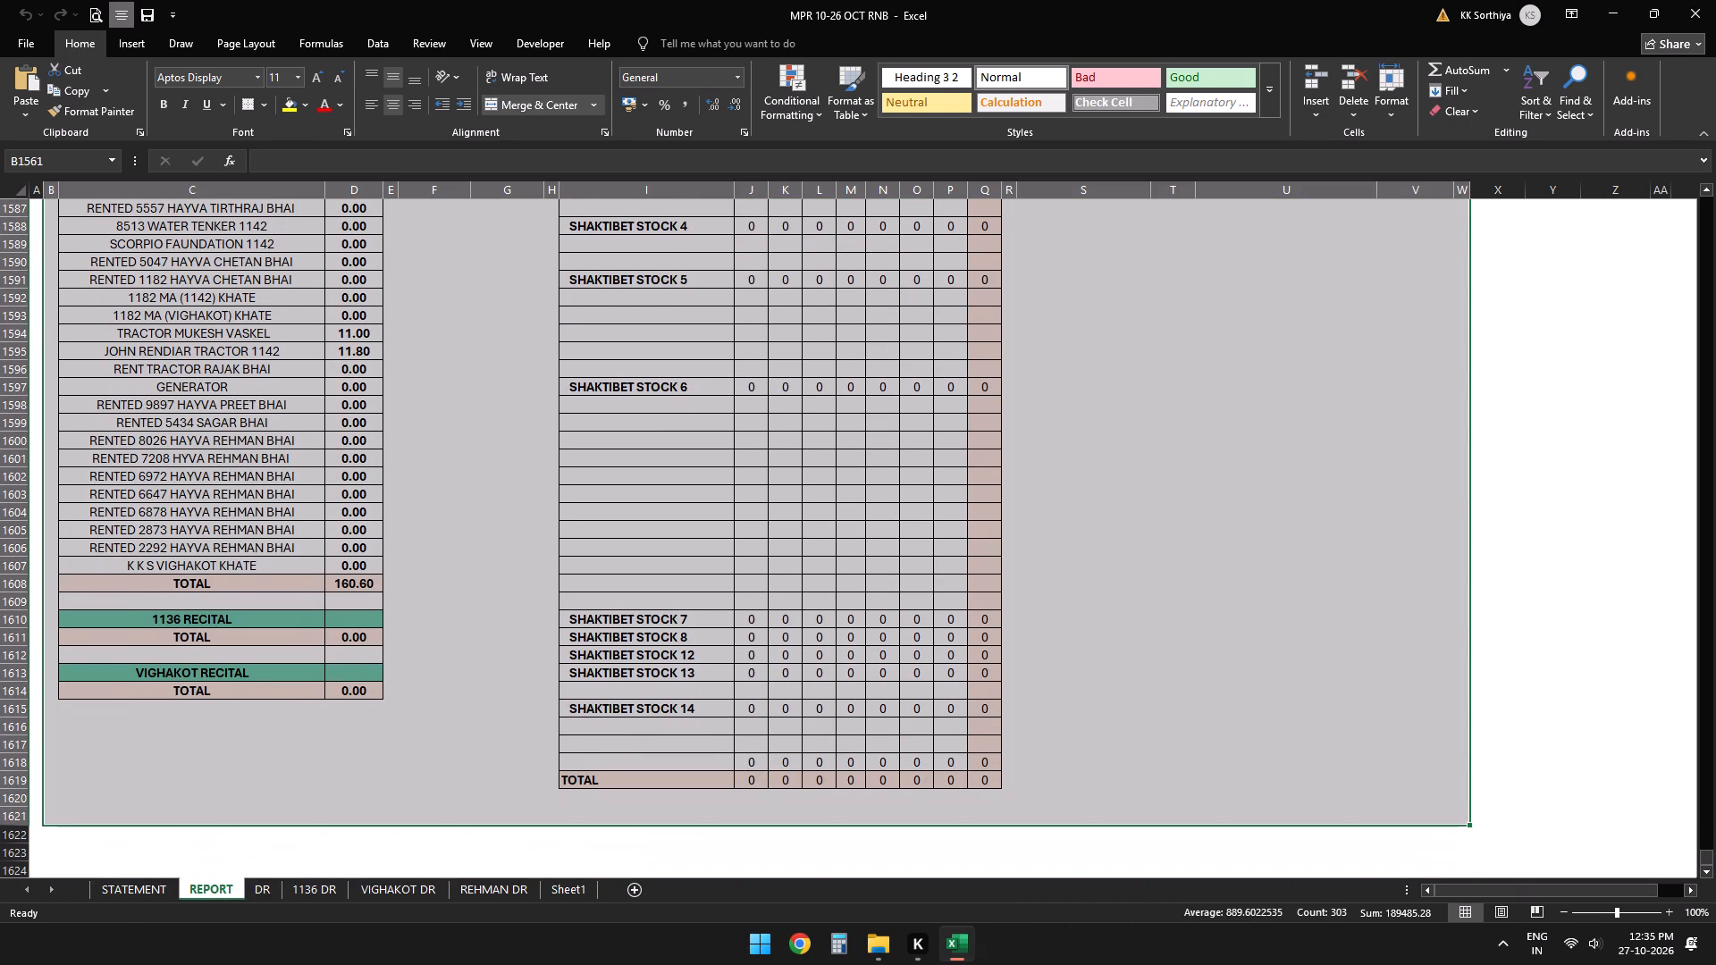
Paste the copied daily block at B1623, leaving one empty row below the 21 October 2026 block.
{"action": "key", "text": "Down"}
{"action": "key", "text": "Down"}
{"action": "key", "text": "Down"}
{"action": "key", "text": "Down"}
{"action": "key", "text": "Down"}
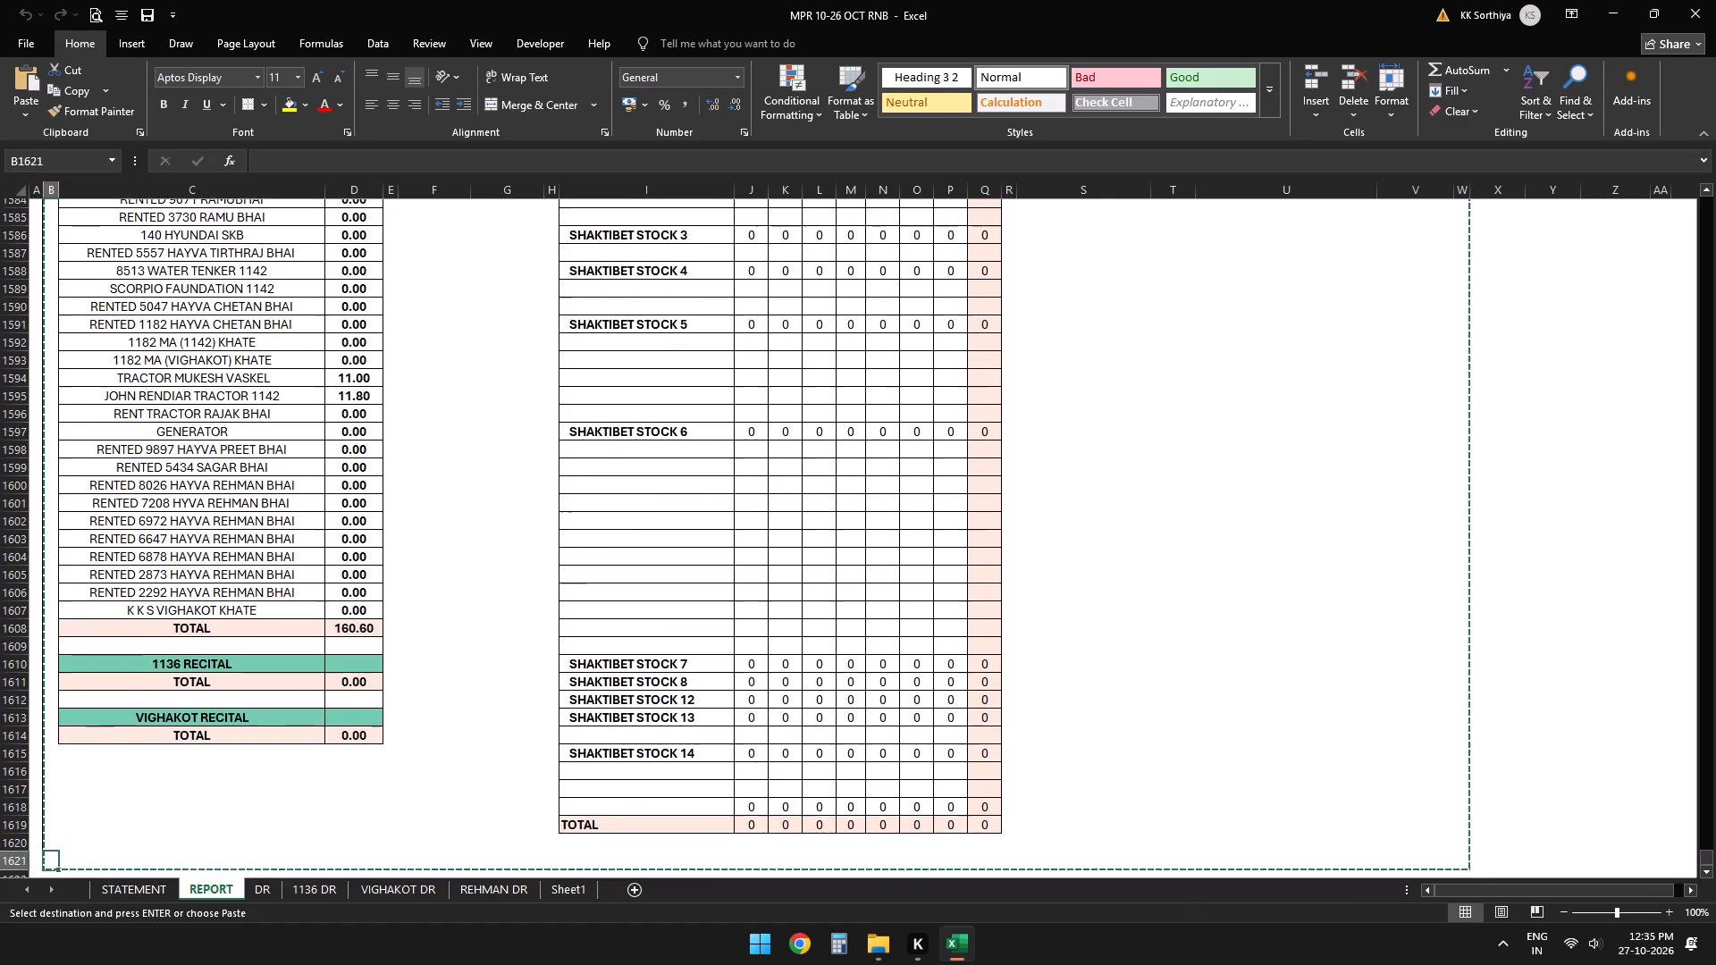
{"action": "key", "text": "Down"}
{"action": "key", "text": "Down"}
{"action": "key", "text": "Down"}
{"action": "key", "text": "Up"}
{"action": "key", "text": "ctrl+v"}
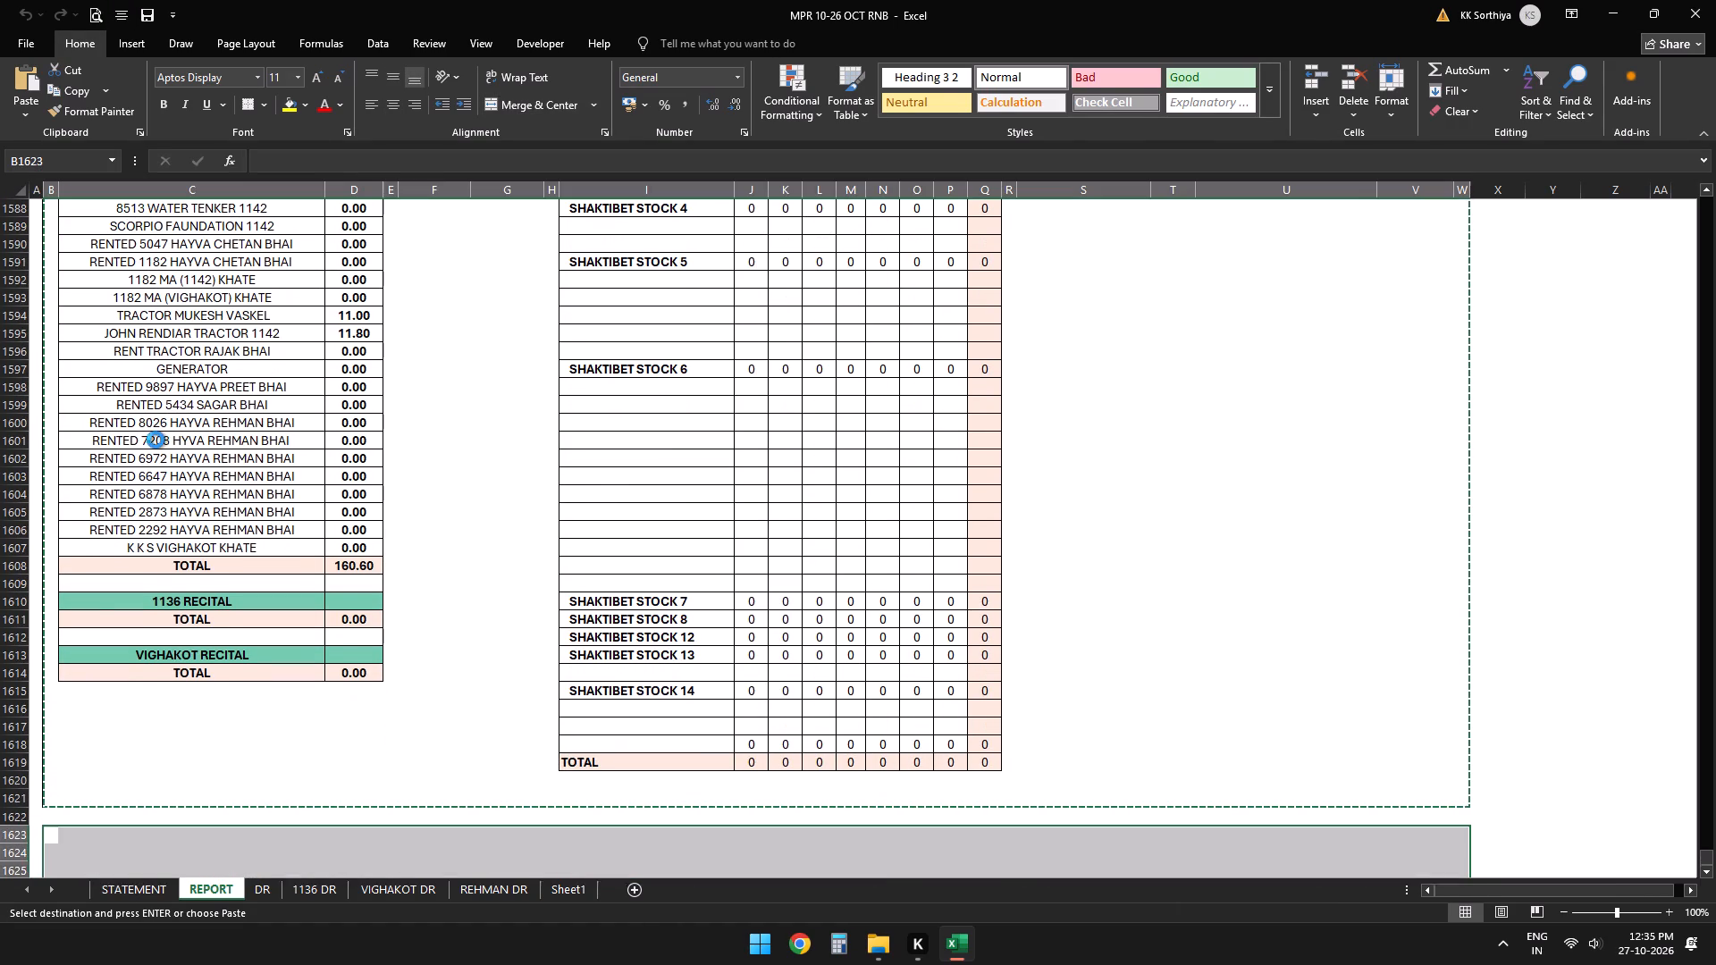
Change the date heading above DIESEL USAGE in the pasted block to 22-10.
{"action": "key", "text": "Down"}
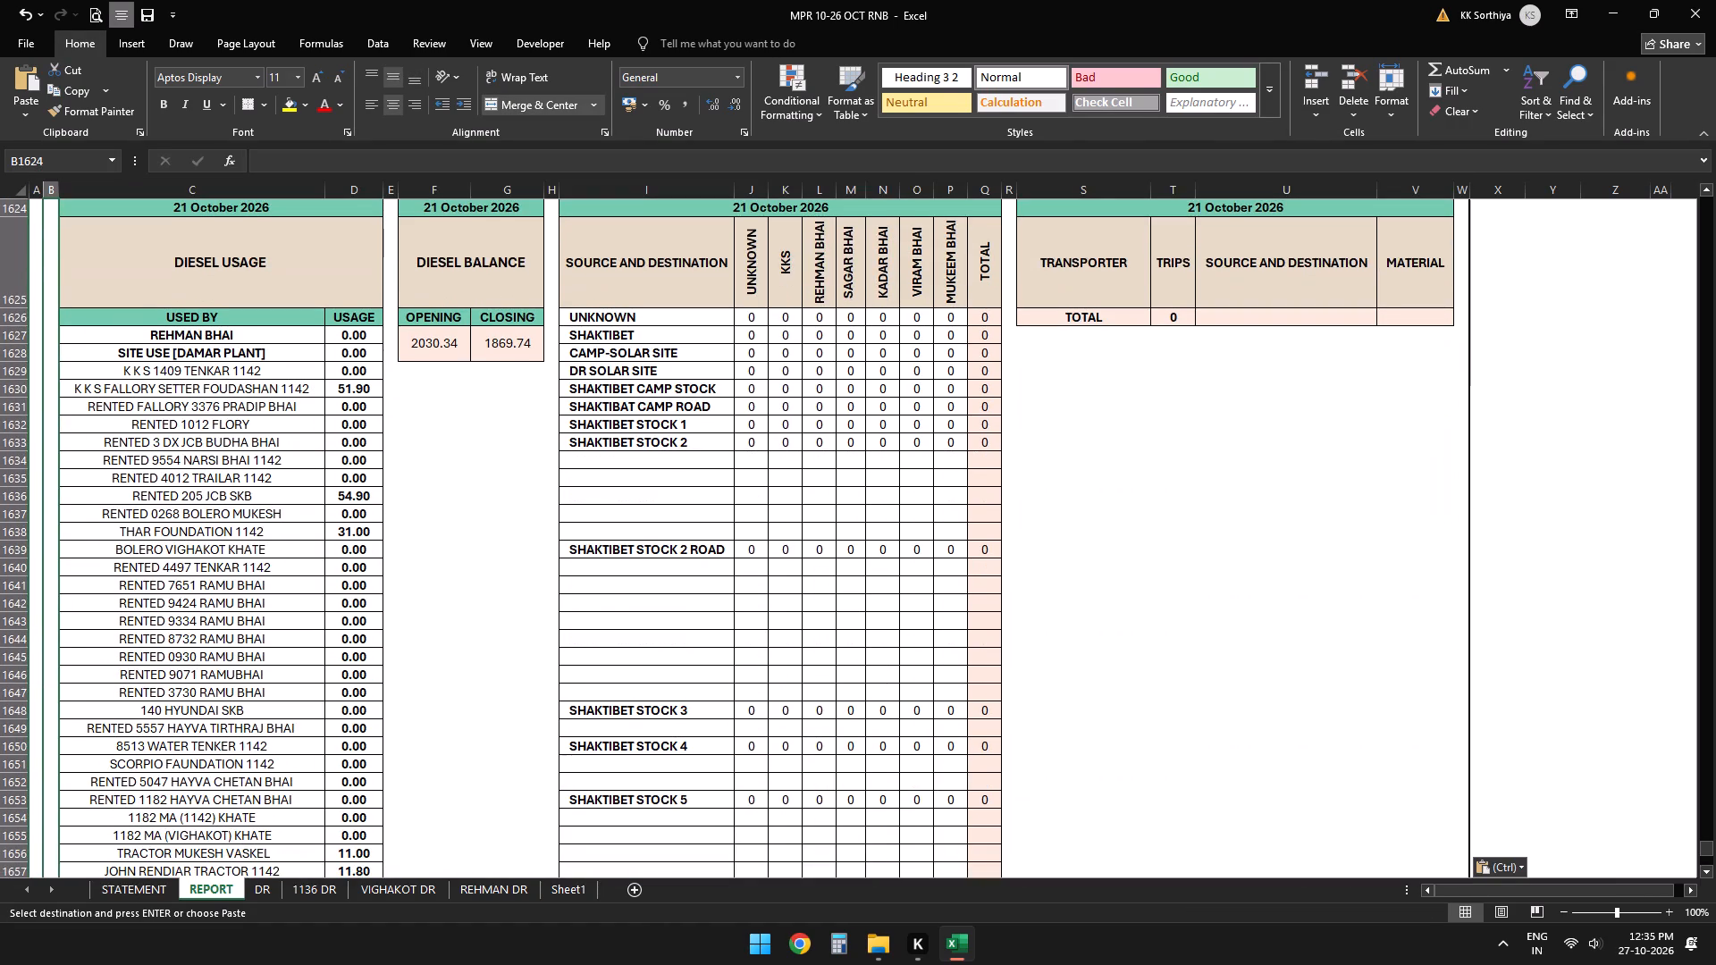
{"action": "key", "text": "Up"}
{"action": "key", "text": "Right"}
{"action": "key", "text": "Down"}
{"action": "key", "text": "Right"}
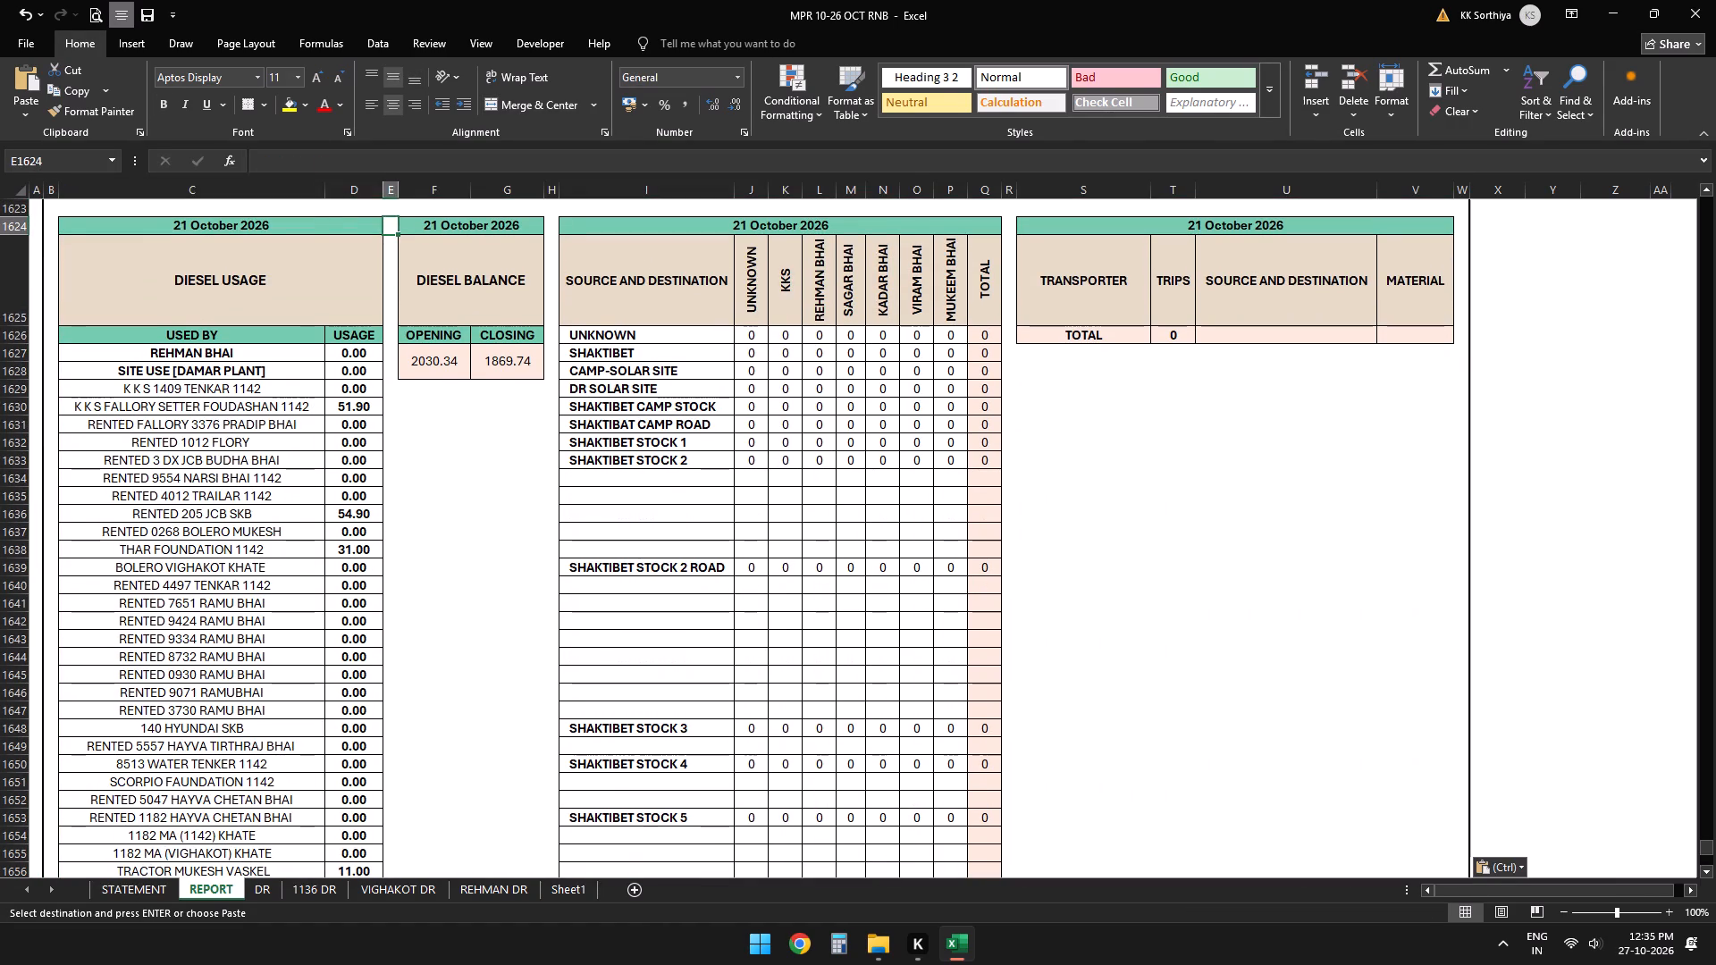
{"action": "key", "text": "Left"}
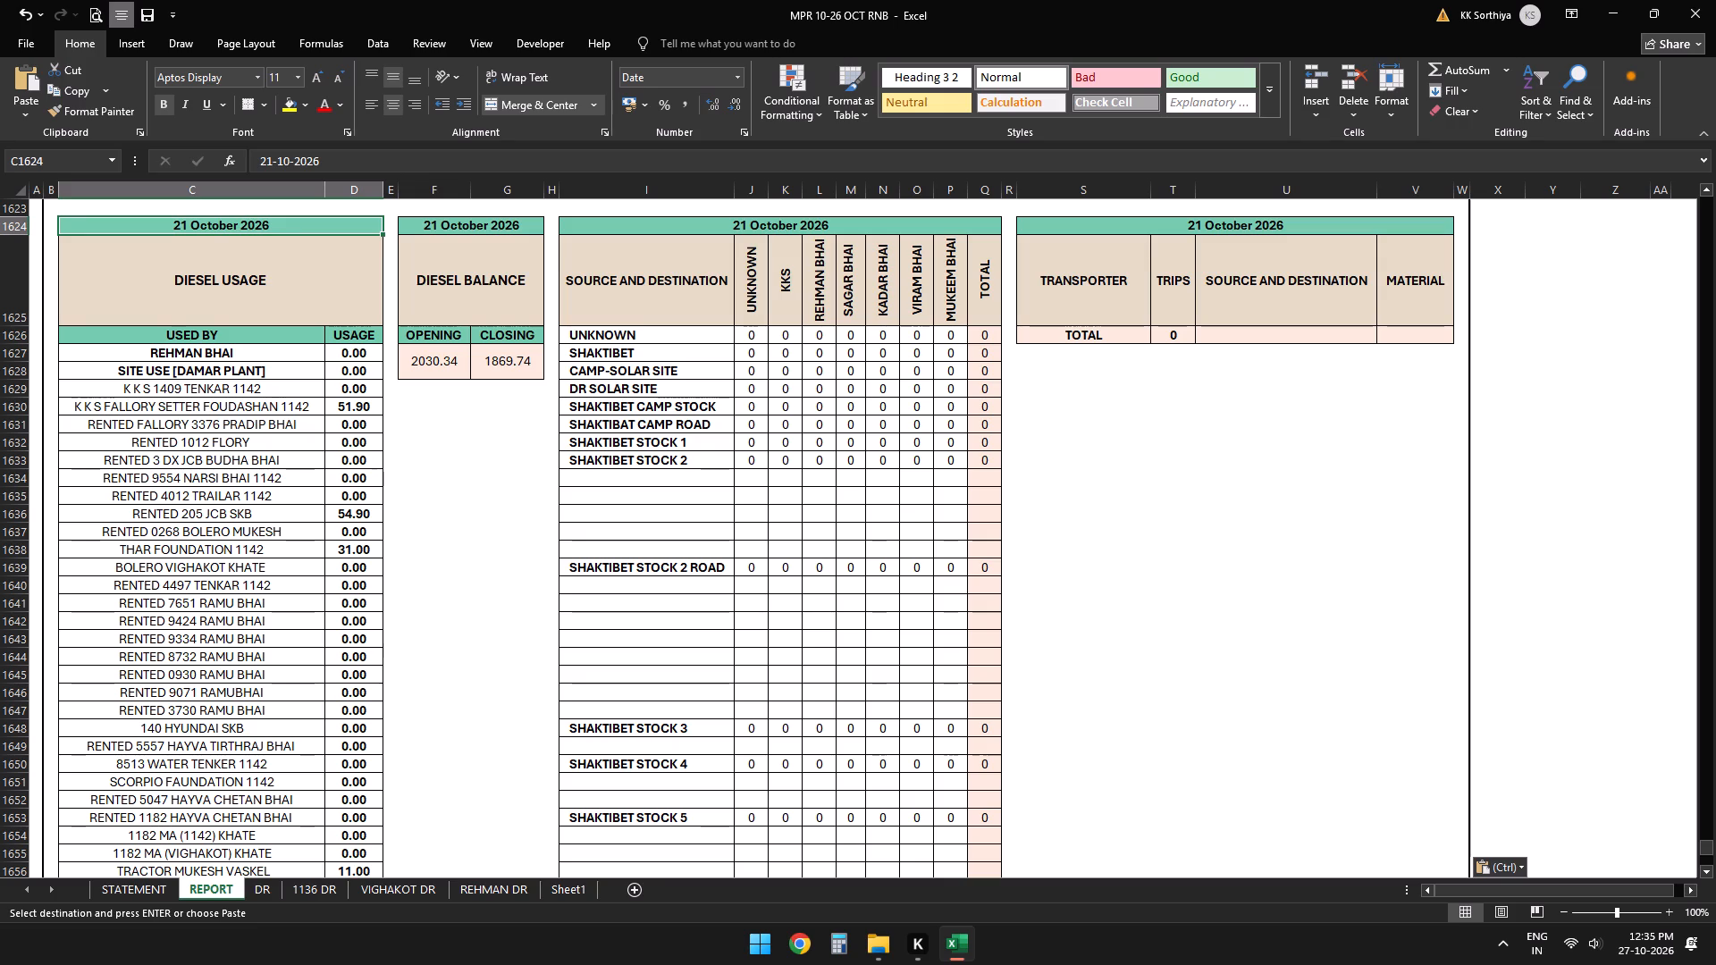
{"action": "type", "text": "22-10"}
{"action": "key", "text": "Down"}
Set the 22 October diesel usage to 0 for K K S FALLORY SETTER FOUDASHAN 1142, RENTED 205 JCB SKB and THAR FOUNDATION 1142.
{"action": "key", "text": "Down"}
{"action": "key", "text": "Right"}
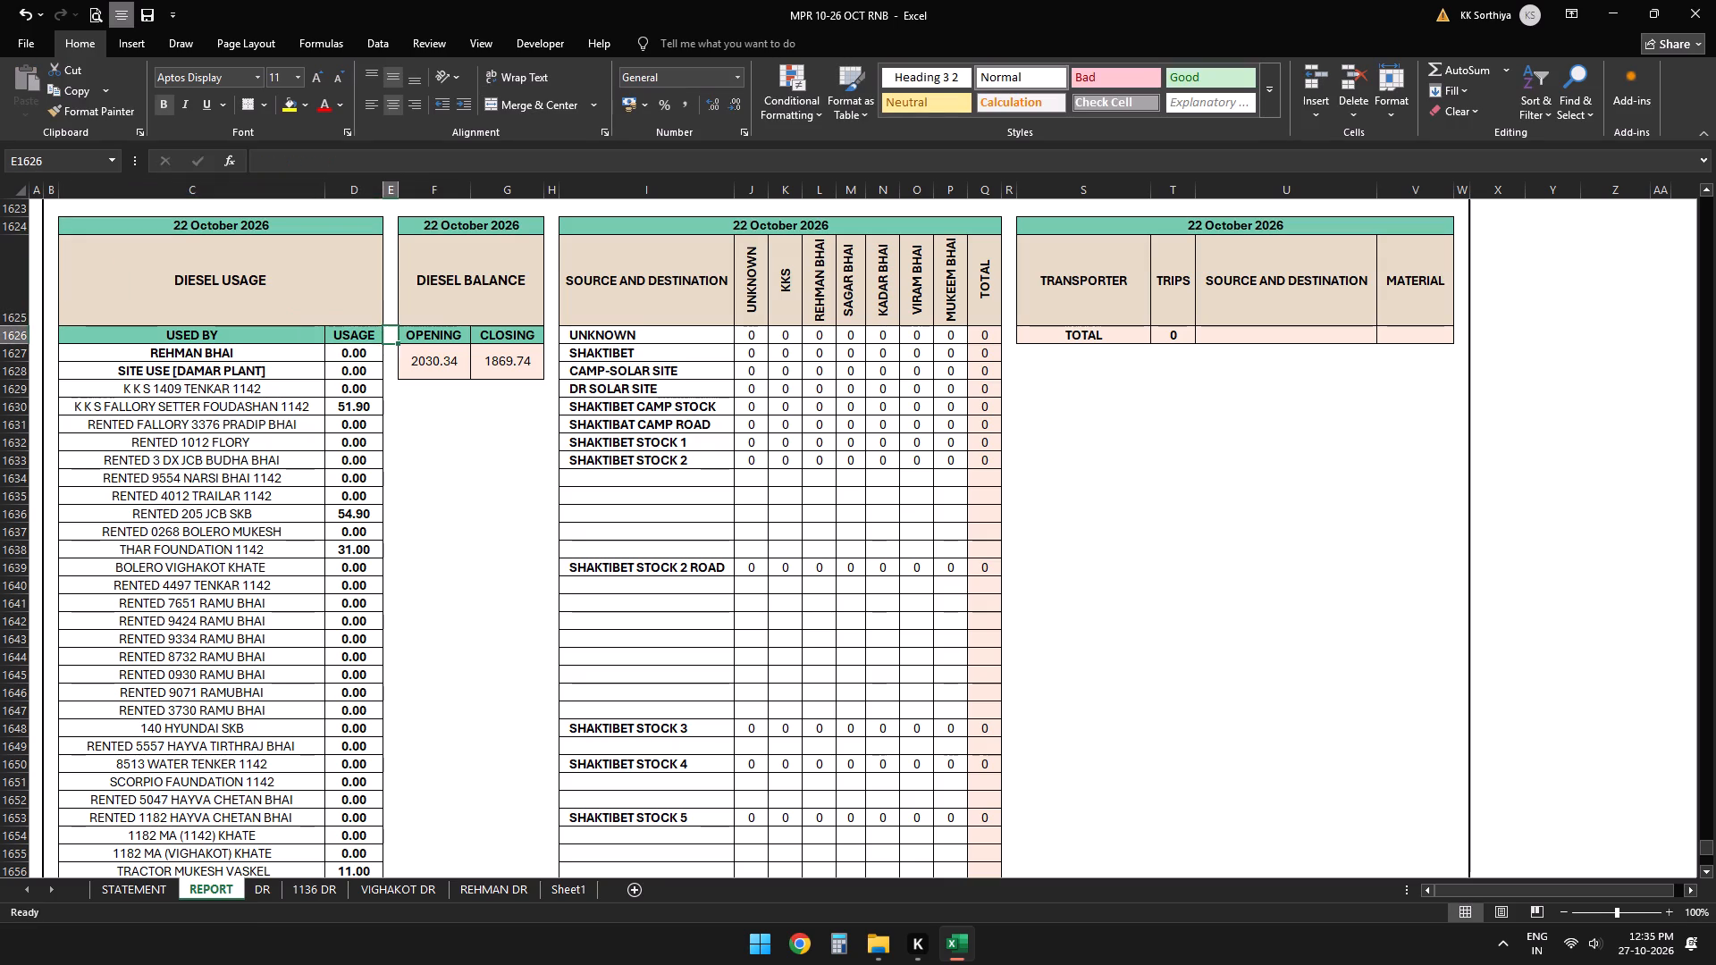
{"action": "key", "text": "Down"}
{"action": "key", "text": "Left"}
{"action": "key", "text": "Down"}
{"action": "key", "text": "Down"}
{"action": "key", "text": "Down"}
{"action": "key", "text": "0"}
{"action": "key", "text": "Down"}
{"action": "key", "text": "Down"}
{"action": "key", "text": "Down"}
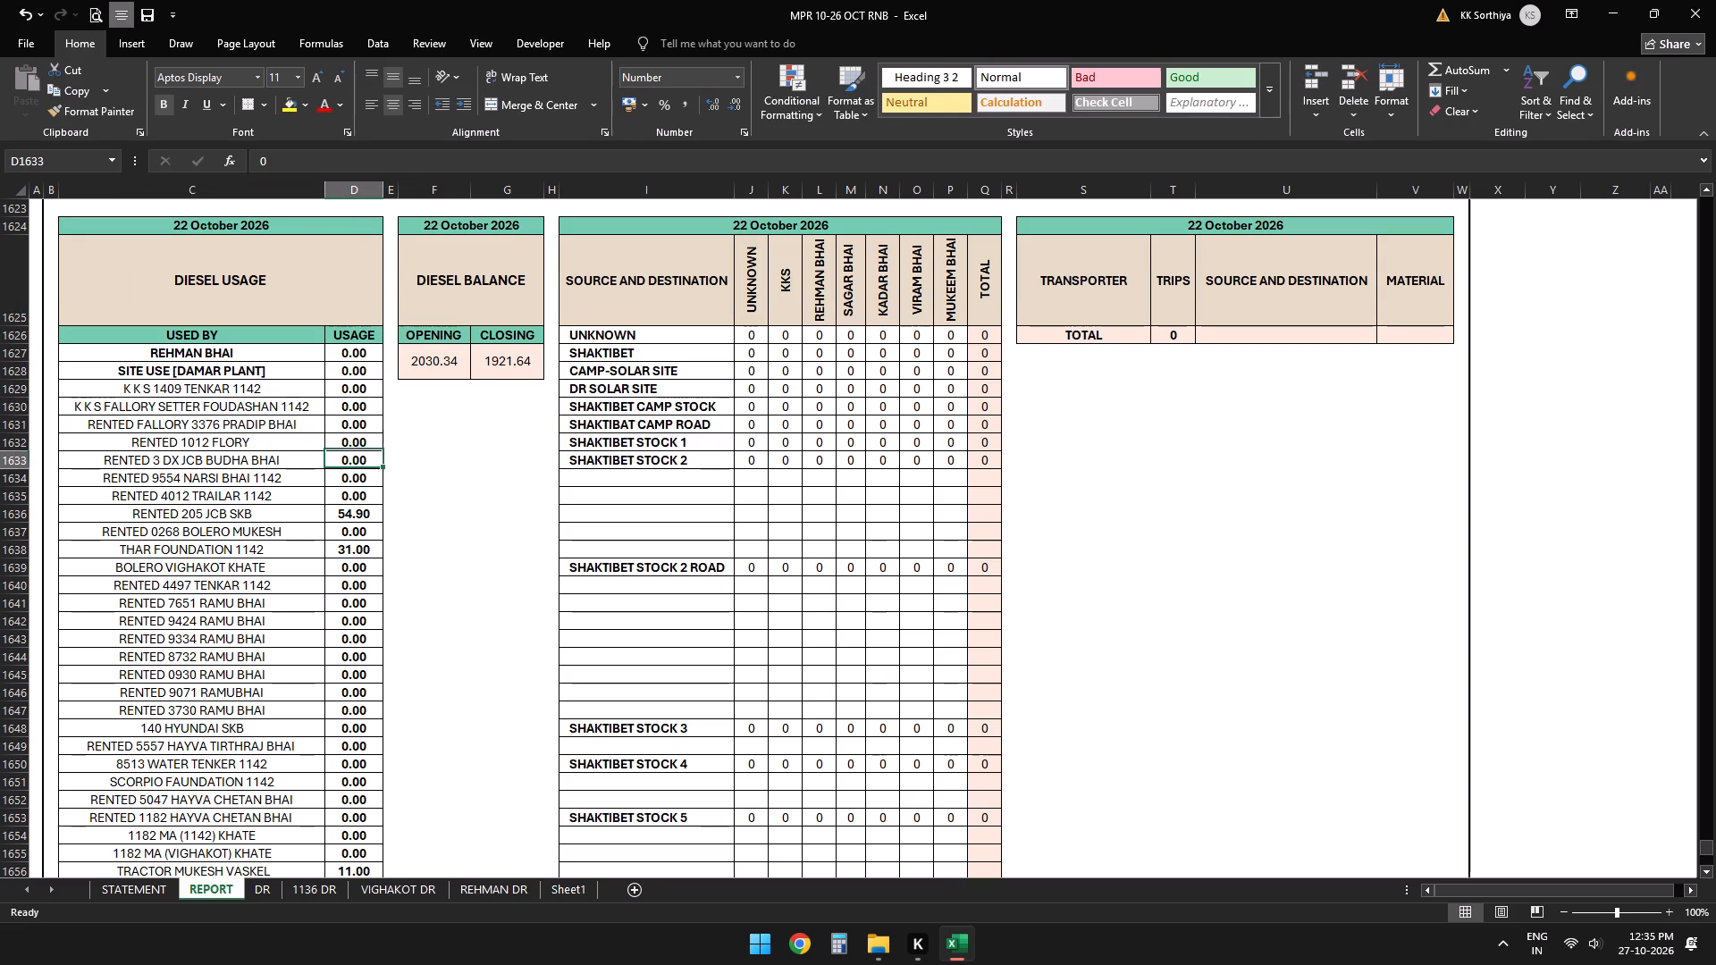
{"action": "key", "text": "Down"}
{"action": "key", "text": "Down"}
{"action": "key", "text": "Down"}
{"action": "key", "text": "0"}
{"action": "key", "text": "Down"}
{"action": "key", "text": "Down"}
{"action": "key", "text": "Down"}
{"action": "key", "text": "0"}
{"action": "key", "text": "Up"}
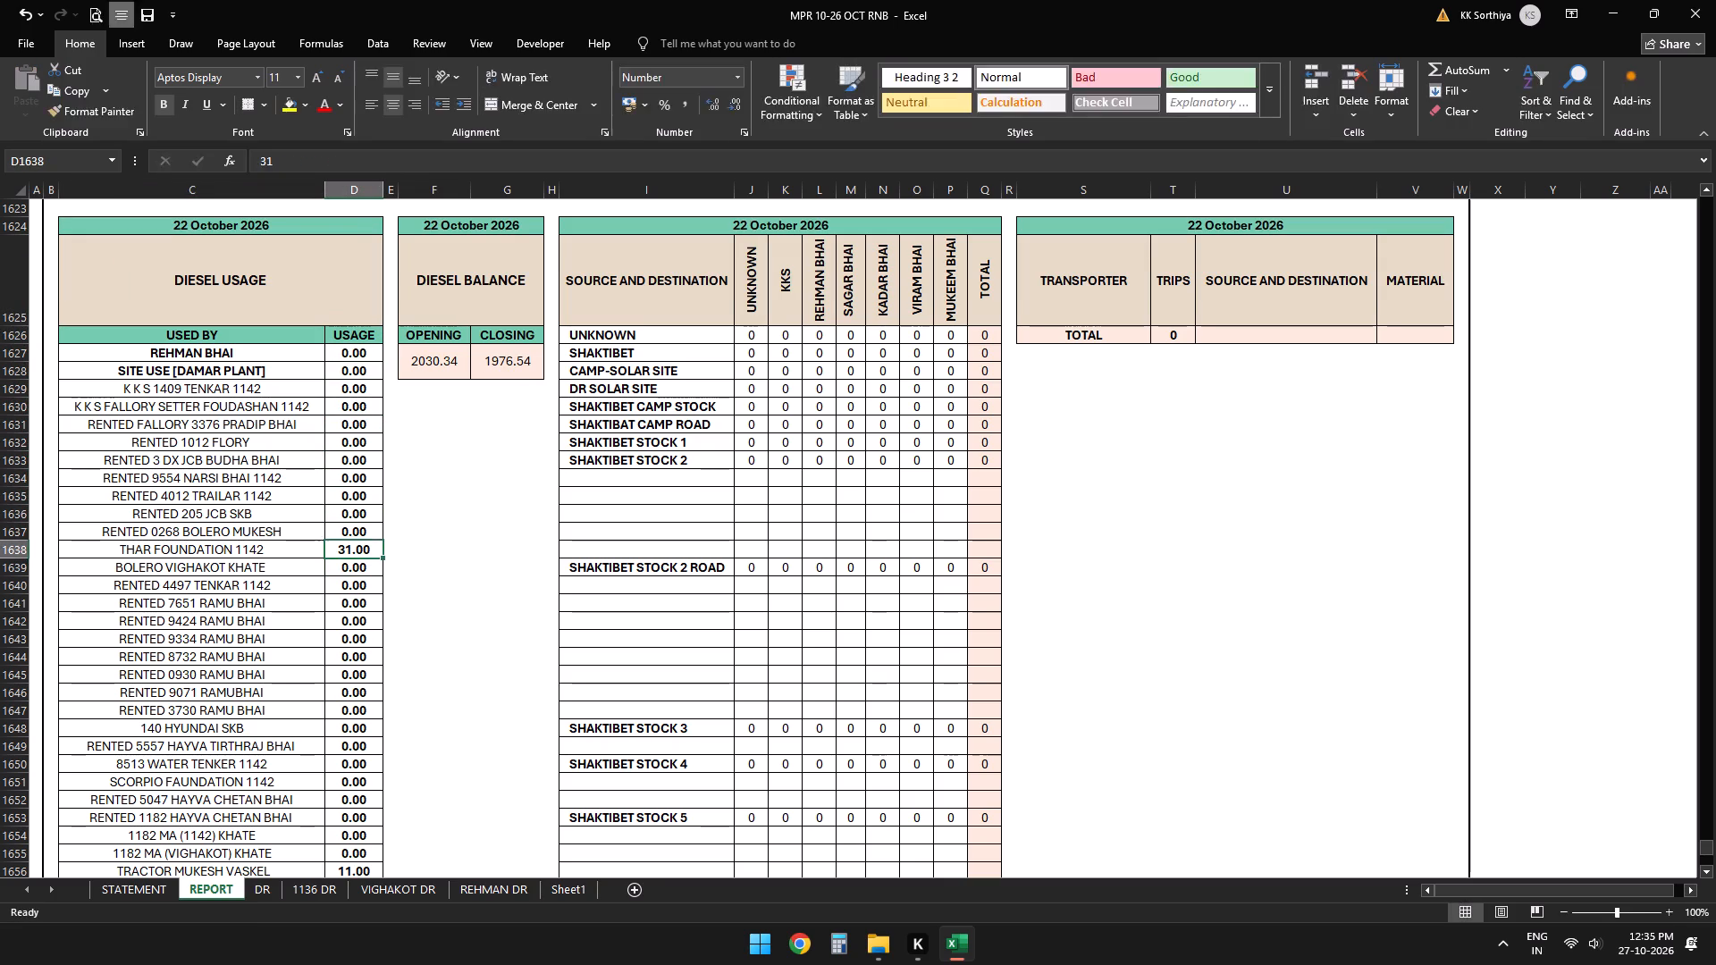
{"action": "key", "text": "0"}
{"action": "key", "text": "Down"}
{"action": "key", "text": "Down"}
{"action": "key", "text": "Down"}
{"action": "key", "text": "Down"}
{"action": "key", "text": "Down"}
{"action": "key", "text": "Down"}
{"action": "key", "text": "Down"}
{"action": "key", "text": "Down"}
{"action": "key", "text": "Down"}
{"action": "key", "text": "Down"}
{"action": "key", "text": "Down"}
{"action": "key", "text": "Down"}
{"action": "key", "text": "Down"}
{"action": "key", "text": "Down"}
{"action": "key", "text": "Down"}
{"action": "key", "text": "Down"}
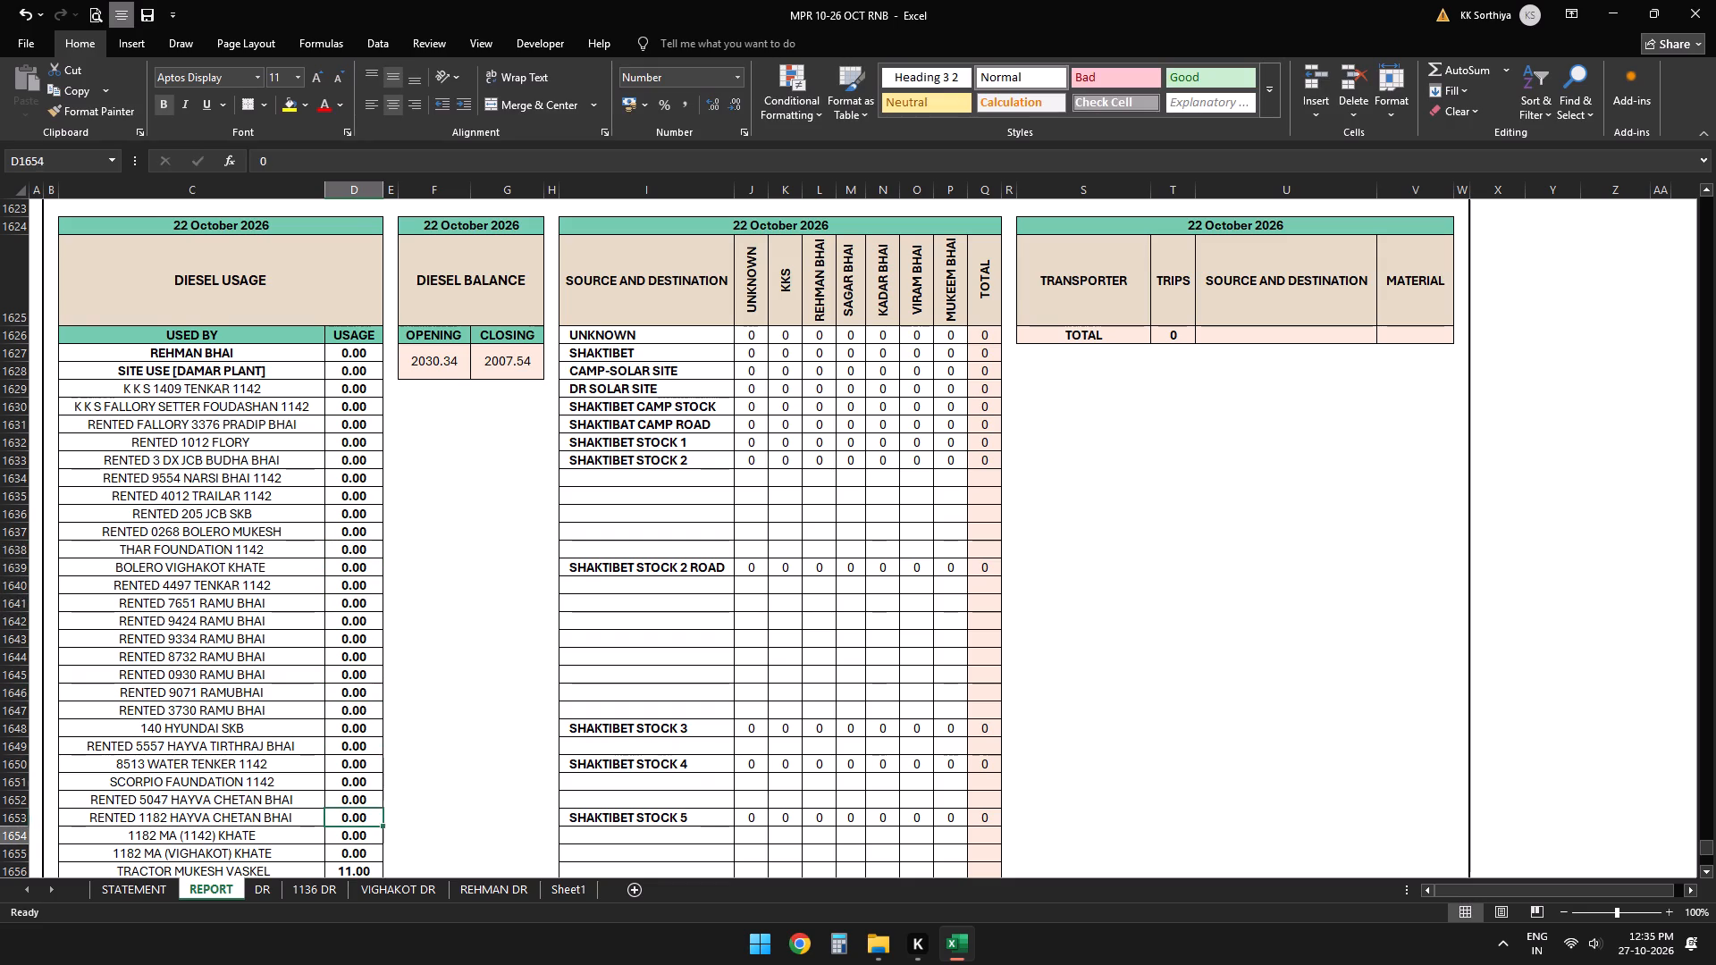
{"action": "key", "text": "Down"}
{"action": "key", "text": "Down"}
{"action": "key", "text": "0"}
{"action": "key", "text": "Down"}
{"action": "key", "text": "0"}
{"action": "key", "text": "Down"}
Check the remaining 22 October usage rows down to the 1136 RECITAL total and back up the column.
{"action": "key", "text": "Down"}
{"action": "key", "text": "Down"}
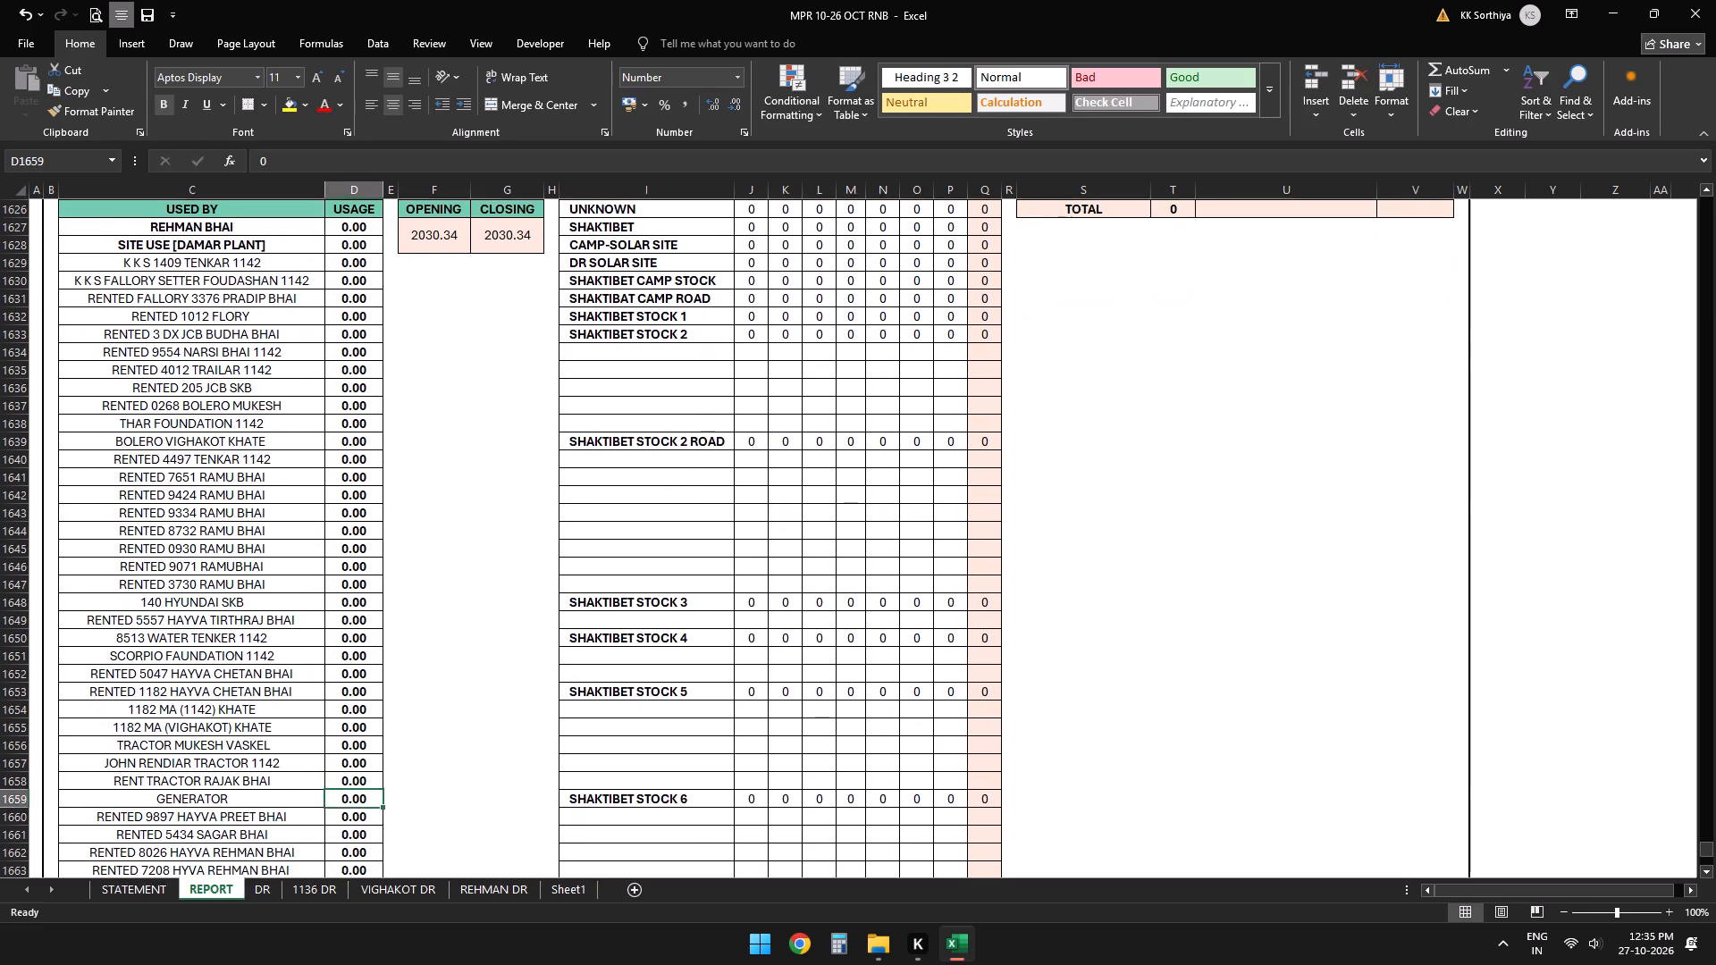
{"action": "key", "text": "Down"}
{"action": "key", "text": "Down"}
{"action": "key", "text": "Down"}
{"action": "key", "text": "Down"}
{"action": "key", "text": "Down"}
{"action": "key", "text": "Down"}
{"action": "key", "text": "Down"}
{"action": "key", "text": "Down"}
{"action": "key", "text": "Down"}
{"action": "key", "text": "Down"}
{"action": "key", "text": "Down"}
{"action": "key", "text": "Down"}
{"action": "key", "text": "Down"}
{"action": "key", "text": "Up"}
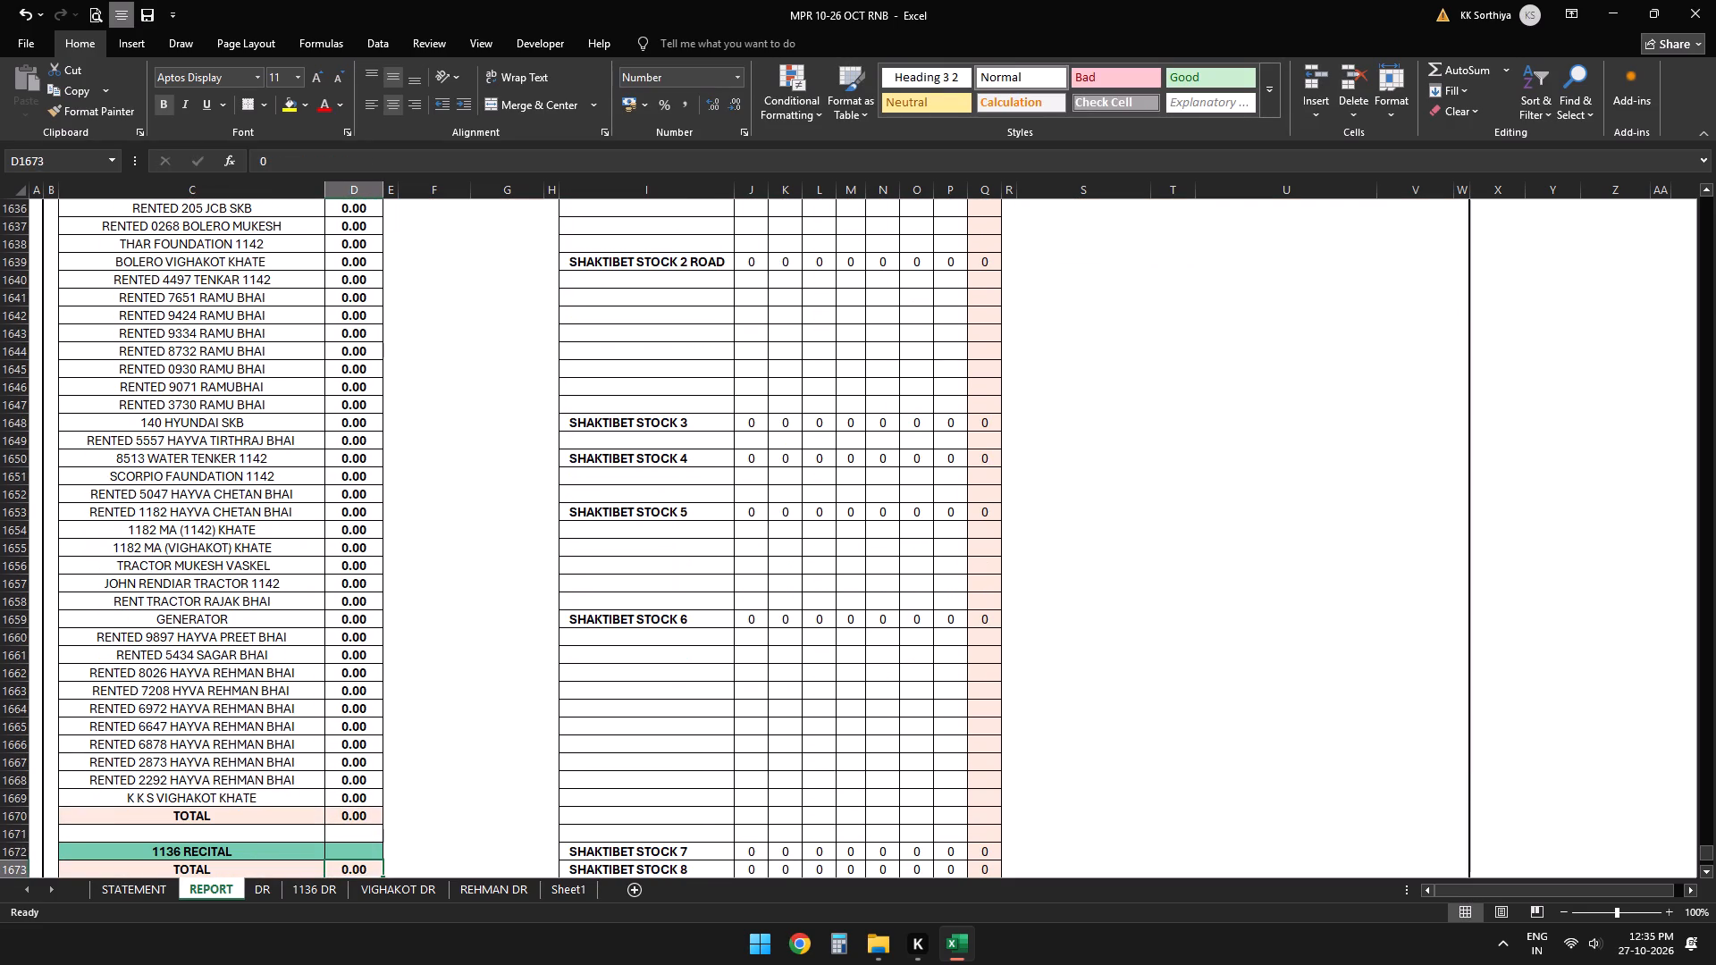
{"action": "key", "text": "Up"}
{"action": "key", "text": "Up"}
{"action": "key", "text": "Up"}
{"action": "key", "text": "Up"}
{"action": "key", "text": "Up"}
{"action": "key", "text": "Up"}
{"action": "key", "text": "Up"}
{"action": "key", "text": "Up"}
{"action": "key", "text": "Up"}
{"action": "key", "text": "Up"}
{"action": "key", "text": "Up"}
{"action": "key", "text": "Up"}
{"action": "key", "text": "Up"}
{"action": "key", "text": "Up"}
{"action": "key", "text": "Up"}
{"action": "key", "text": "Up"}
{"action": "key", "text": "Up"}
{"action": "key", "text": "Up"}
{"action": "key", "text": "Up"}
{"action": "key", "text": "Up"}
{"action": "key", "text": "Up"}
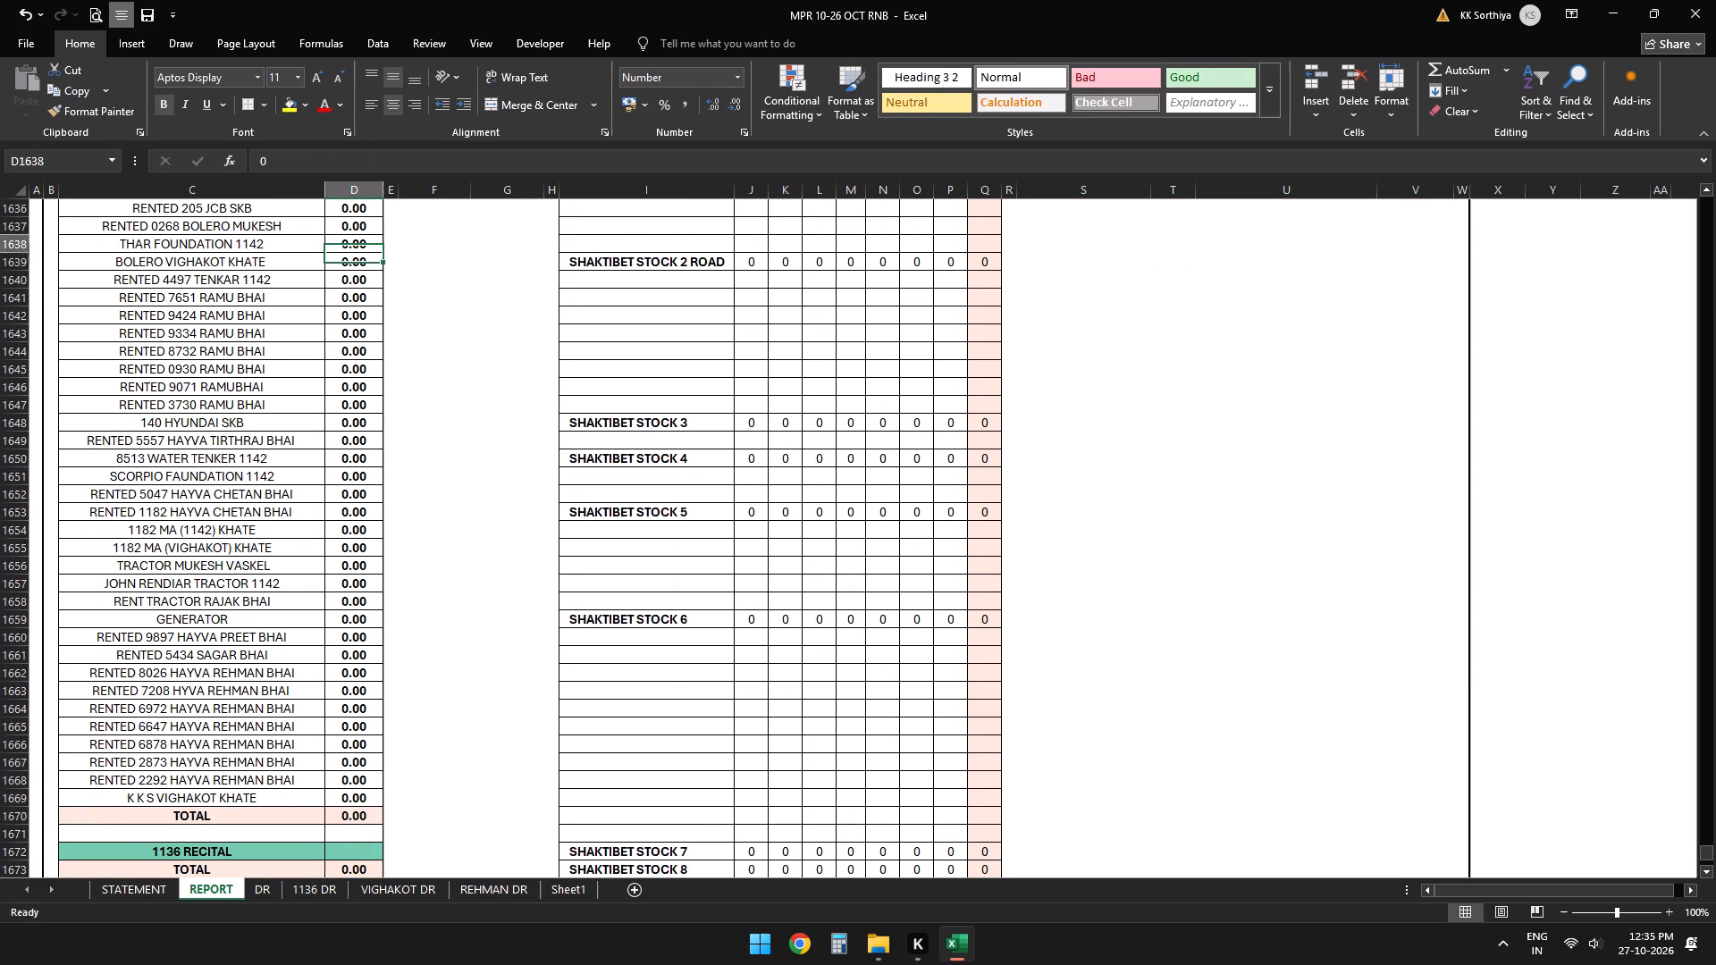
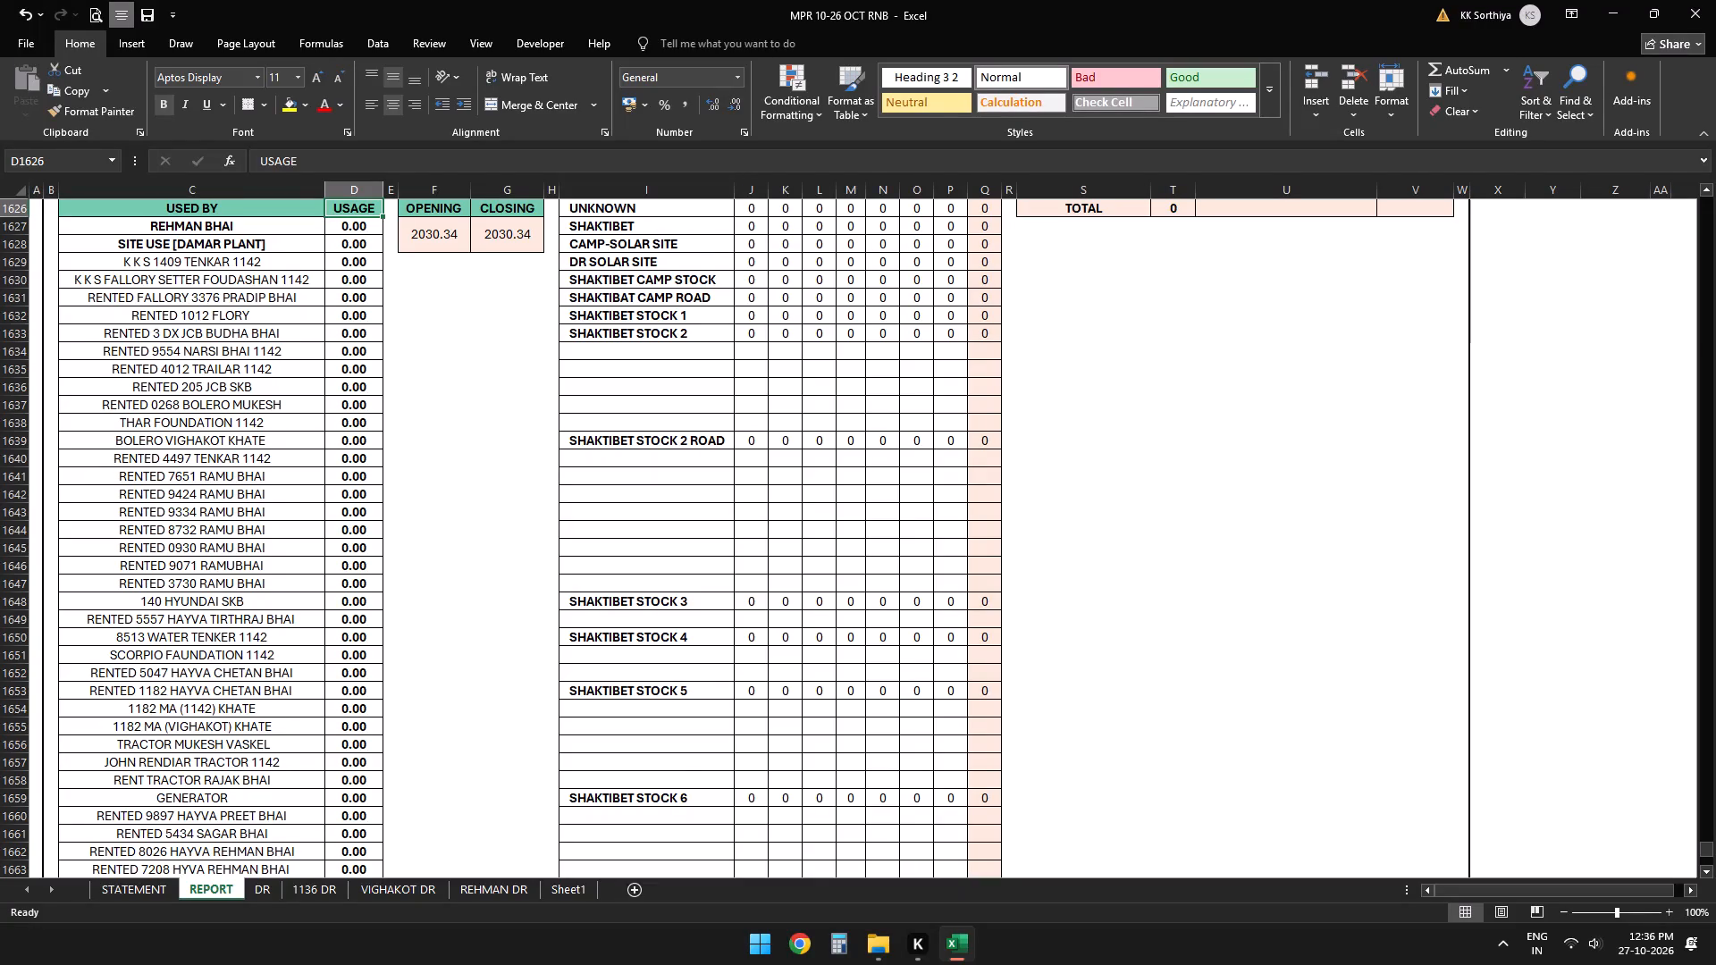
Compare the zeroed 22 October usage rows in the REPORT sheet with the 21 October block above them.
{"action": "scroll", "coordinate": [385, 269], "scroll_direction": "down", "scroll_amount": 1}
{"action": "left_click_drag", "start_coordinate": [385, 331], "coordinate": [399, 525]}
{"action": "scroll", "coordinate": [391, 533], "scroll_direction": "down", "scroll_amount": 2}
{"action": "scroll", "coordinate": [387, 534], "scroll_direction": "up", "scroll_amount": 2}
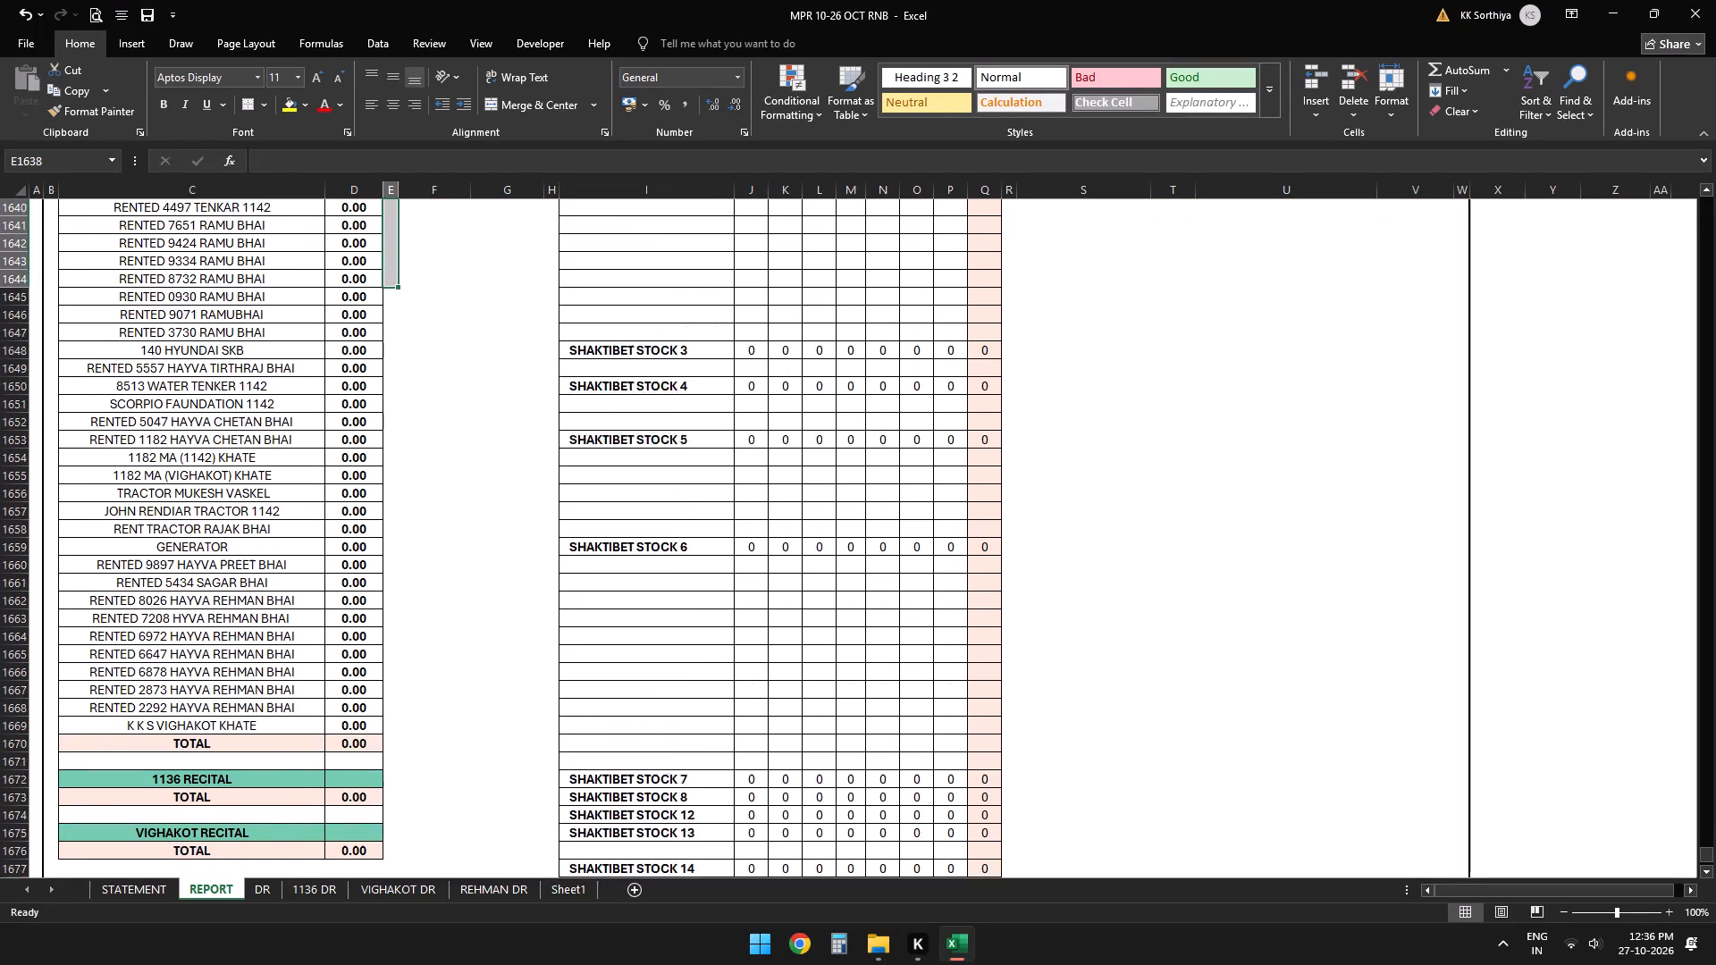
{"action": "scroll", "coordinate": [387, 534], "scroll_direction": "up", "scroll_amount": 4}
{"action": "scroll", "coordinate": [387, 534], "scroll_direction": "down", "scroll_amount": 1}
{"action": "scroll", "coordinate": [387, 534], "scroll_direction": "up", "scroll_amount": 13}
{"action": "scroll", "coordinate": [387, 534], "scroll_direction": "down", "scroll_amount": 1}
{"action": "scroll", "coordinate": [387, 534], "scroll_direction": "up", "scroll_amount": 1}
{"action": "scroll", "coordinate": [387, 534], "scroll_direction": "down", "scroll_amount": 2}
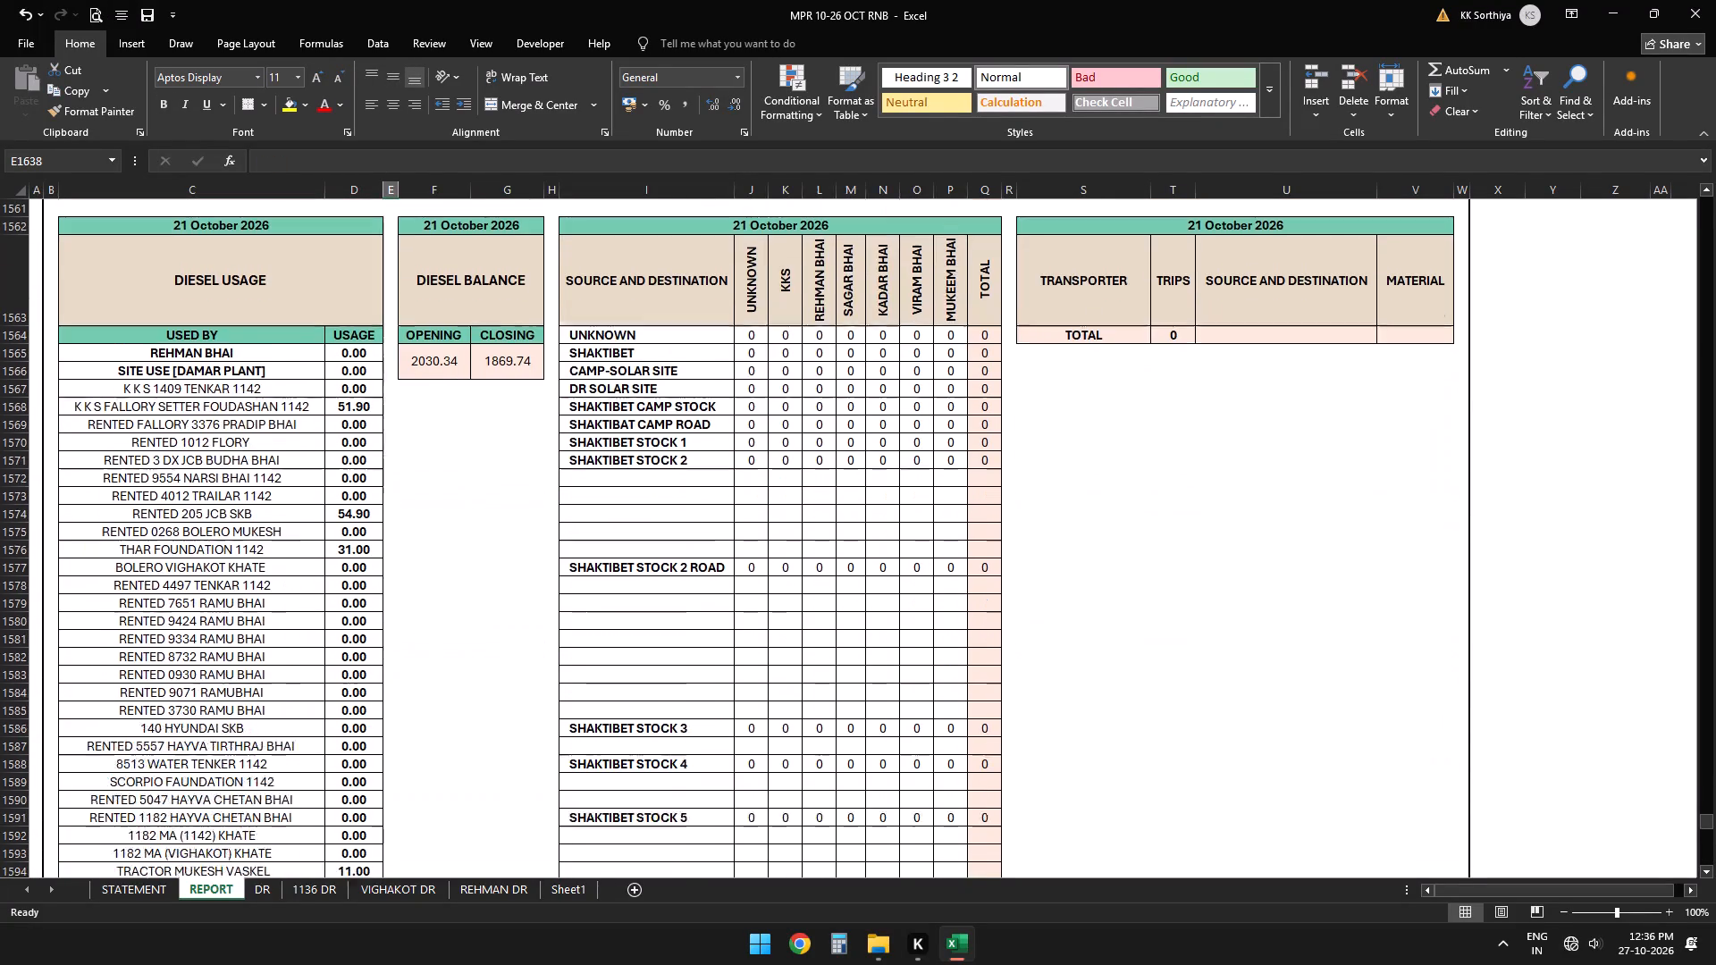
{"action": "scroll", "coordinate": [387, 534], "scroll_direction": "down", "scroll_amount": 2}
{"action": "scroll", "coordinate": [387, 534], "scroll_direction": "up", "scroll_amount": 1}
{"action": "scroll", "coordinate": [387, 534], "scroll_direction": "down", "scroll_amount": 8}
{"action": "scroll", "coordinate": [387, 534], "scroll_direction": "up", "scroll_amount": 1}
{"action": "scroll", "coordinate": [387, 534], "scroll_direction": "down", "scroll_amount": 3}
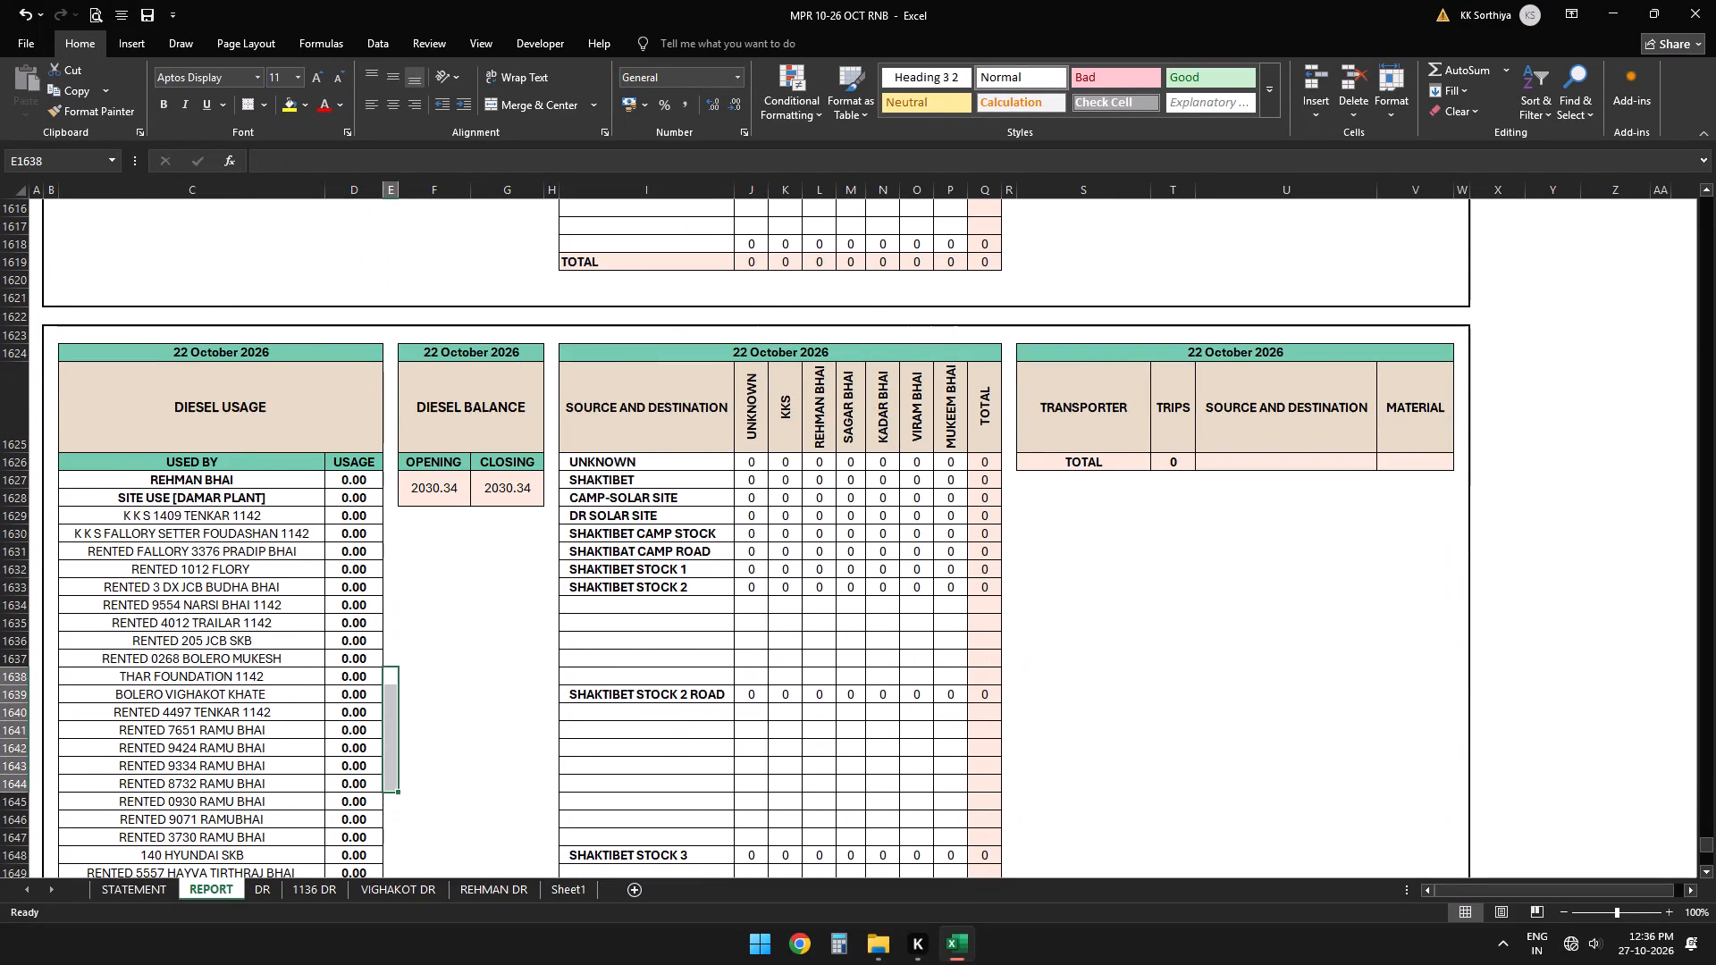
{"action": "left_click", "coordinate": [351, 592]}
{"action": "left_click", "coordinate": [397, 503]}
{"action": "scroll", "coordinate": [390, 502], "scroll_direction": "down", "scroll_amount": 3}
{"action": "left_click", "coordinate": [363, 508]}
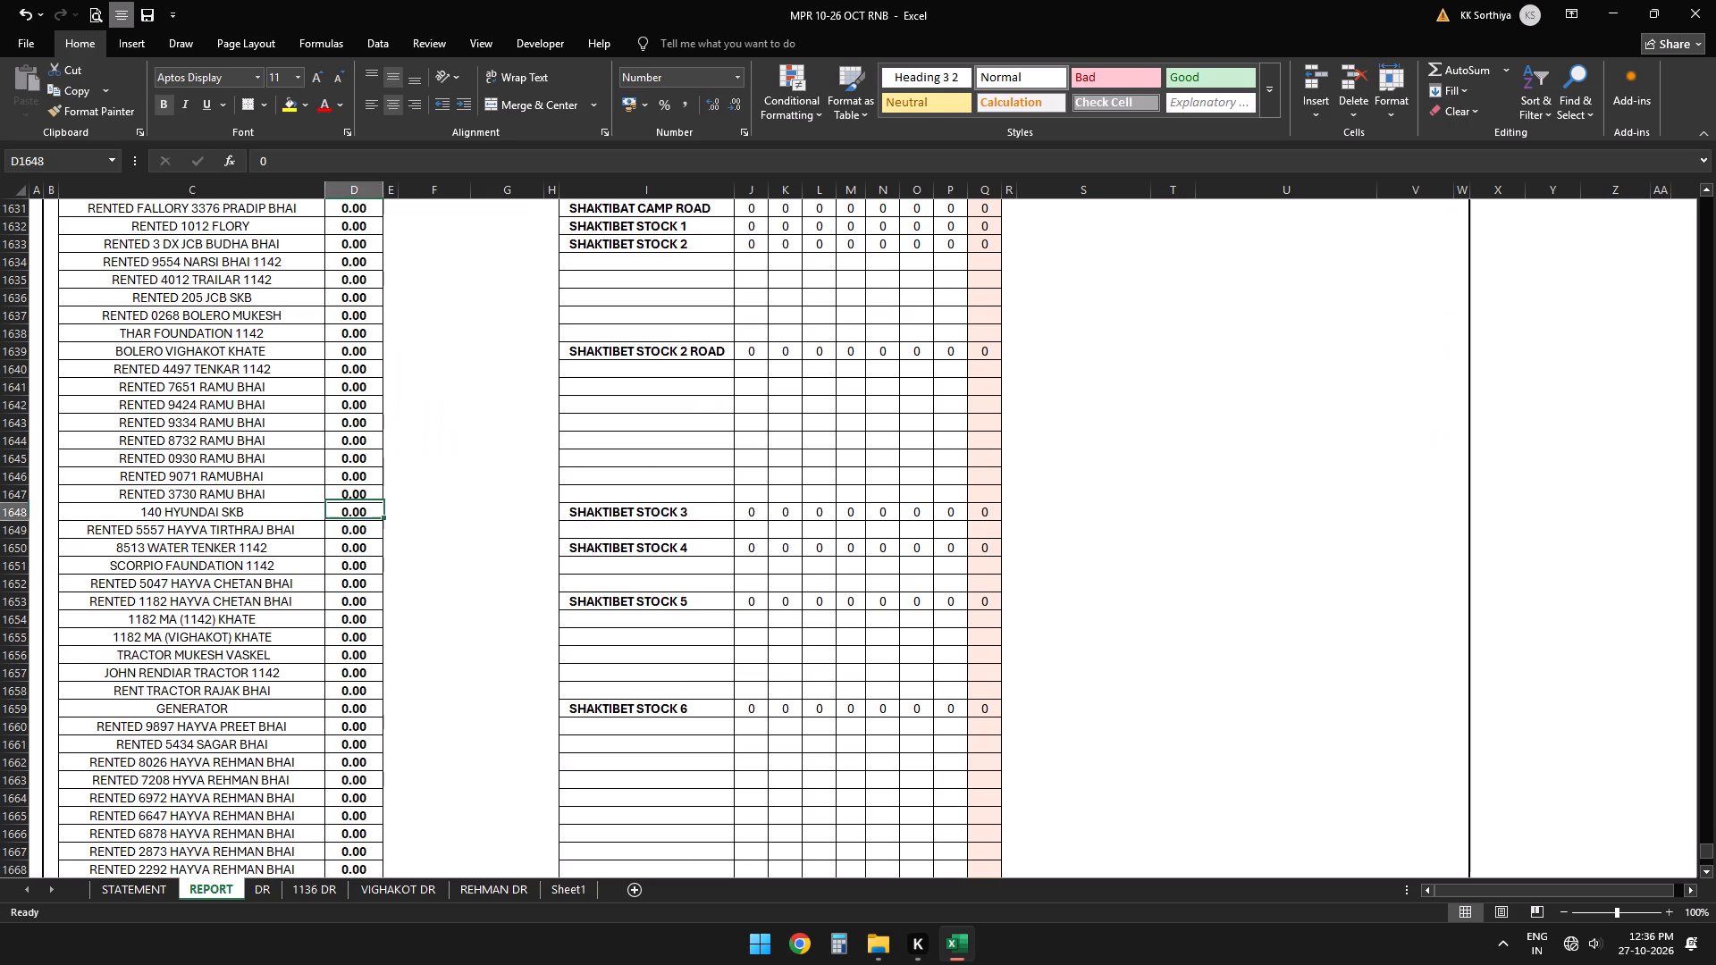
{"action": "scroll", "coordinate": [363, 508], "scroll_direction": "down", "scroll_amount": 2}
{"action": "scroll", "coordinate": [363, 508], "scroll_direction": "up", "scroll_amount": 6}
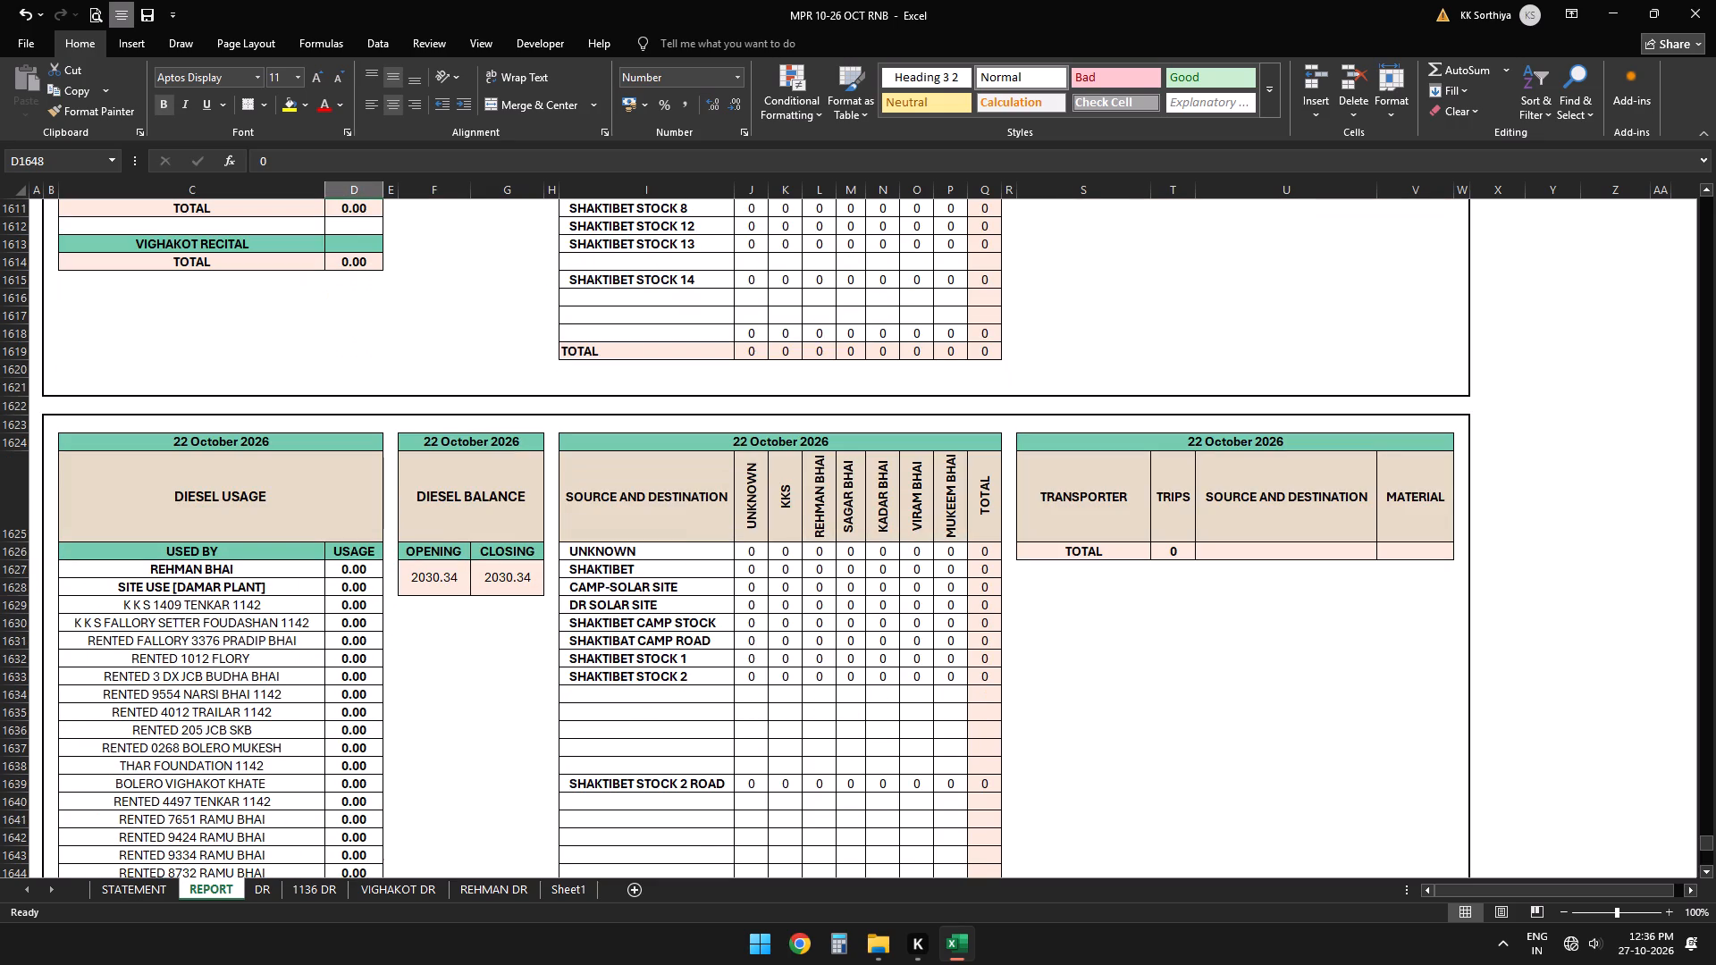
Review the 21 October diesel usage rows, recital totals and opening and closing balance in the REPORT sheet.
{"action": "scroll", "coordinate": [363, 508], "scroll_direction": "up", "scroll_amount": 7}
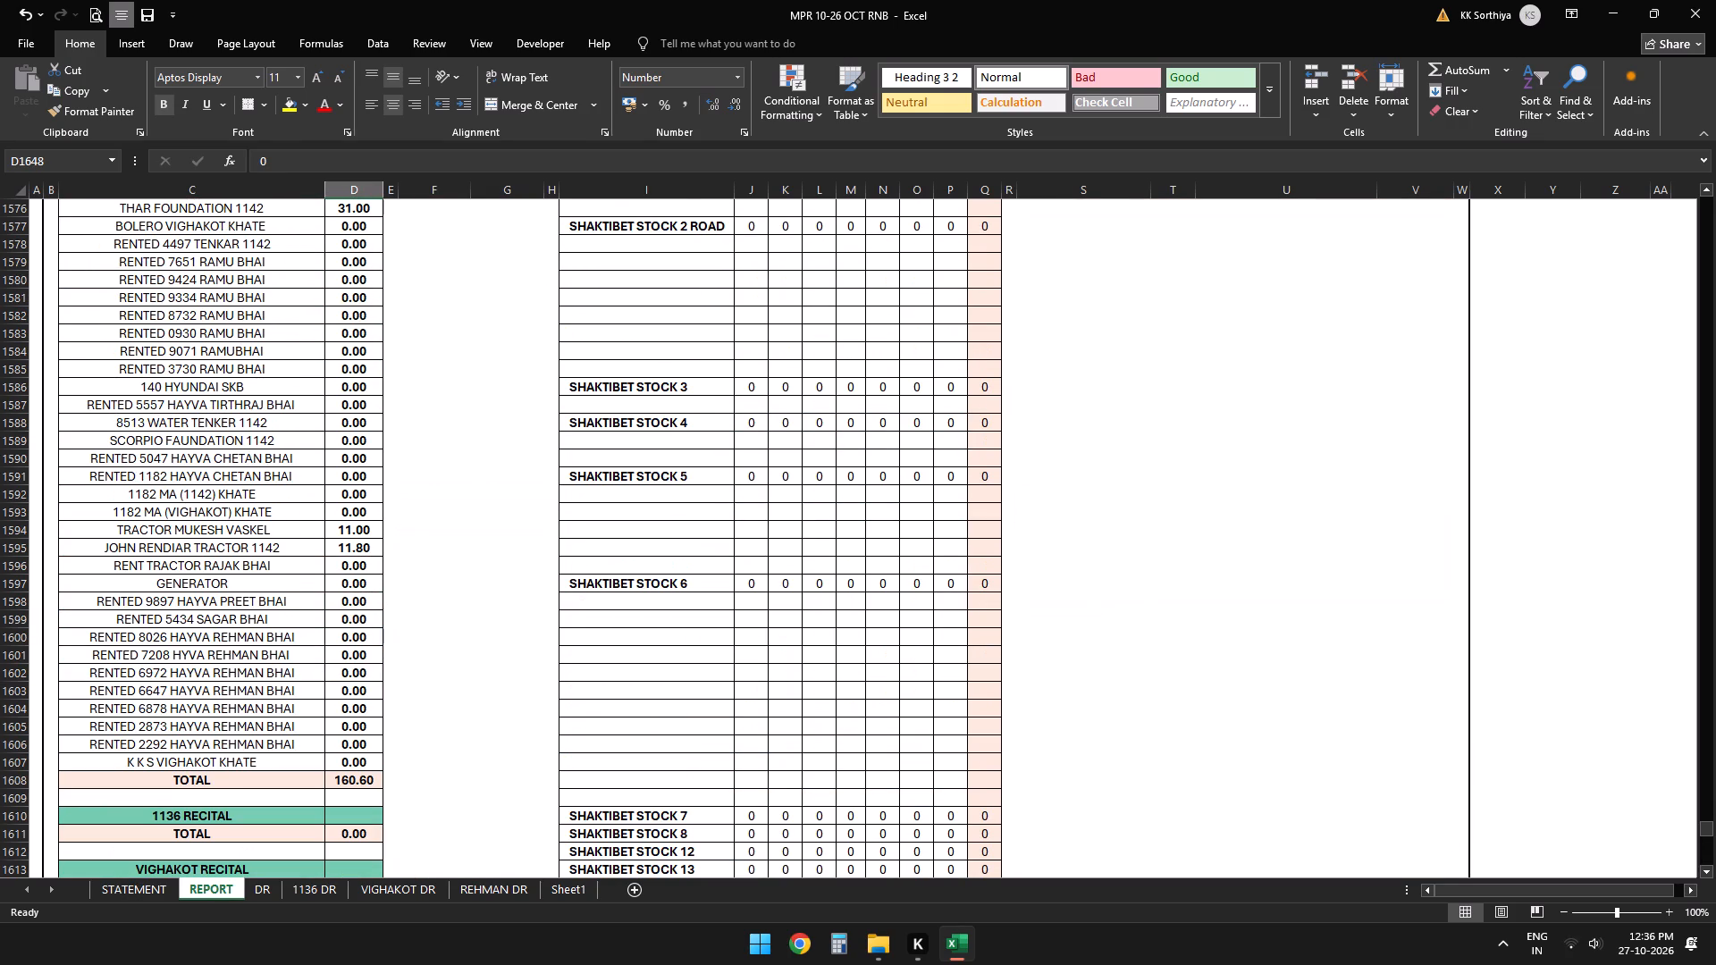
{"action": "scroll", "coordinate": [363, 508], "scroll_direction": "down", "scroll_amount": 3}
{"action": "scroll", "coordinate": [363, 508], "scroll_direction": "up", "scroll_amount": 1}
{"action": "scroll", "coordinate": [363, 508], "scroll_direction": "down", "scroll_amount": 1}
{"action": "scroll", "coordinate": [363, 508], "scroll_direction": "up", "scroll_amount": 2}
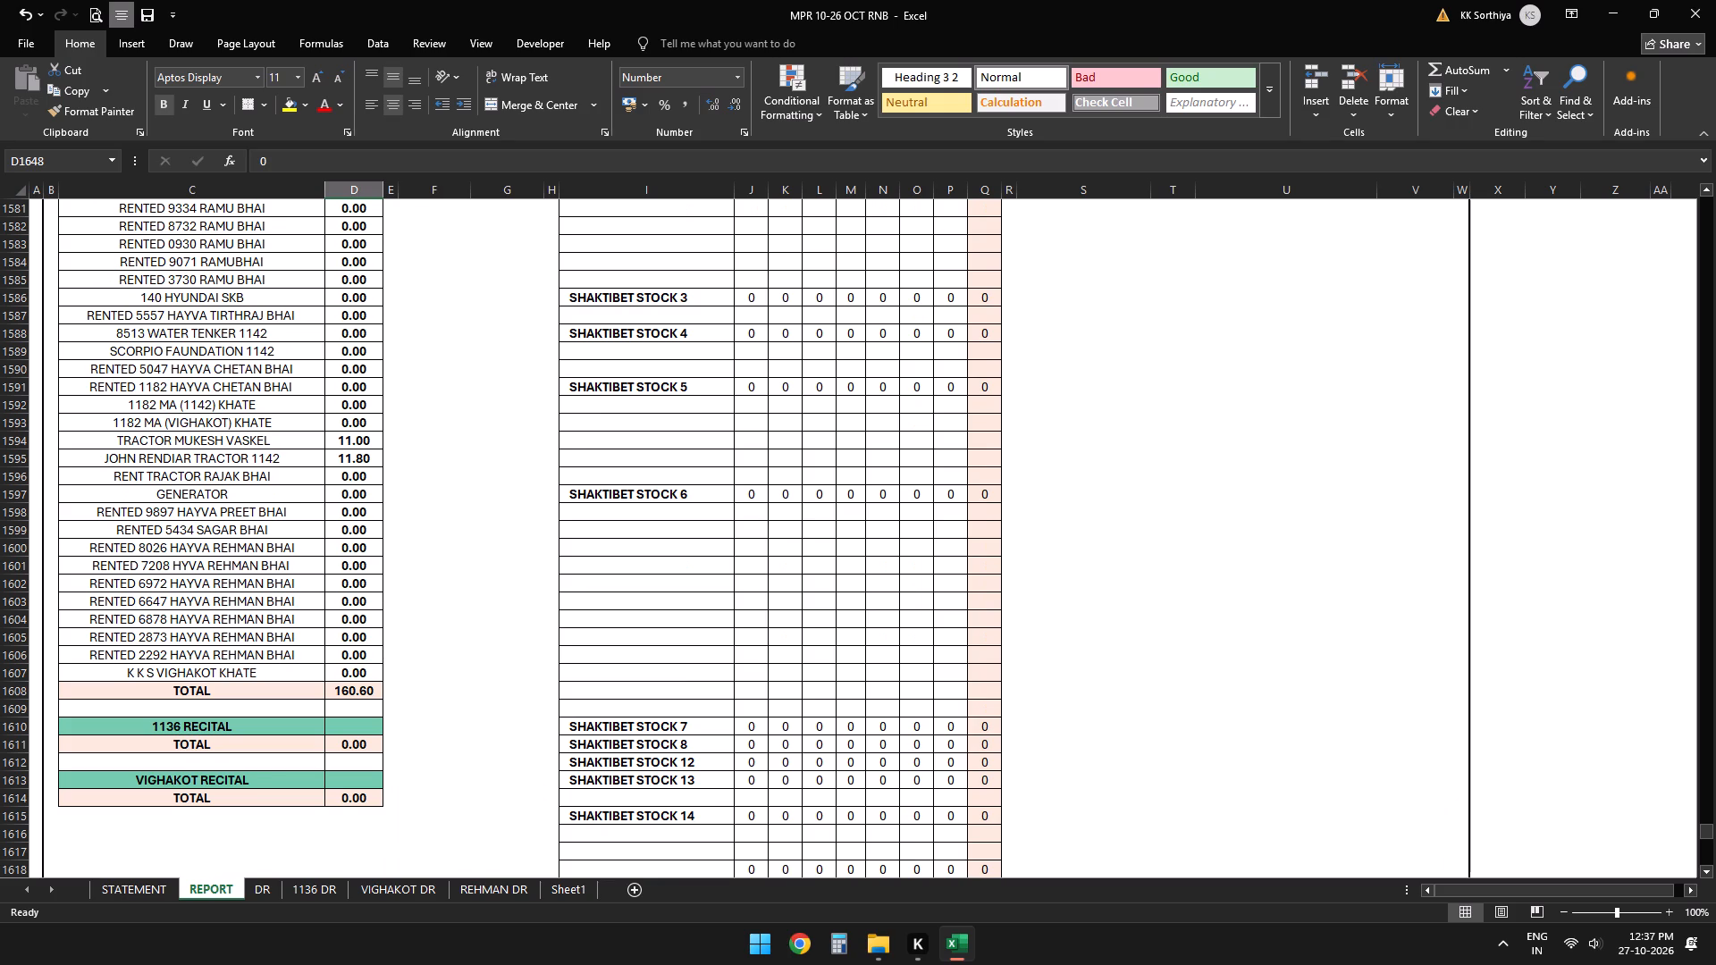
{"action": "scroll", "coordinate": [363, 508], "scroll_direction": "down", "scroll_amount": 1}
{"action": "scroll", "coordinate": [363, 508], "scroll_direction": "up", "scroll_amount": 1}
{"action": "scroll", "coordinate": [363, 508], "scroll_direction": "down", "scroll_amount": 8}
{"action": "scroll", "coordinate": [363, 508], "scroll_direction": "up", "scroll_amount": 8}
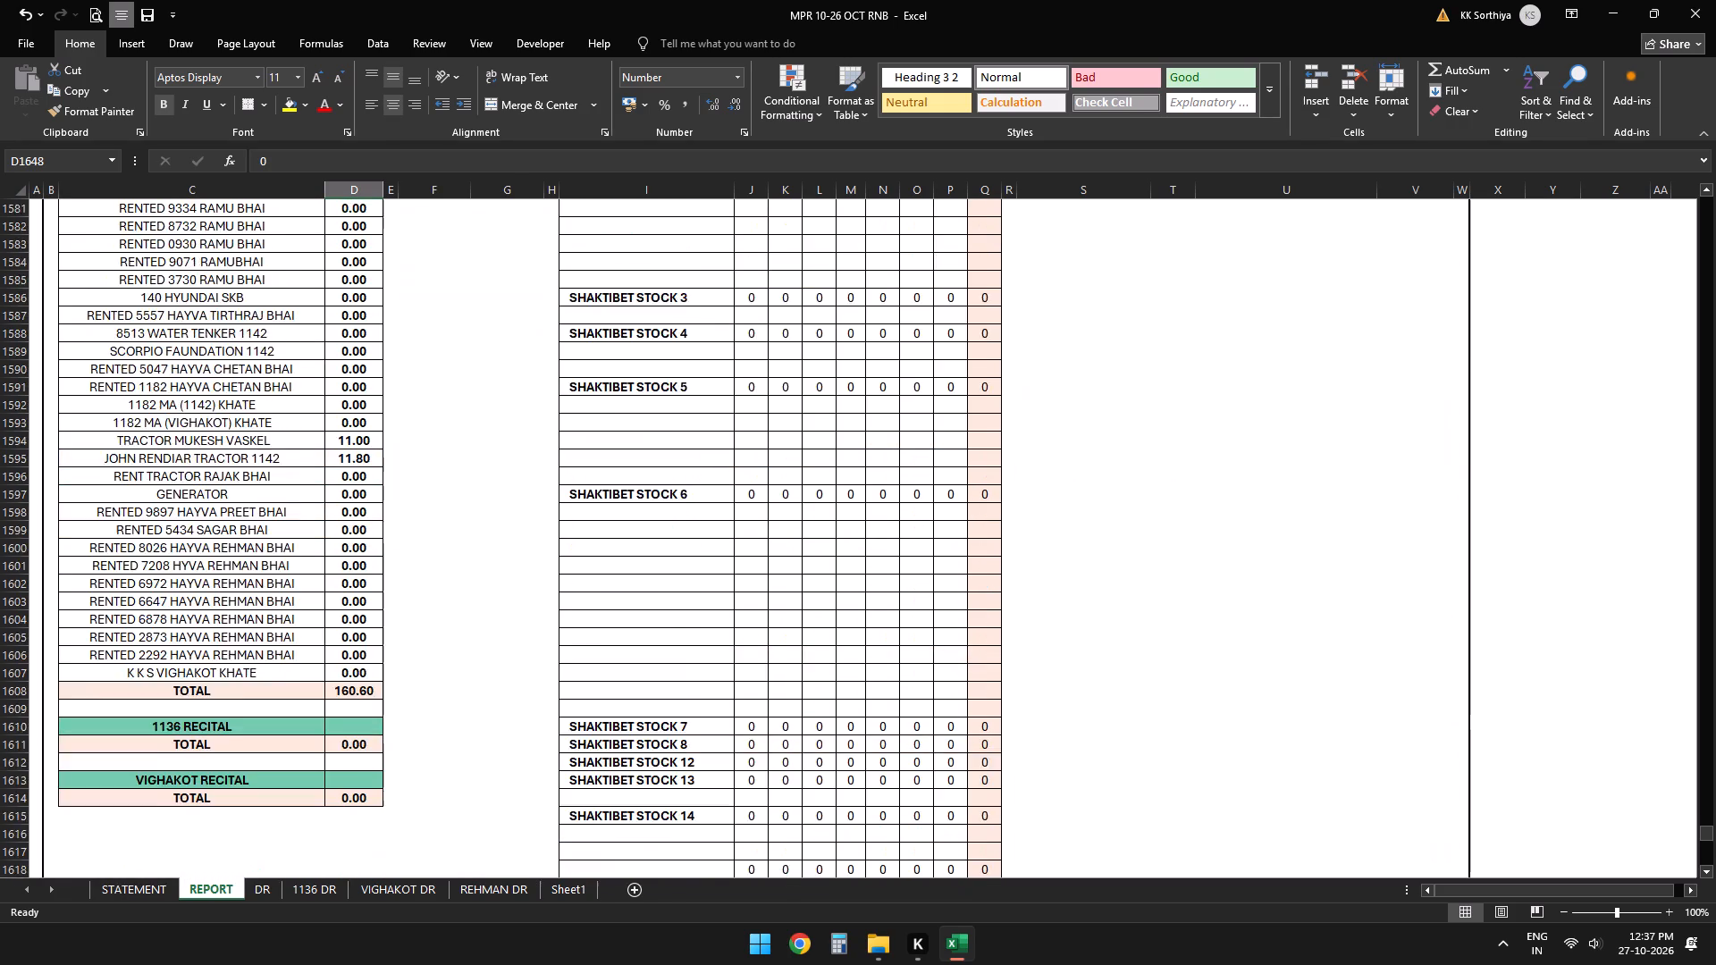
{"action": "scroll", "coordinate": [363, 508], "scroll_direction": "up", "scroll_amount": 6}
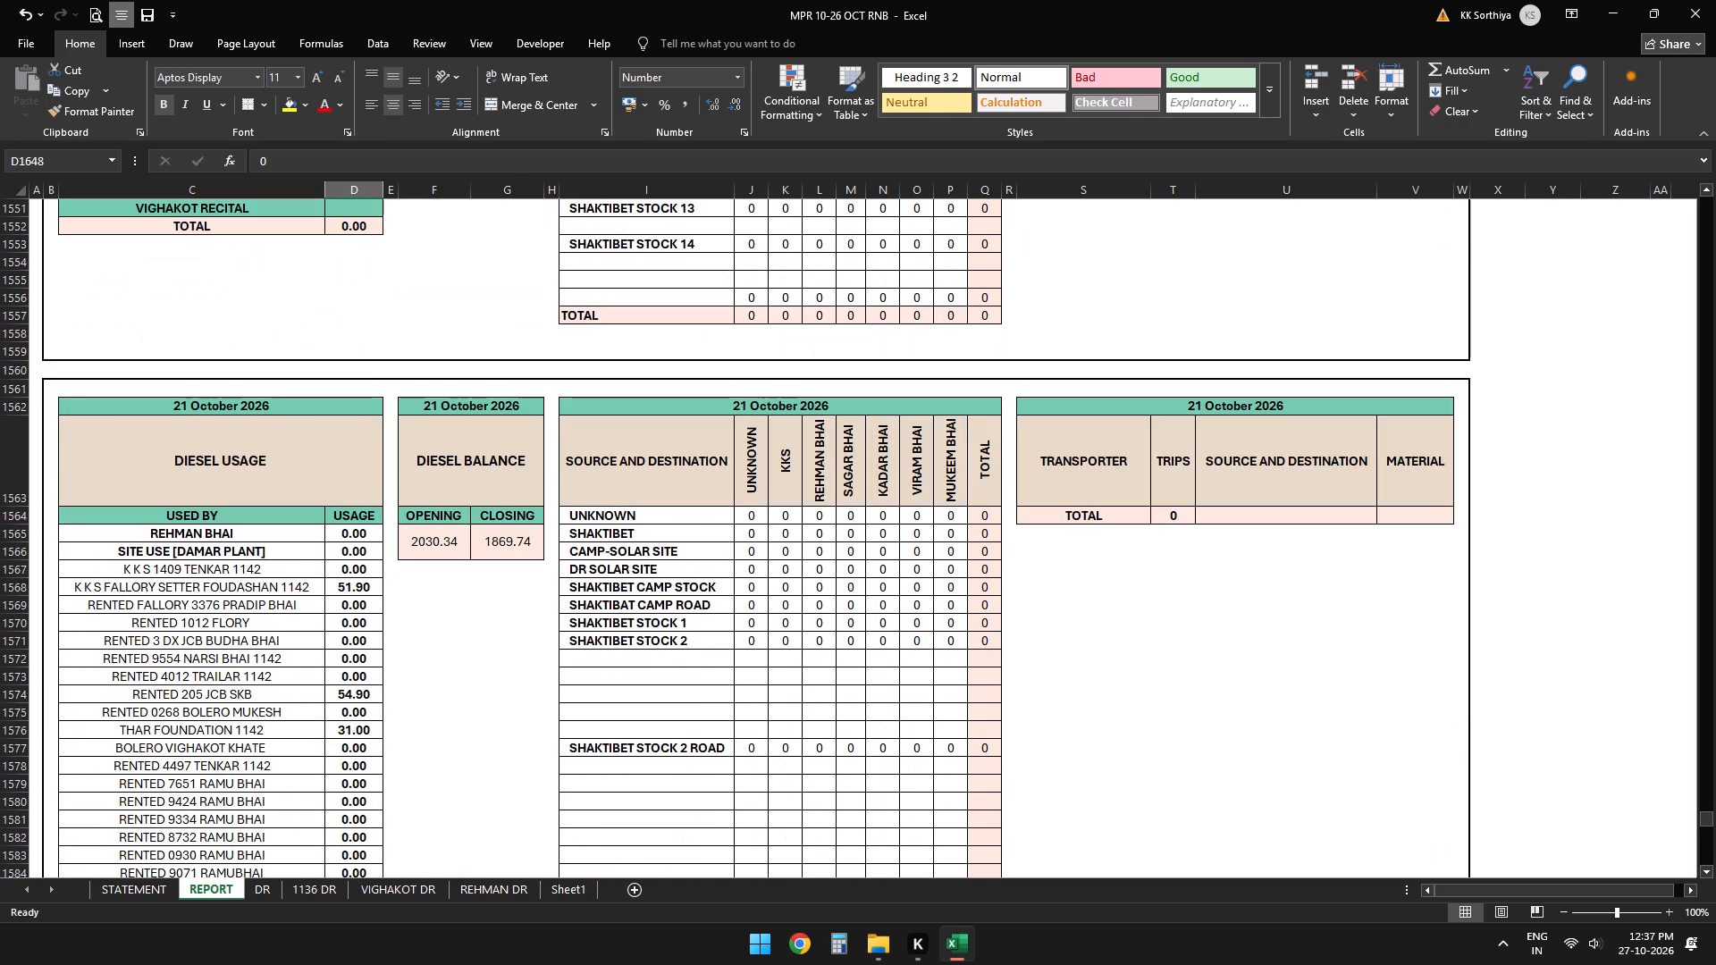
{"action": "scroll", "coordinate": [363, 508], "scroll_direction": "down", "scroll_amount": 15}
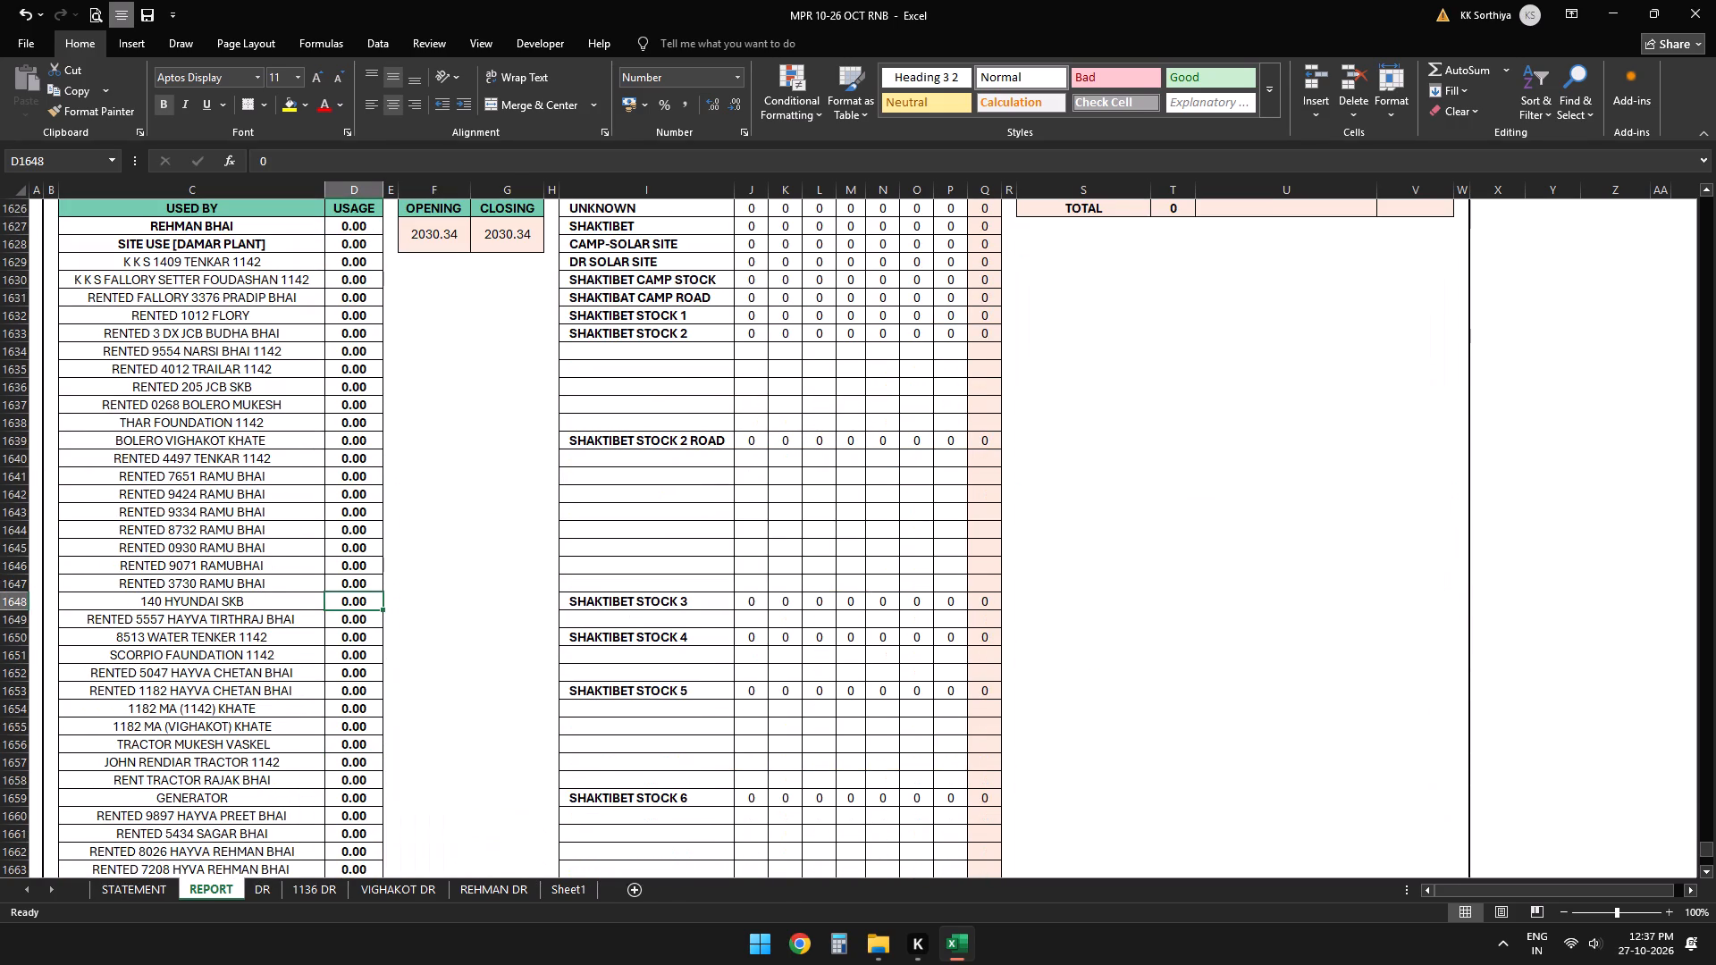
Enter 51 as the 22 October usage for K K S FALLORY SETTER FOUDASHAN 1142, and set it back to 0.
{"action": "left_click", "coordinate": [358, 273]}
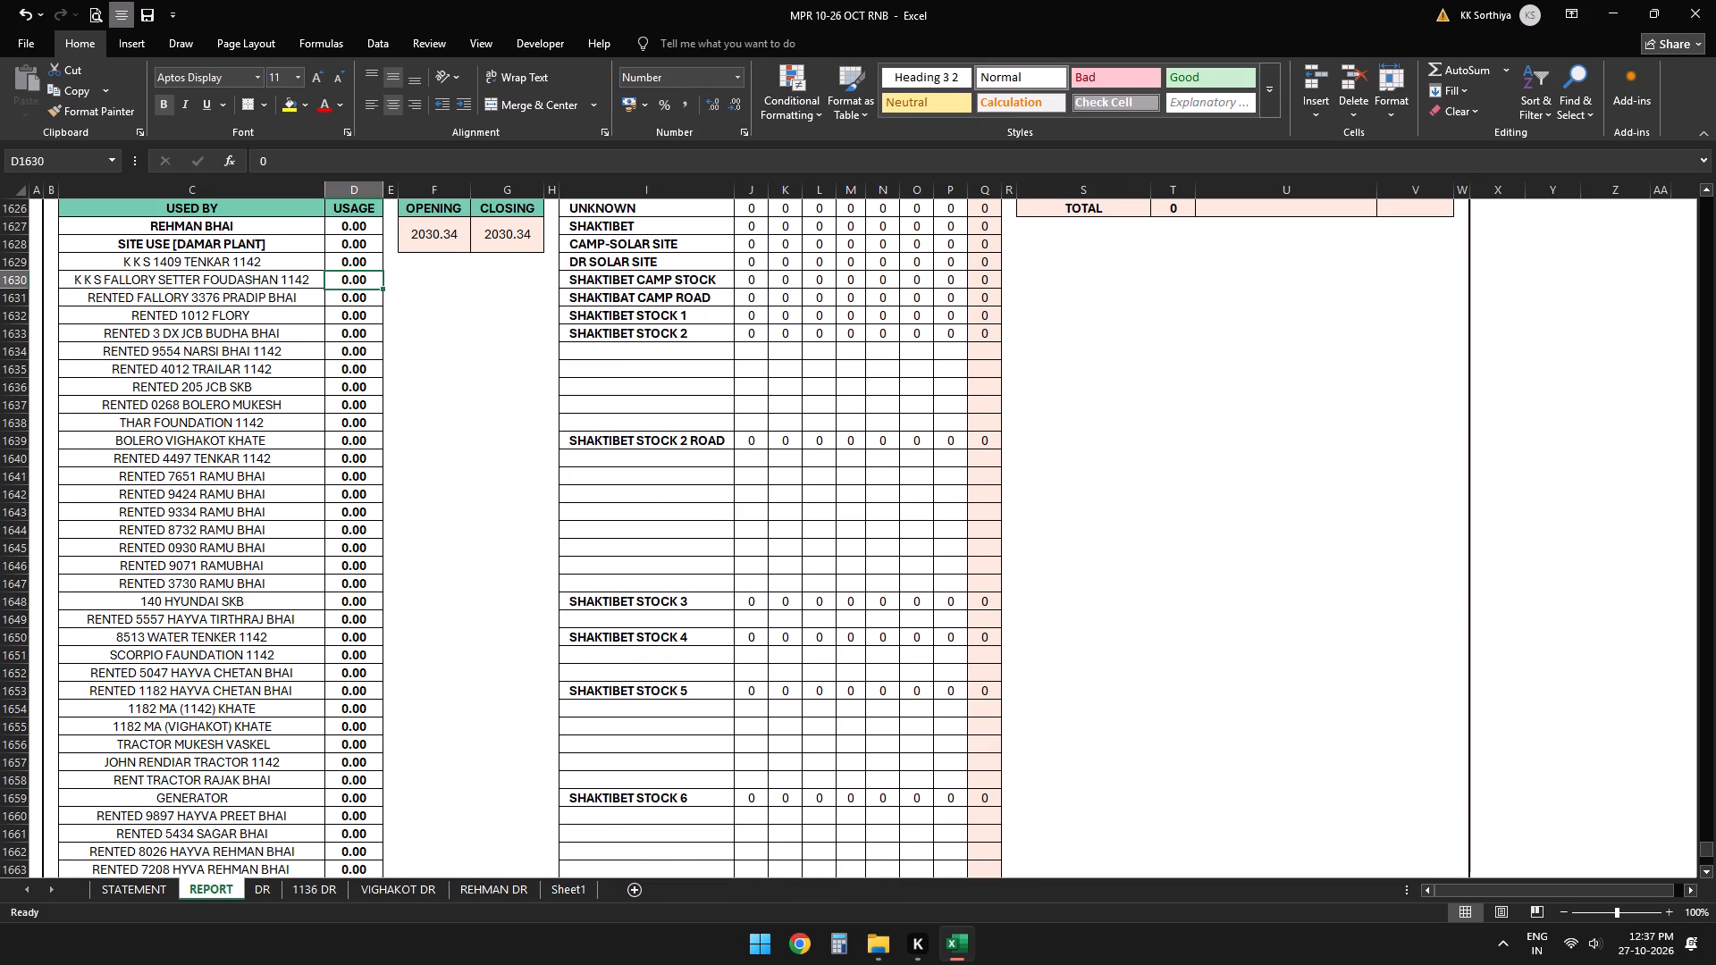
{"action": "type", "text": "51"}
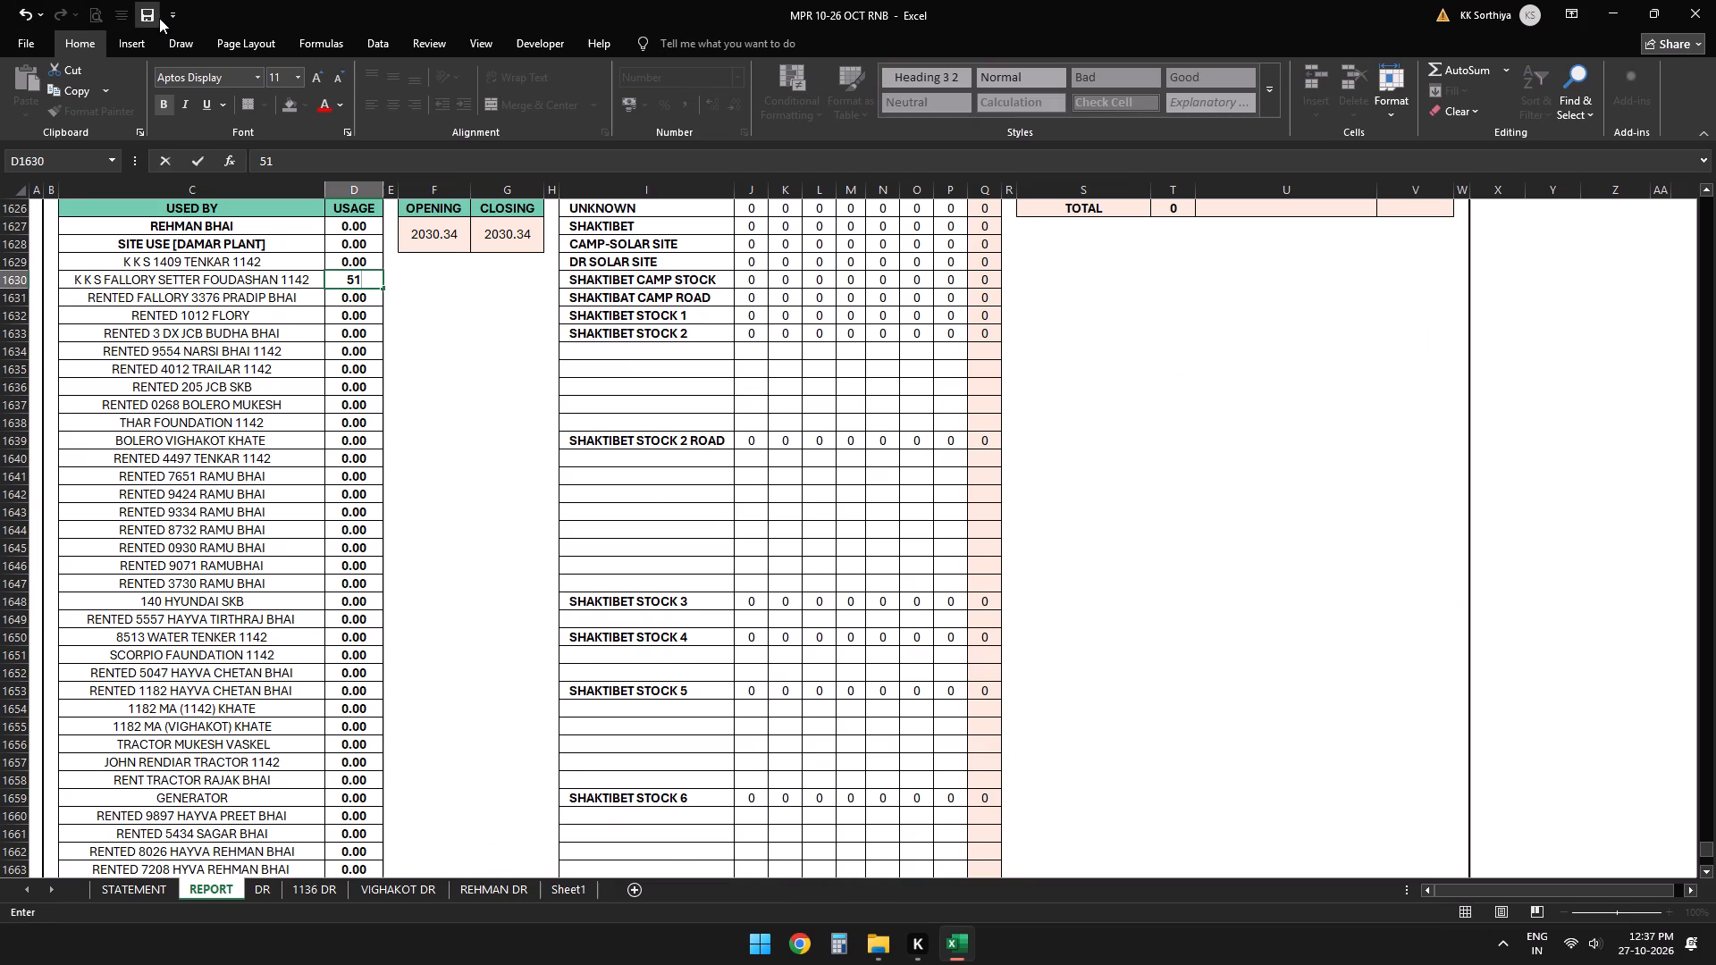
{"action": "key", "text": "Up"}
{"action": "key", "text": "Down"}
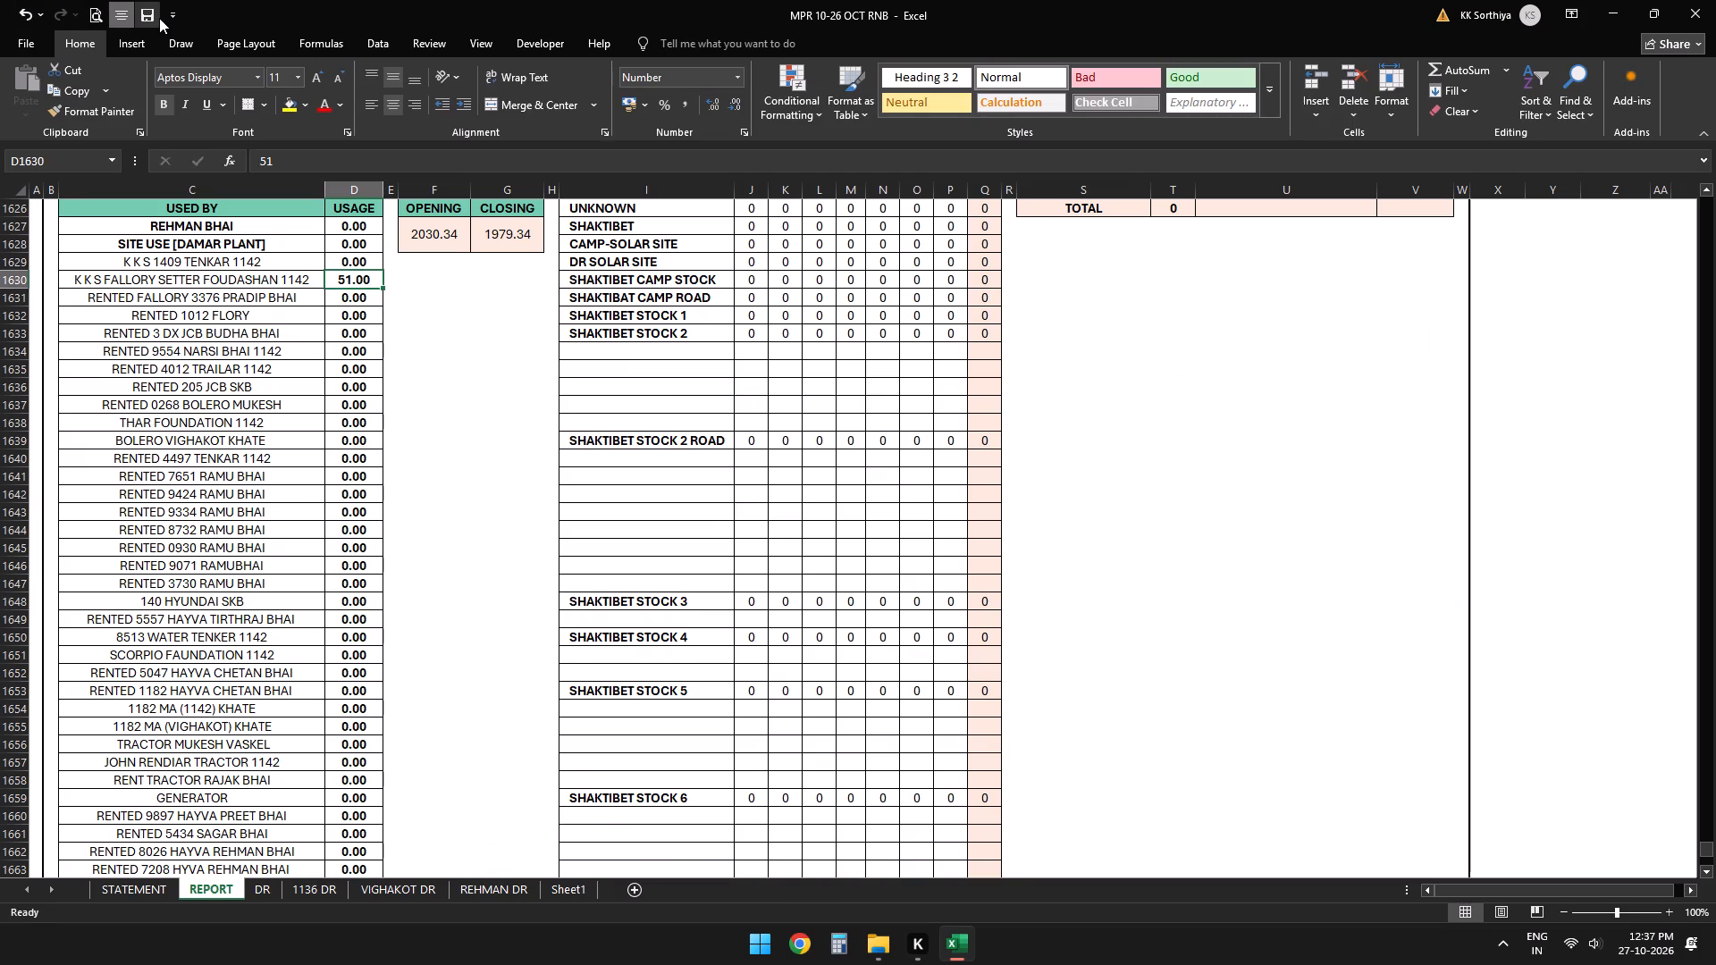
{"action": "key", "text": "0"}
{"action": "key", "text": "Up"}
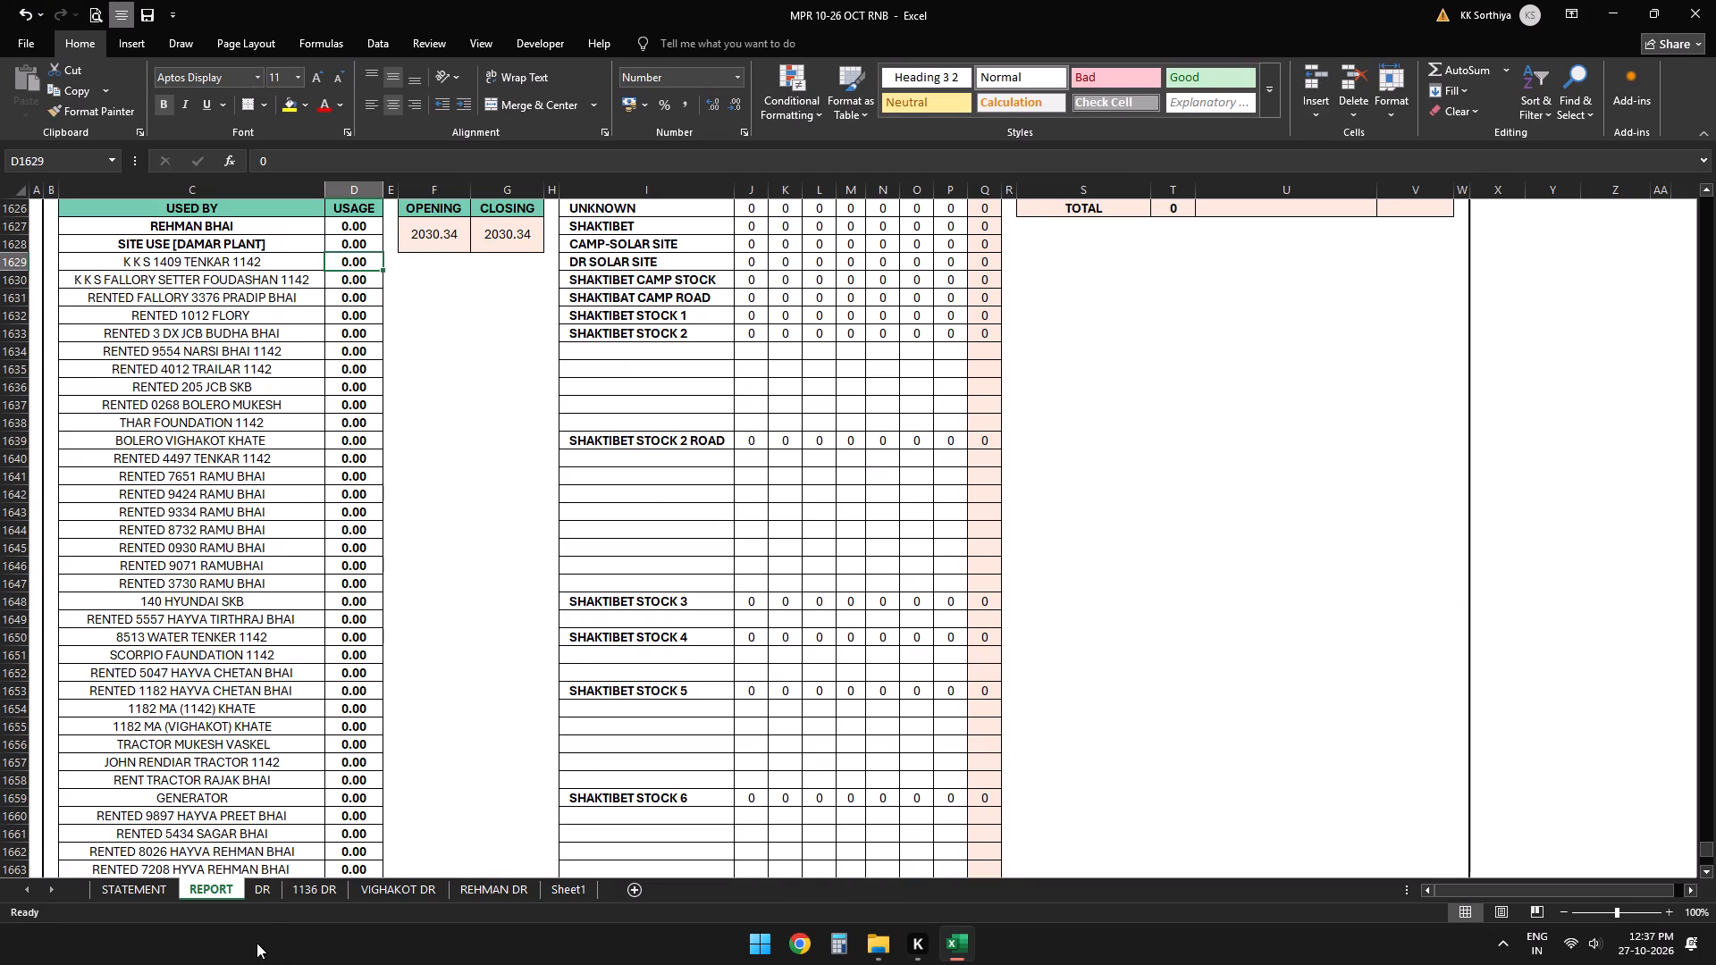
{"action": "left_click", "coordinate": [257, 895]}
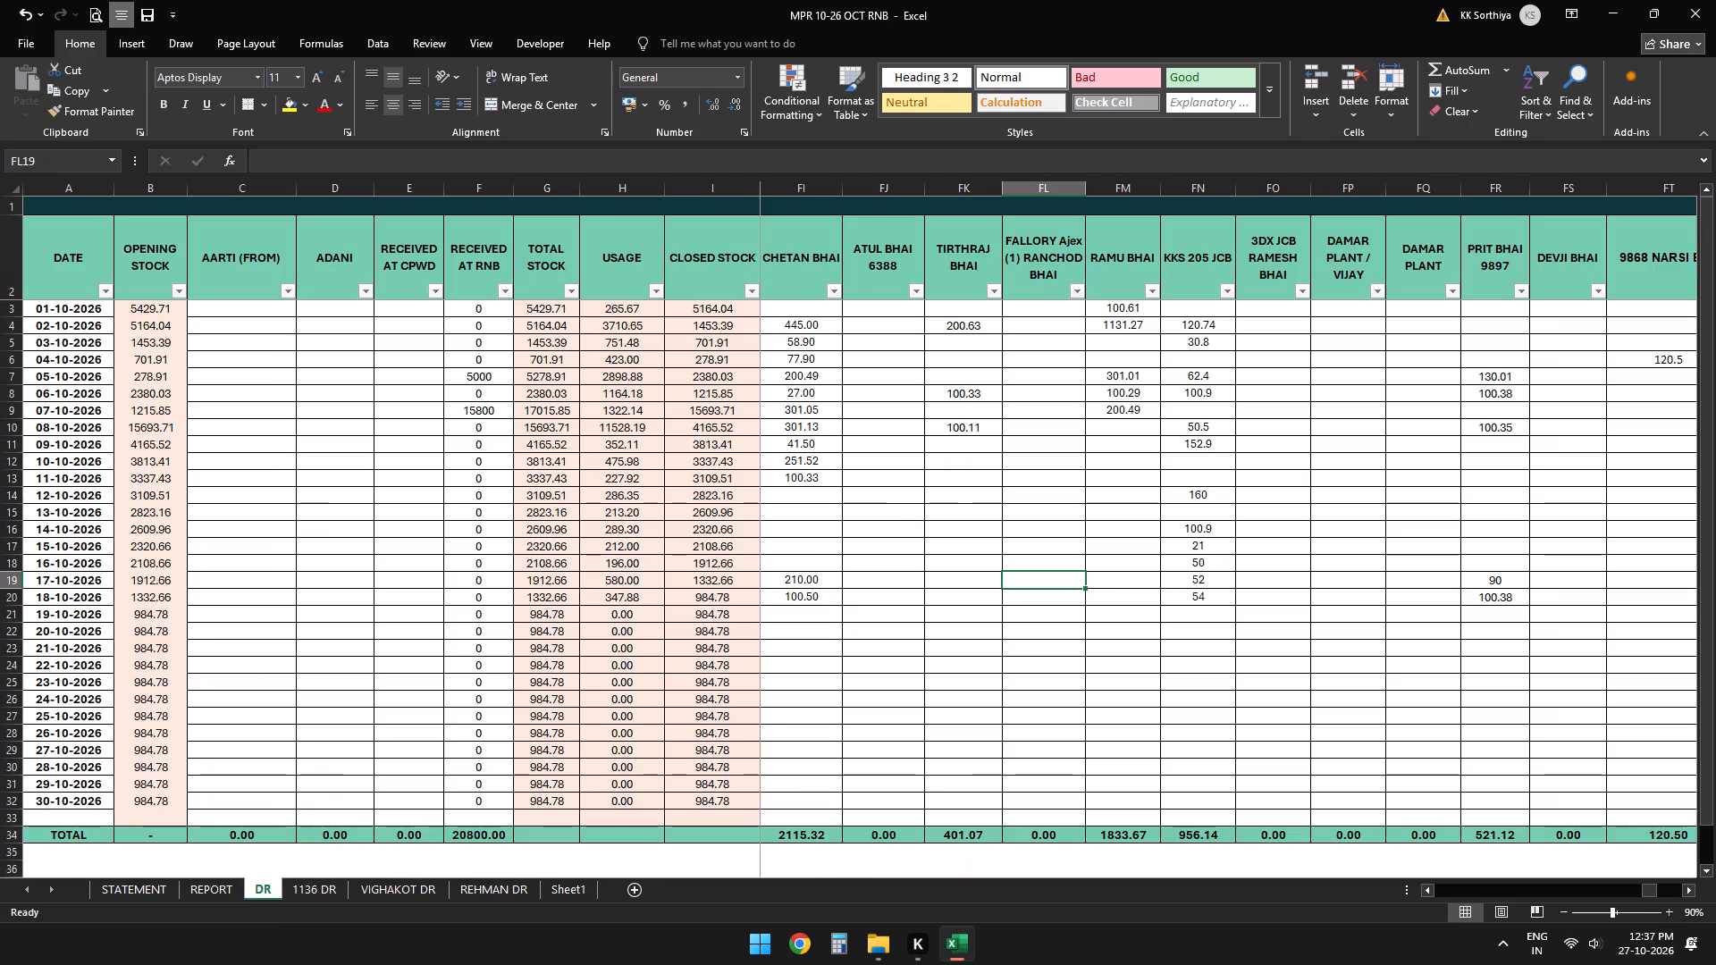
{"action": "left_click", "coordinate": [671, 590]}
{"action": "left_click", "coordinate": [793, 589]}
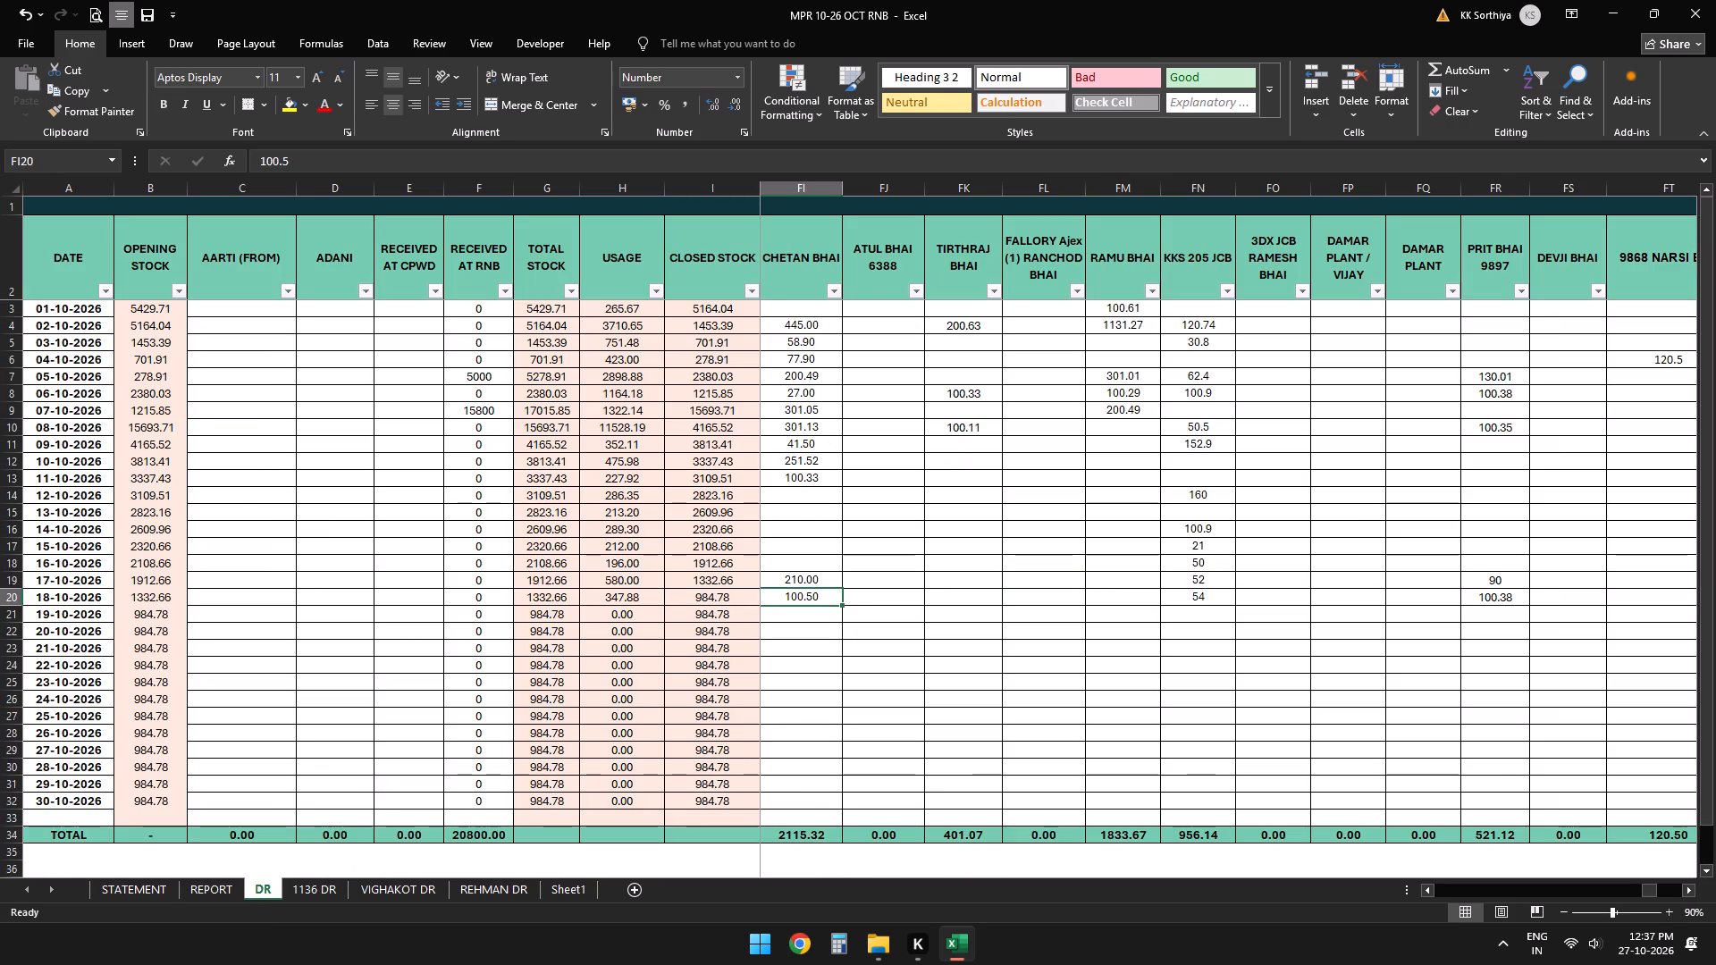
{"action": "left_click", "coordinate": [829, 576]}
{"action": "left_click", "coordinate": [827, 590]}
{"action": "left_click", "coordinate": [821, 594]}
{"action": "key", "text": "Left"}
{"action": "key", "text": "Left"}
{"action": "key", "text": "Left"}
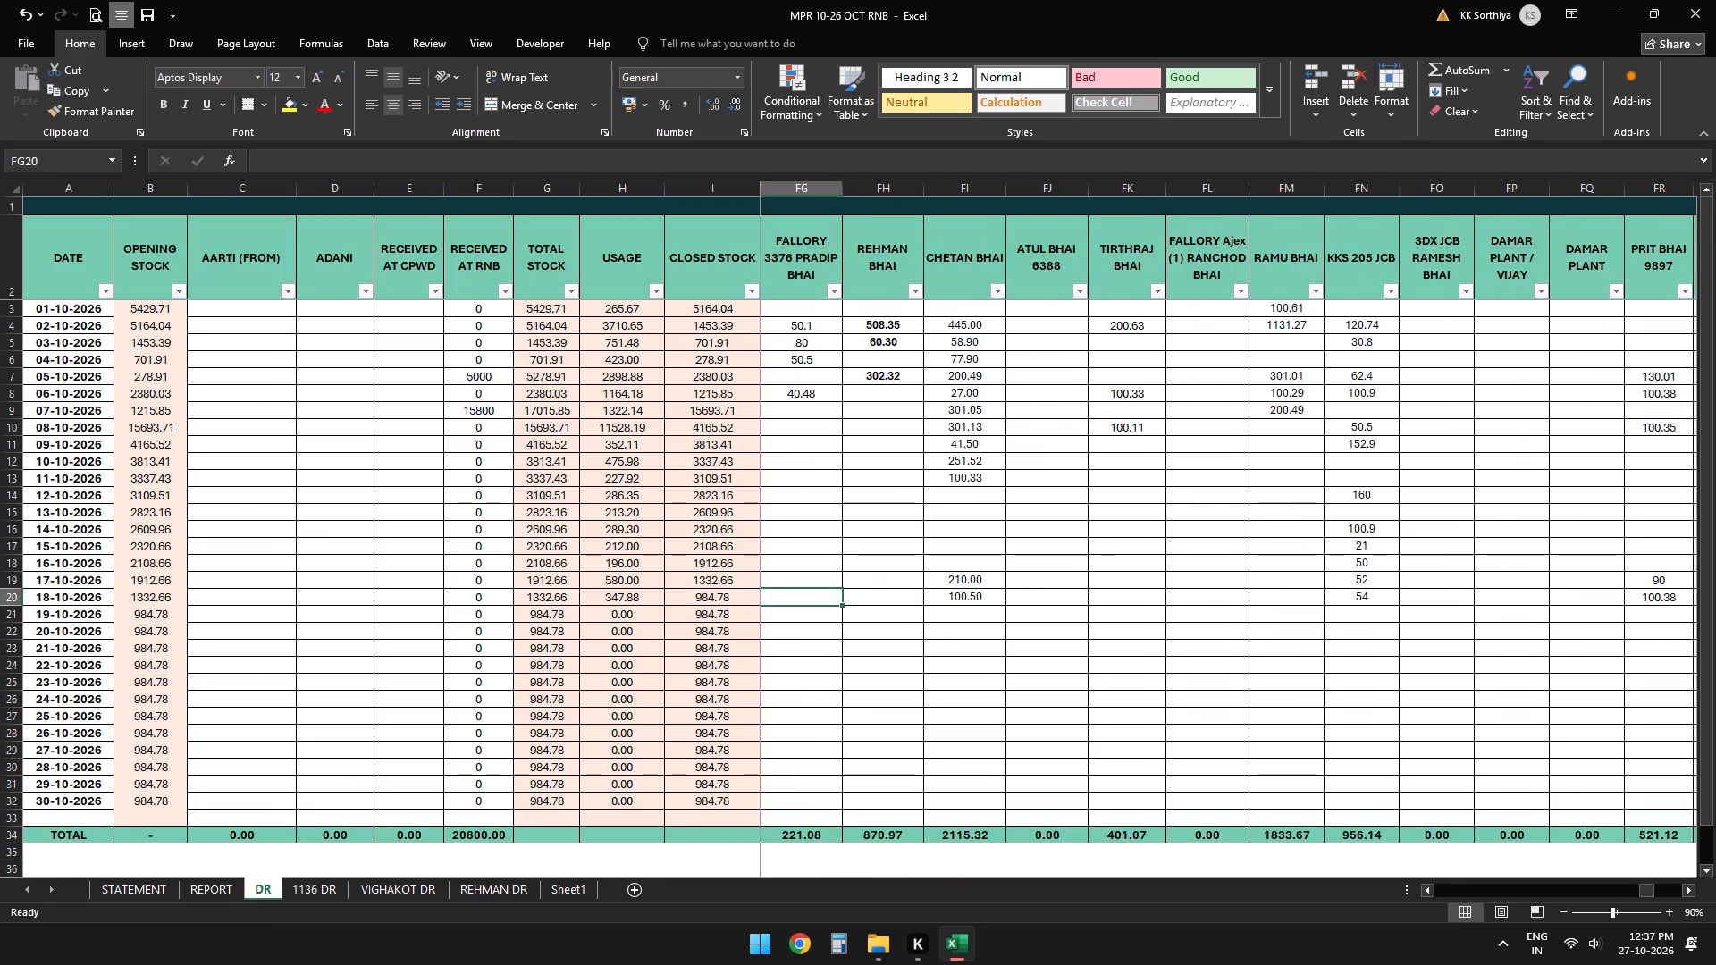
{"action": "key", "text": "Left"}
{"action": "key", "text": "Left"}
{"action": "key", "text": "Left"}
{"action": "key", "text": "Left"}
{"action": "key", "text": "Right"}
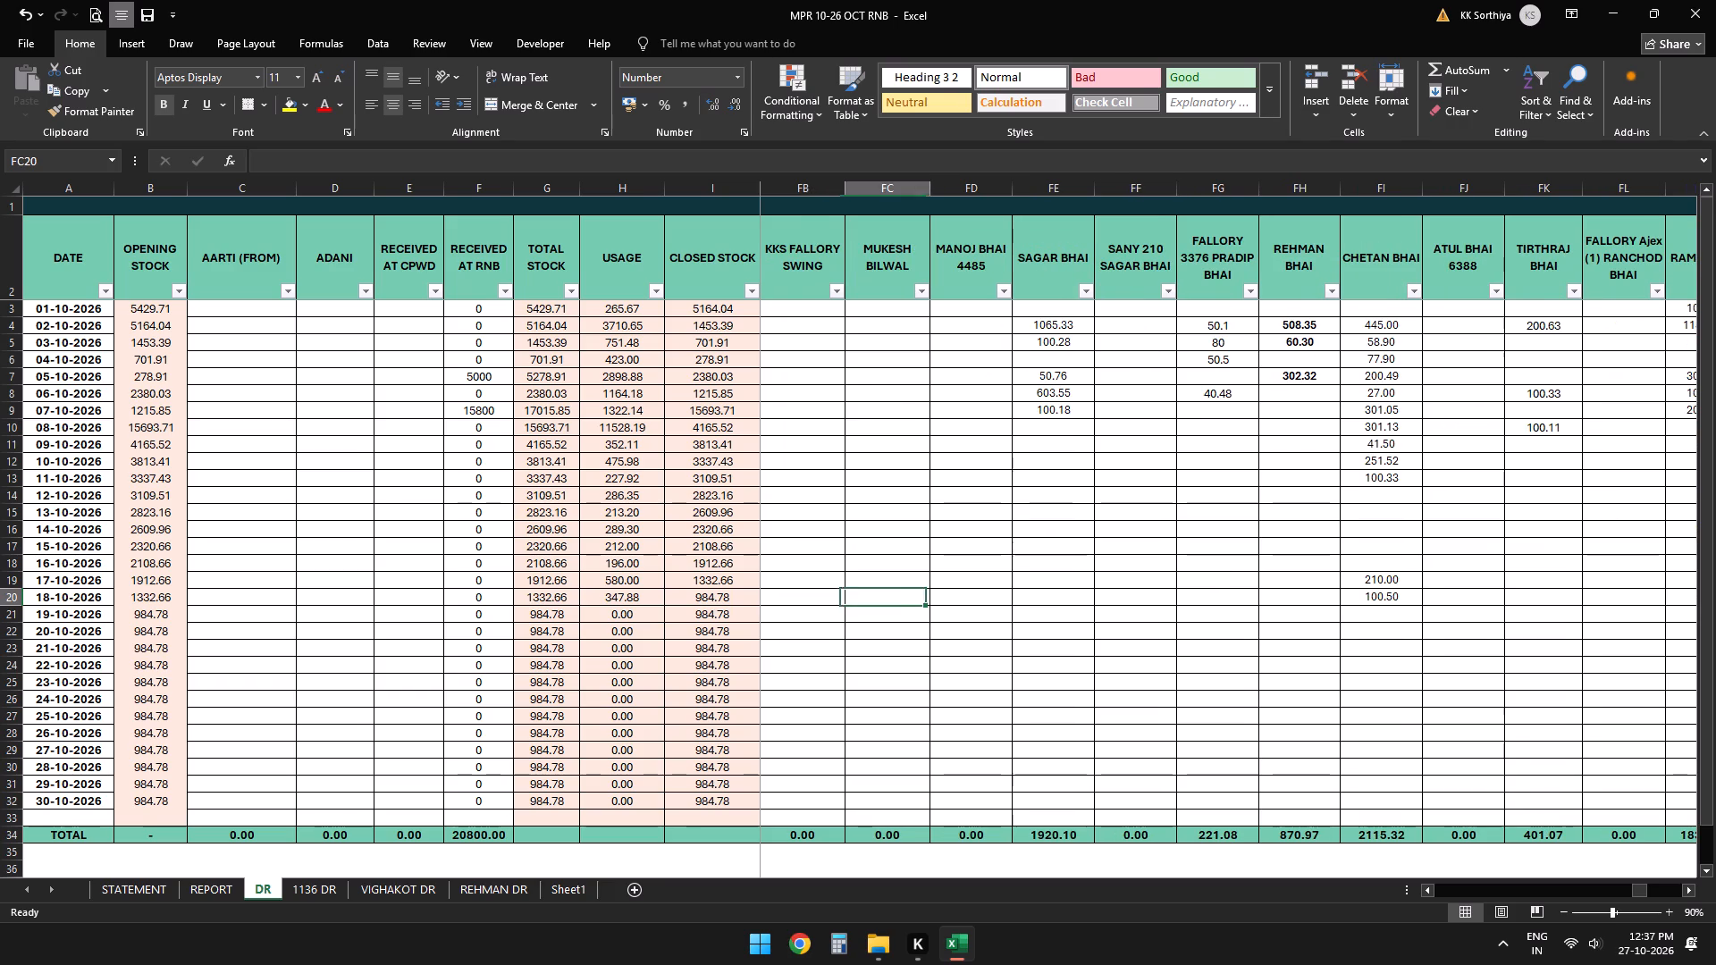
Check the rest of the DR sheet's 18-10-2026 row back to the stock columns, and the 19-10-2026 USAGE cell.
{"action": "key", "text": "Left"}
{"action": "key", "text": "Left"}
{"action": "key", "text": "Left"}
{"action": "key", "text": "Left"}
{"action": "key", "text": "Left"}
{"action": "key", "text": "Left"}
{"action": "key", "text": "Left"}
{"action": "key", "text": "Left"}
{"action": "key", "text": "Left"}
{"action": "key", "text": "Left"}
{"action": "key", "text": "Left"}
{"action": "key", "text": "Left"}
{"action": "key", "text": "Left"}
{"action": "key", "text": "Left"}
{"action": "key", "text": "Left"}
{"action": "key", "text": "Left"}
{"action": "key", "text": "Left"}
{"action": "key", "text": "Left"}
{"action": "key", "text": "Left"}
{"action": "key", "text": "Left"}
{"action": "key", "text": "Left"}
{"action": "key", "text": "Left"}
{"action": "key", "text": "Left"}
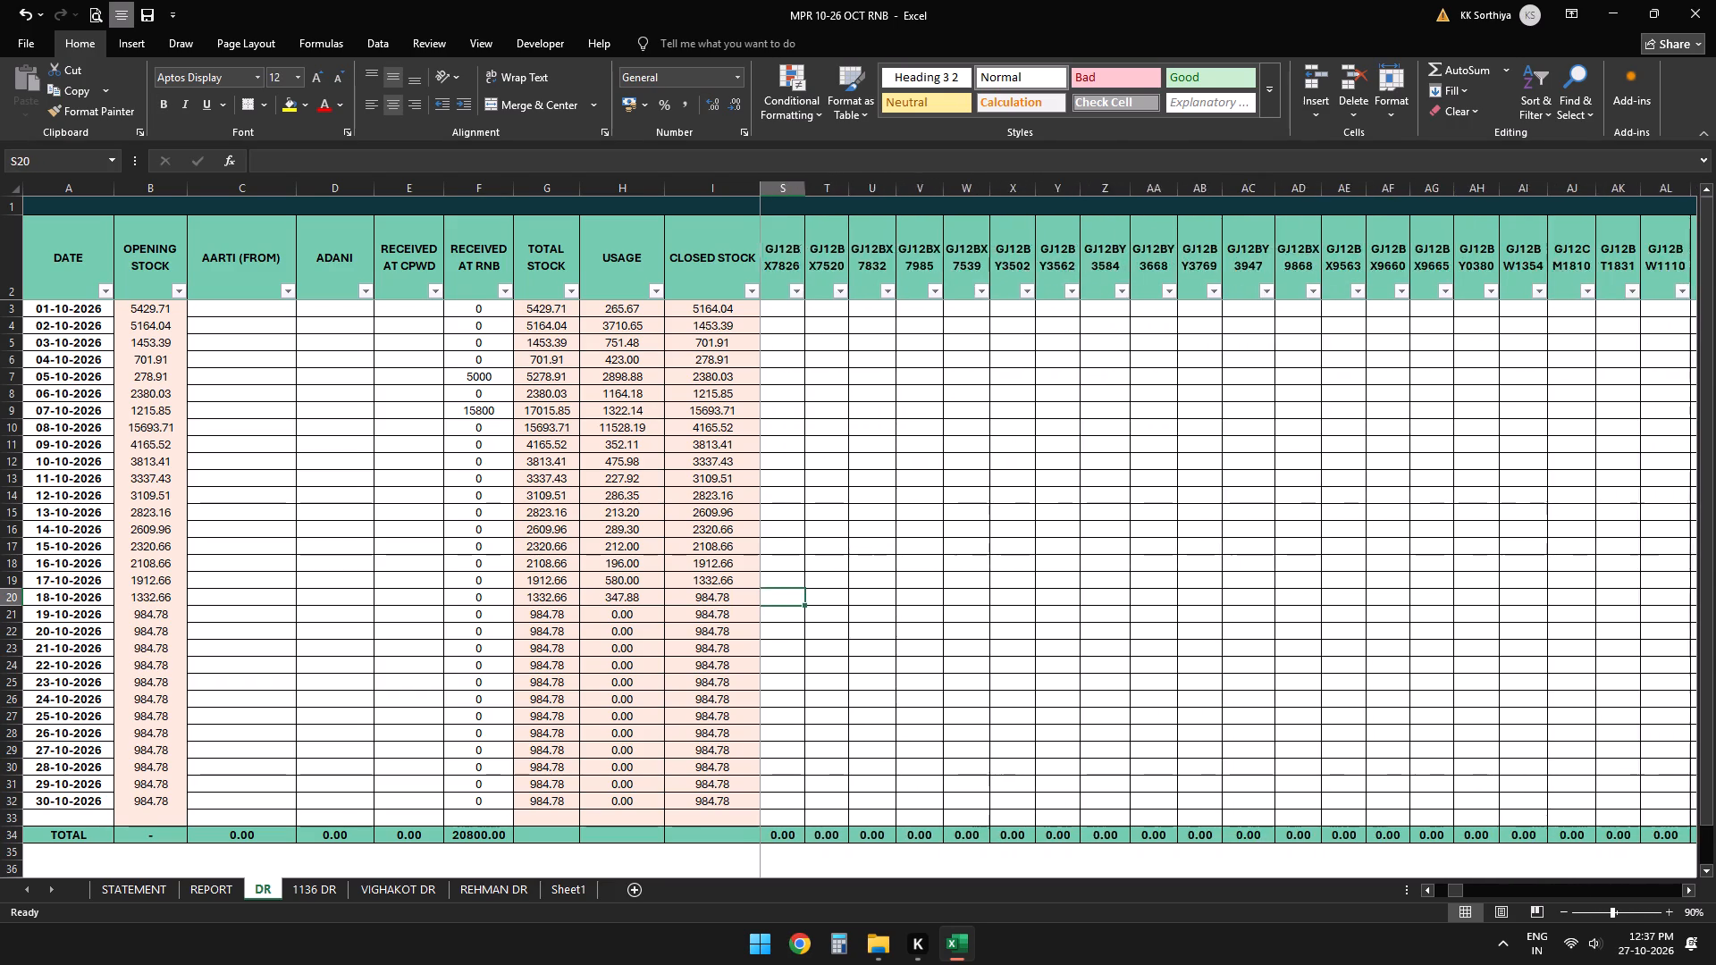
{"action": "key", "text": "Right"}
{"action": "key", "text": "Right"}
{"action": "key", "text": "Right"}
{"action": "key", "text": "Right"}
{"action": "key", "text": "Right"}
{"action": "key", "text": "Right"}
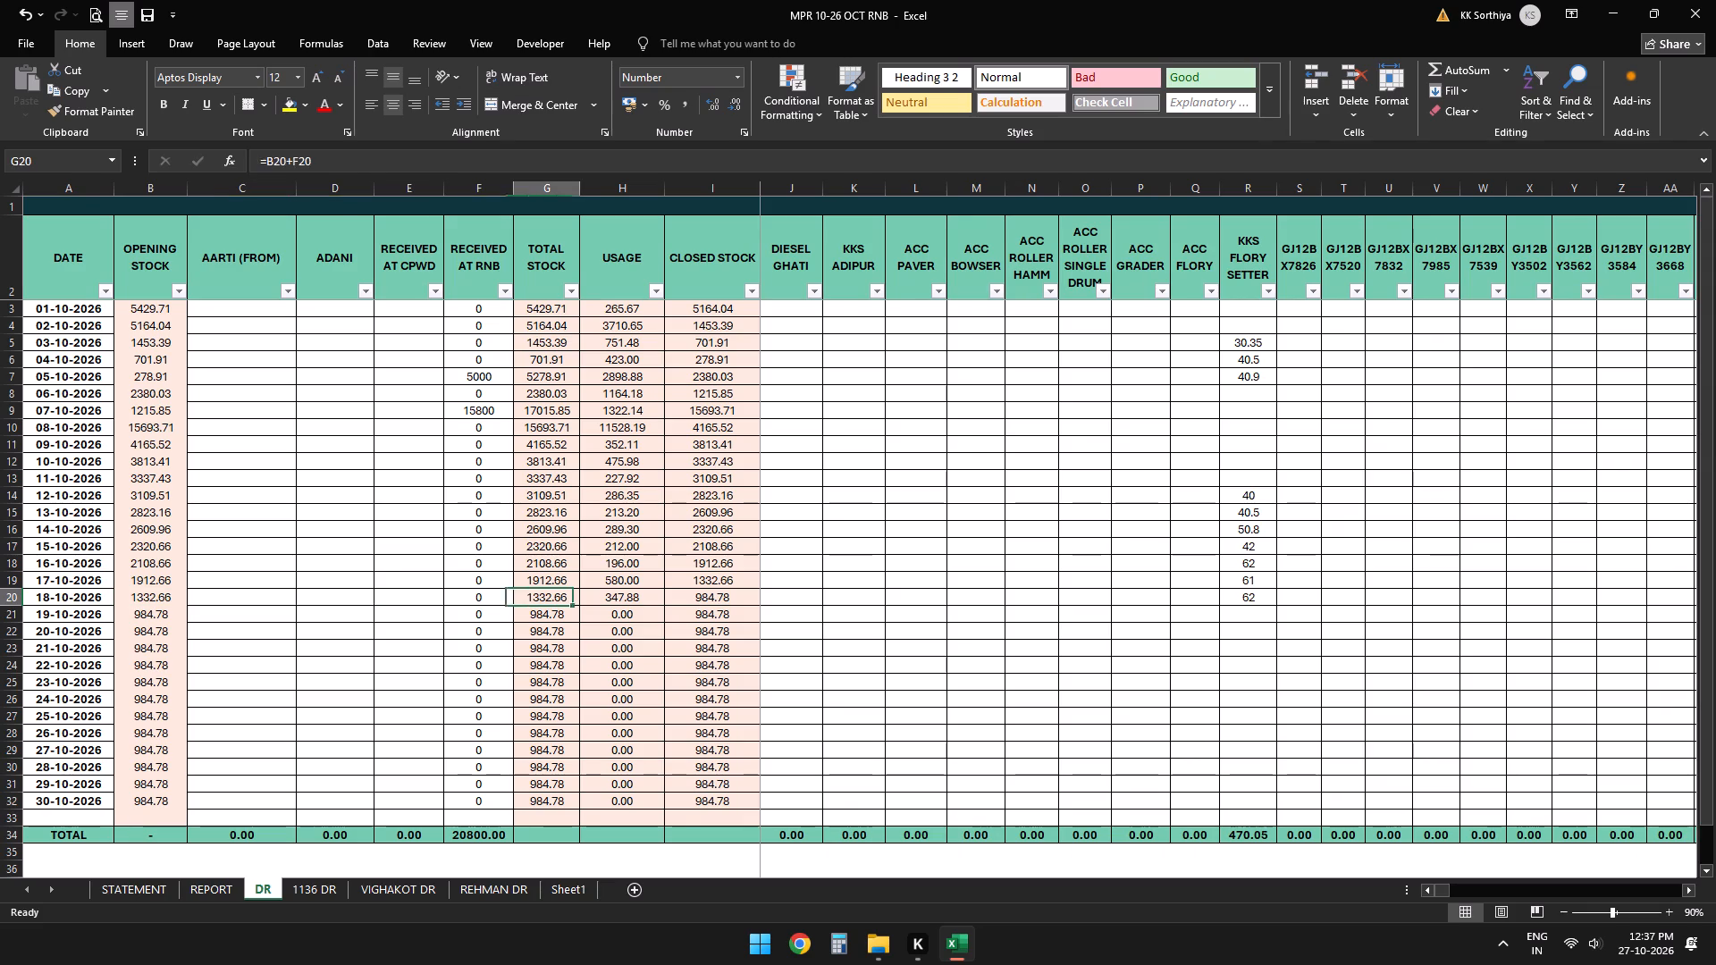
{"action": "key", "text": "Right"}
{"action": "key", "text": "Left"}
{"action": "key", "text": "Down"}
{"action": "key", "text": "Right"}
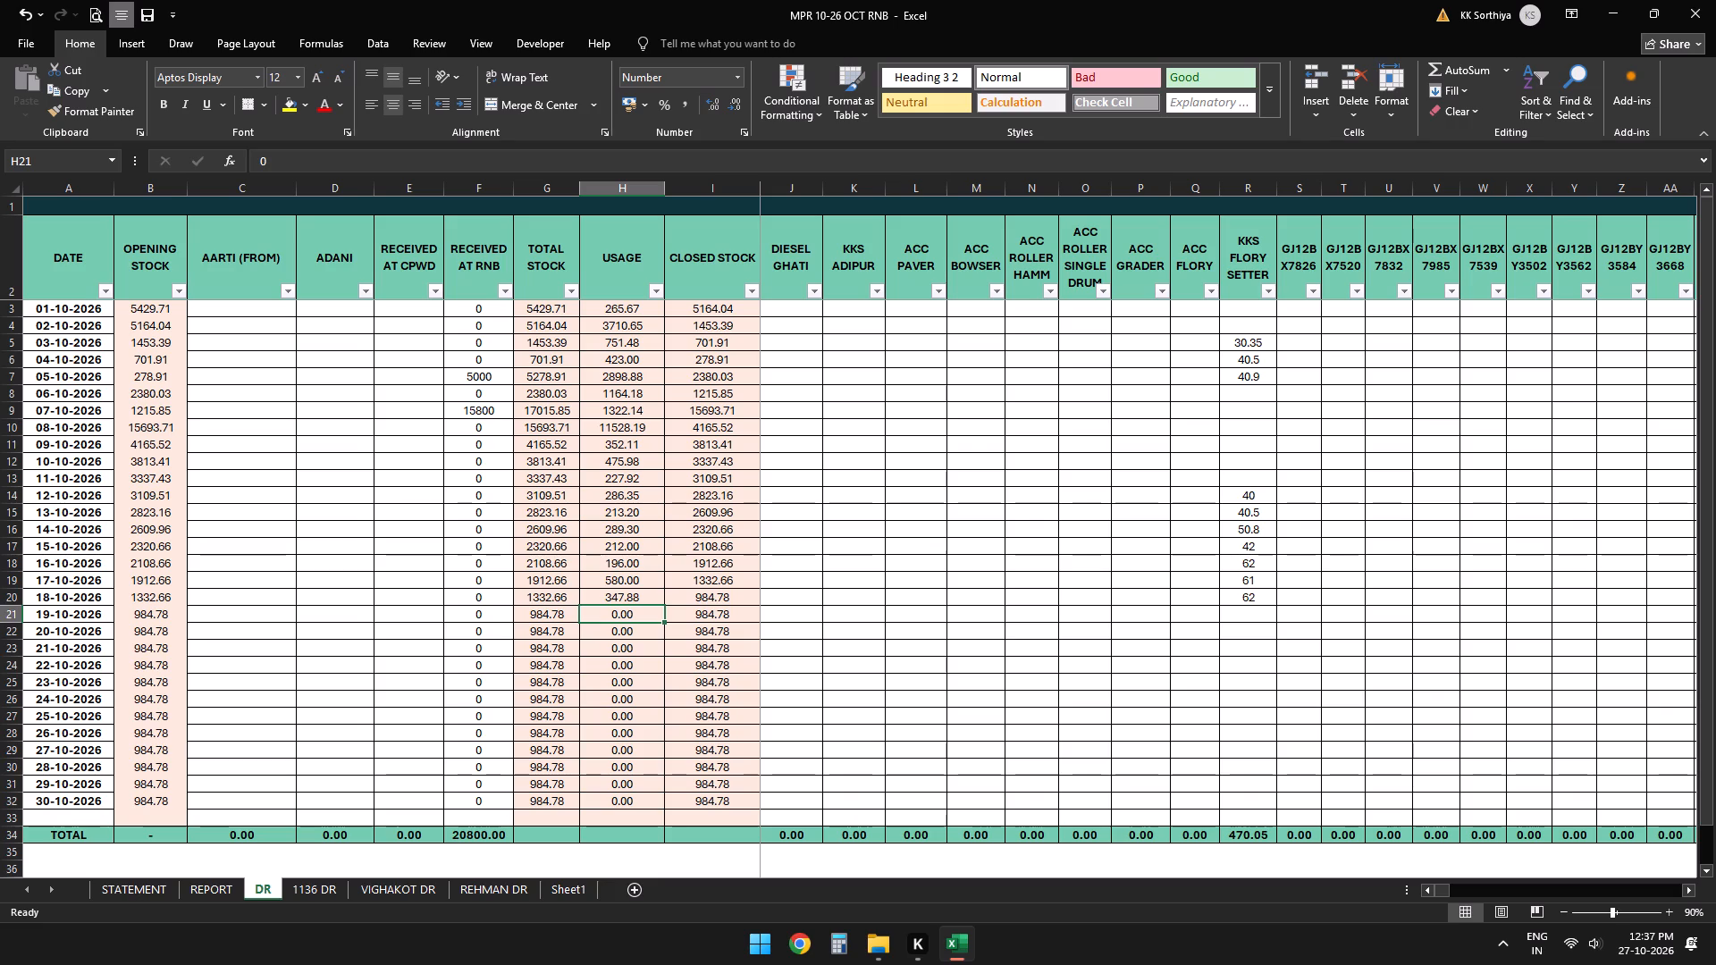
Look back through the REPORT sheet's 21, 20 and 19 October usage blocks and return to the DR sheet.
{"action": "left_click", "coordinate": [204, 879]}
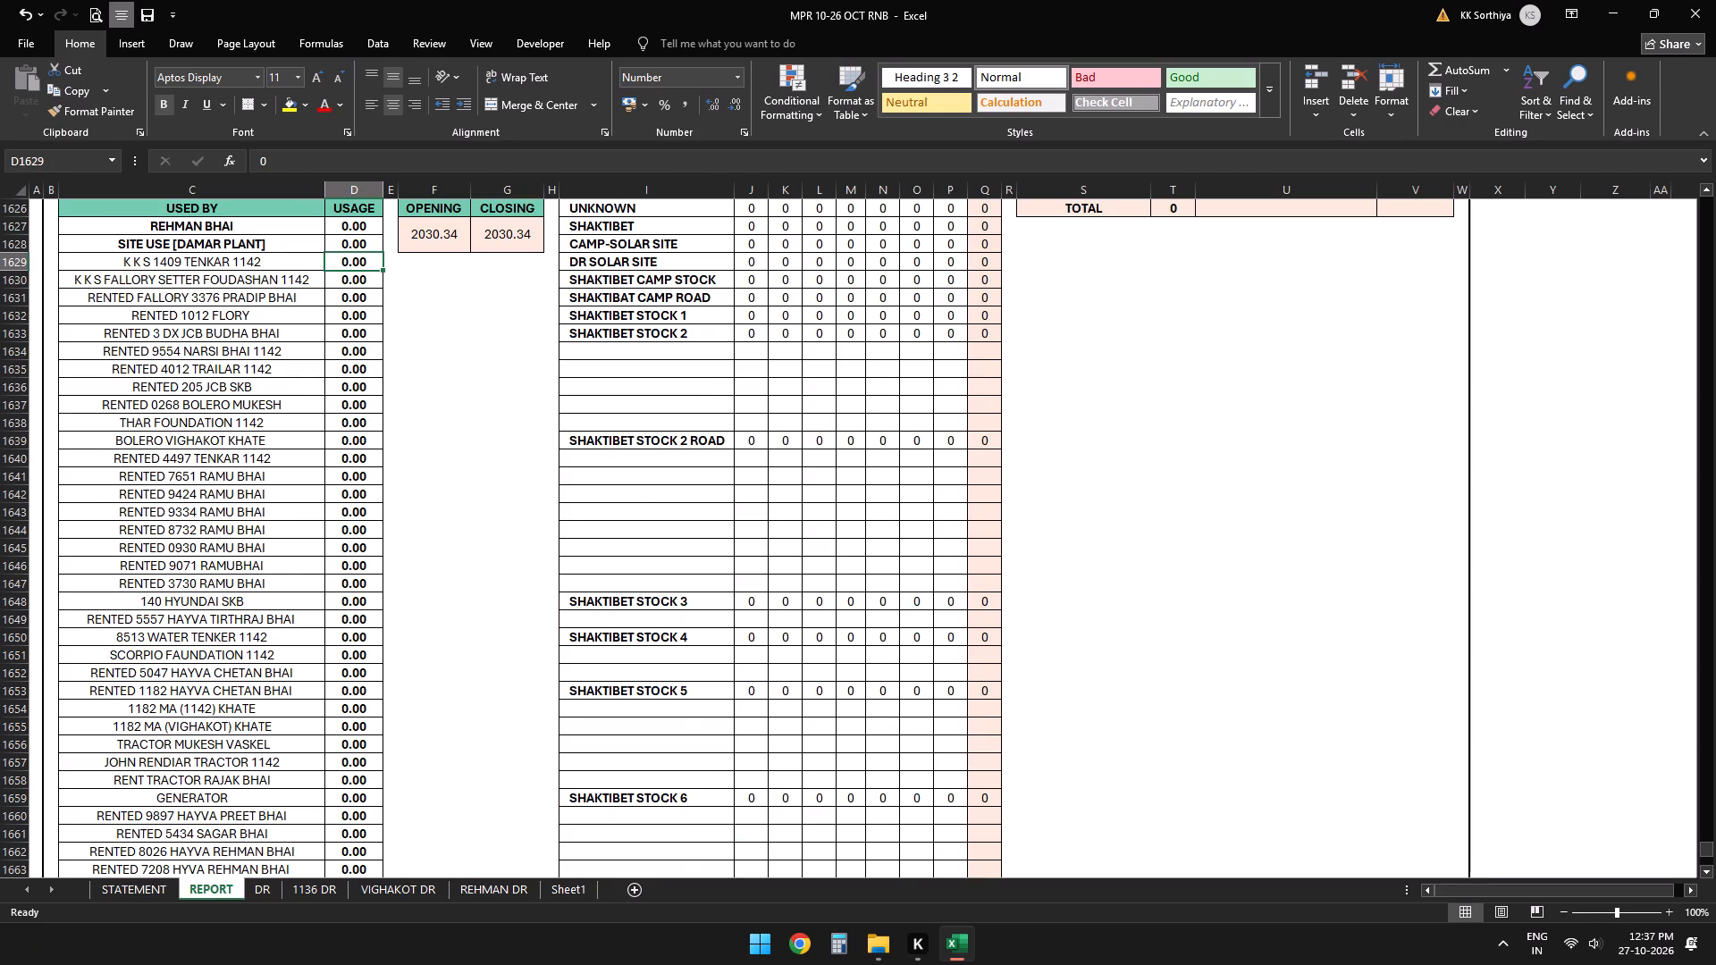
{"action": "scroll", "coordinate": [92, 613], "scroll_direction": "up", "scroll_amount": 12}
{"action": "scroll", "coordinate": [92, 613], "scroll_direction": "down", "scroll_amount": 1}
{"action": "scroll", "coordinate": [92, 613], "scroll_direction": "up", "scroll_amount": 5}
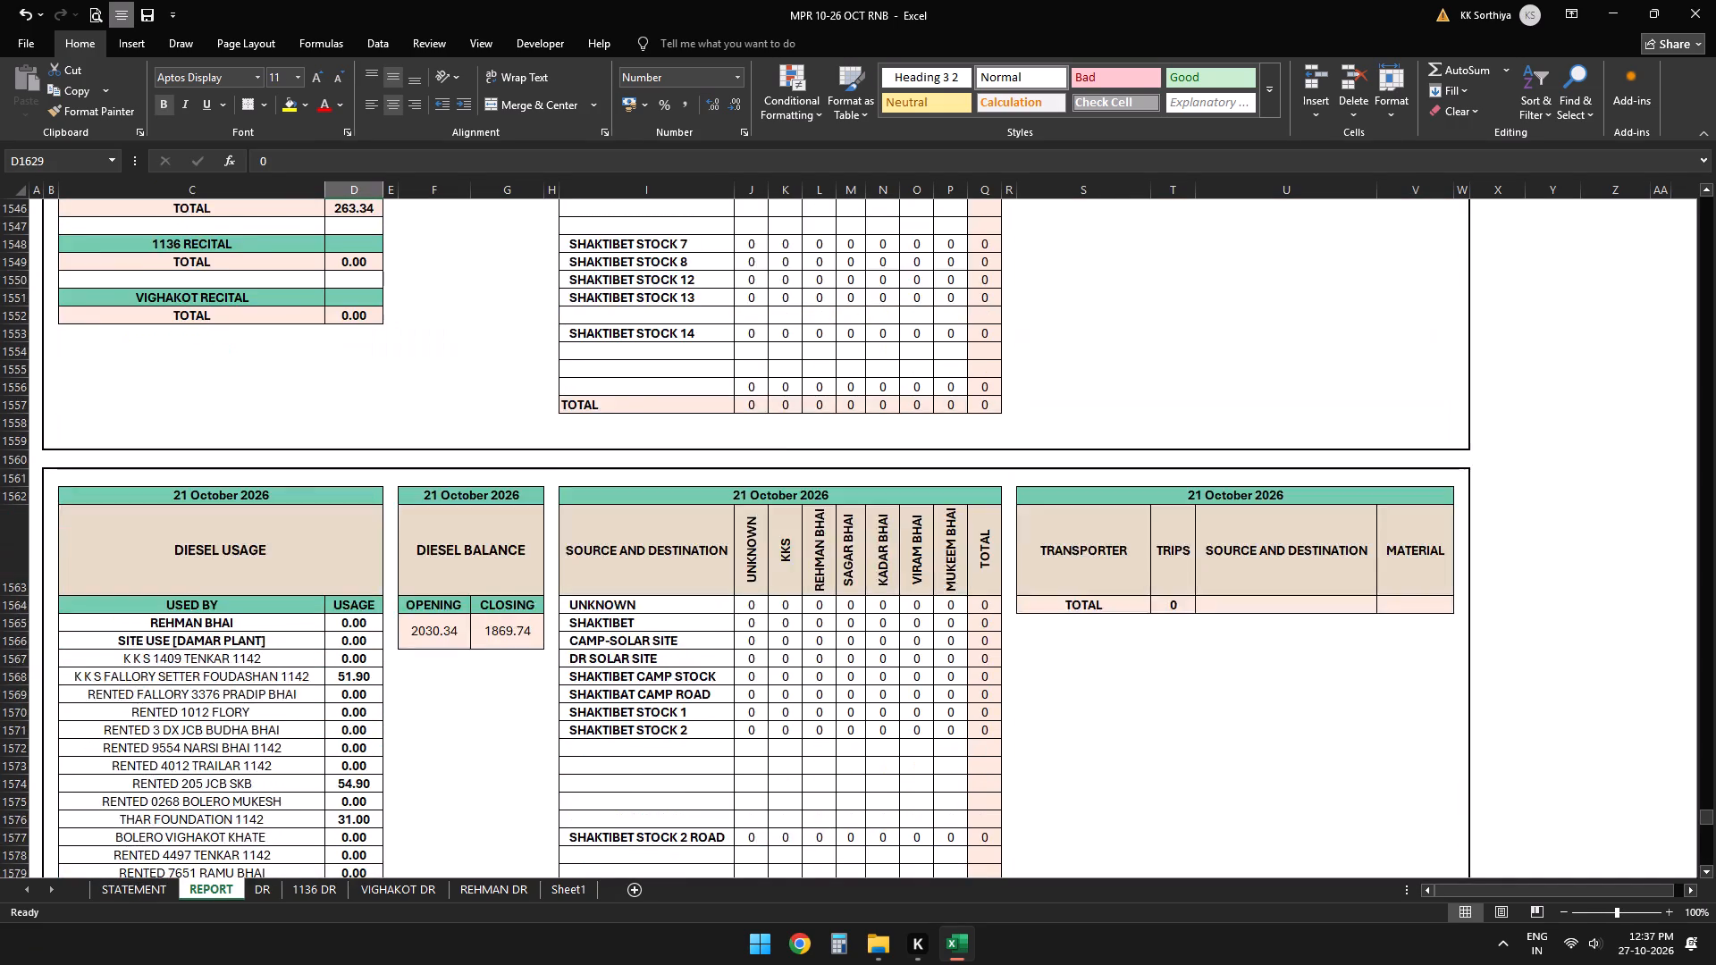
{"action": "scroll", "coordinate": [92, 613], "scroll_direction": "up", "scroll_amount": 10}
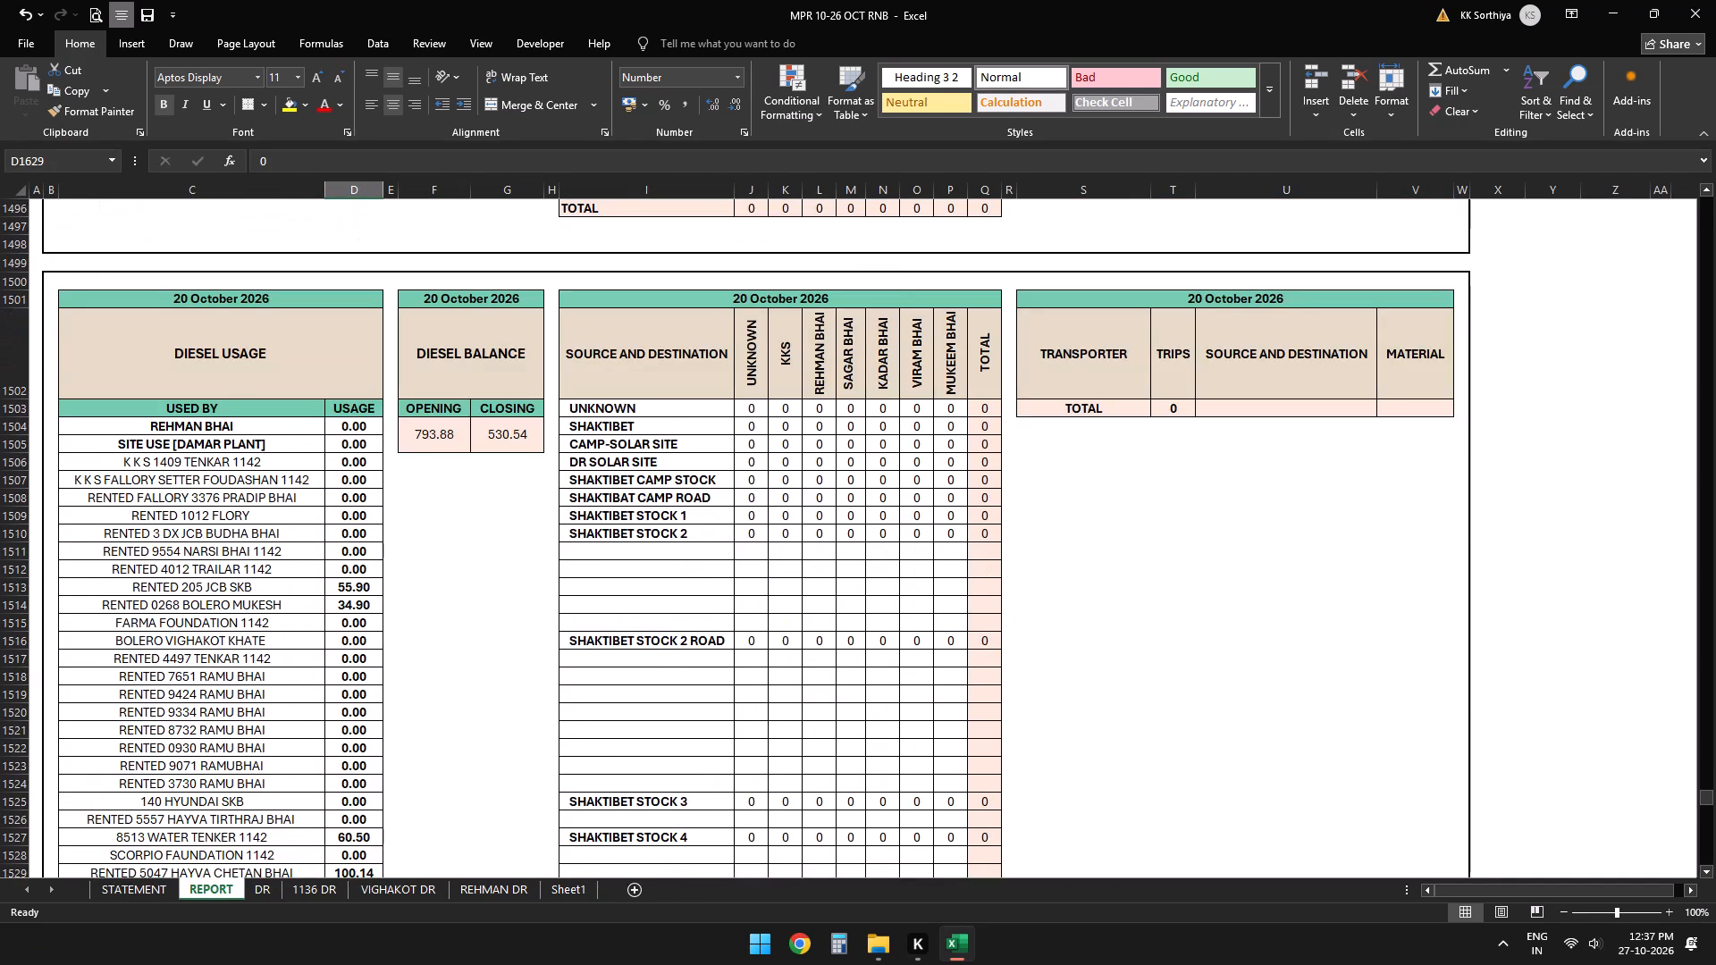
{"action": "scroll", "coordinate": [92, 613], "scroll_direction": "up", "scroll_amount": 10}
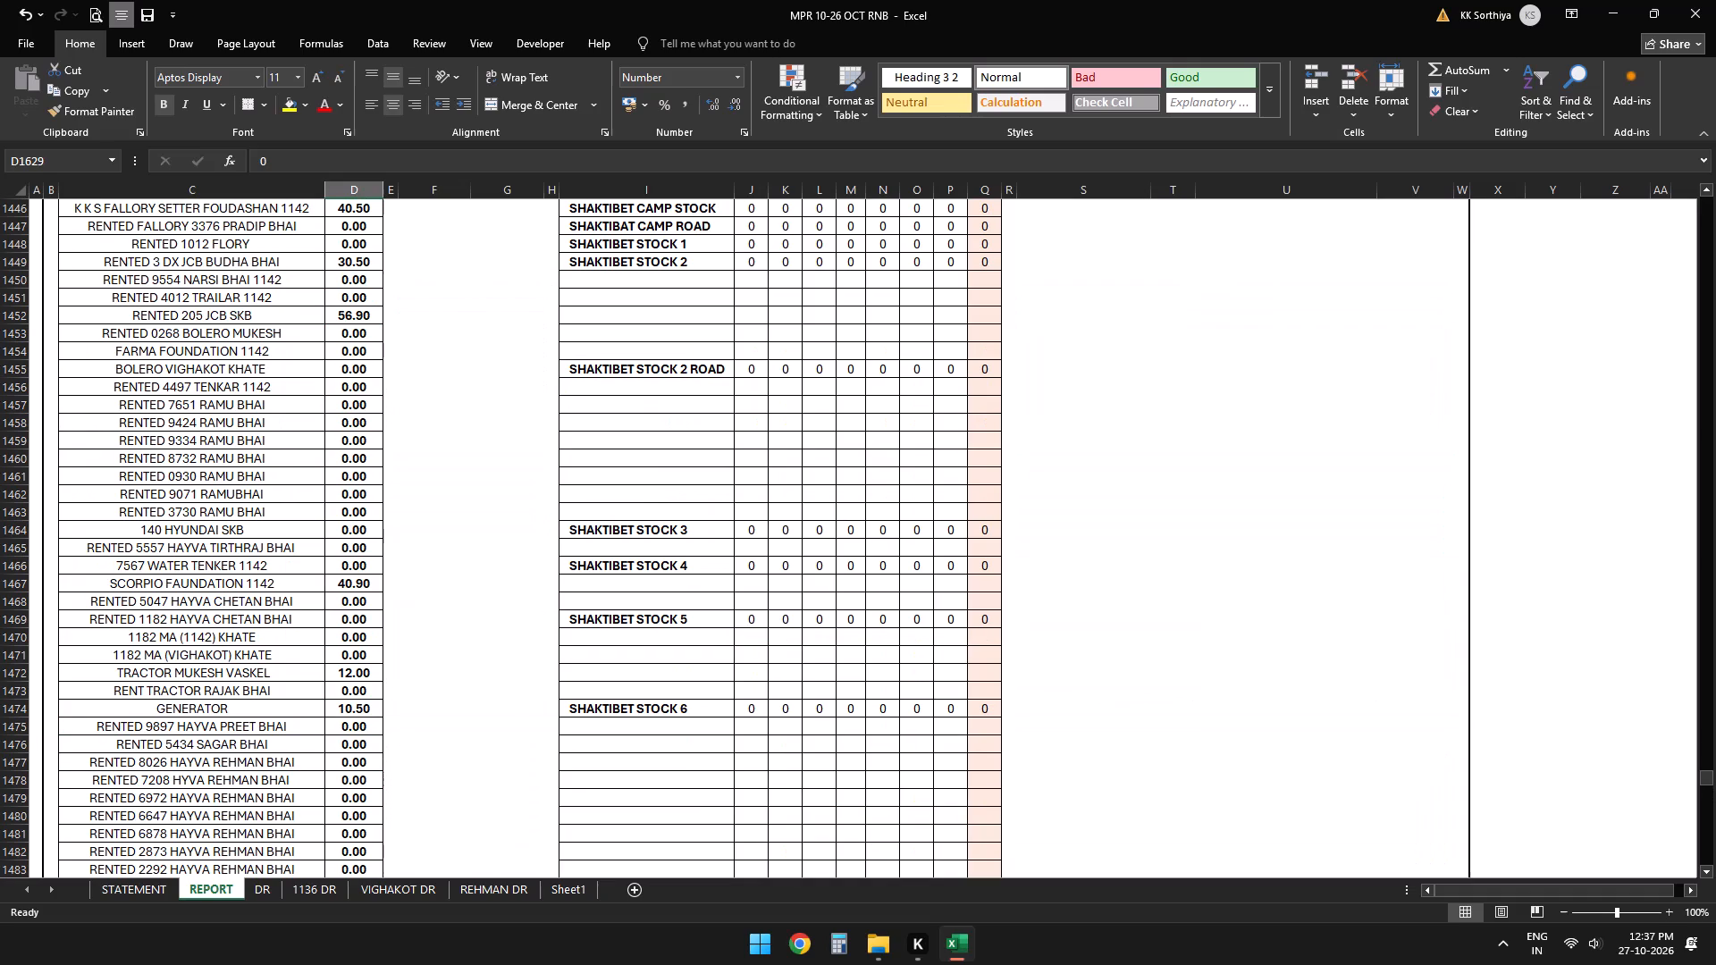
{"action": "left_click", "coordinate": [262, 873]}
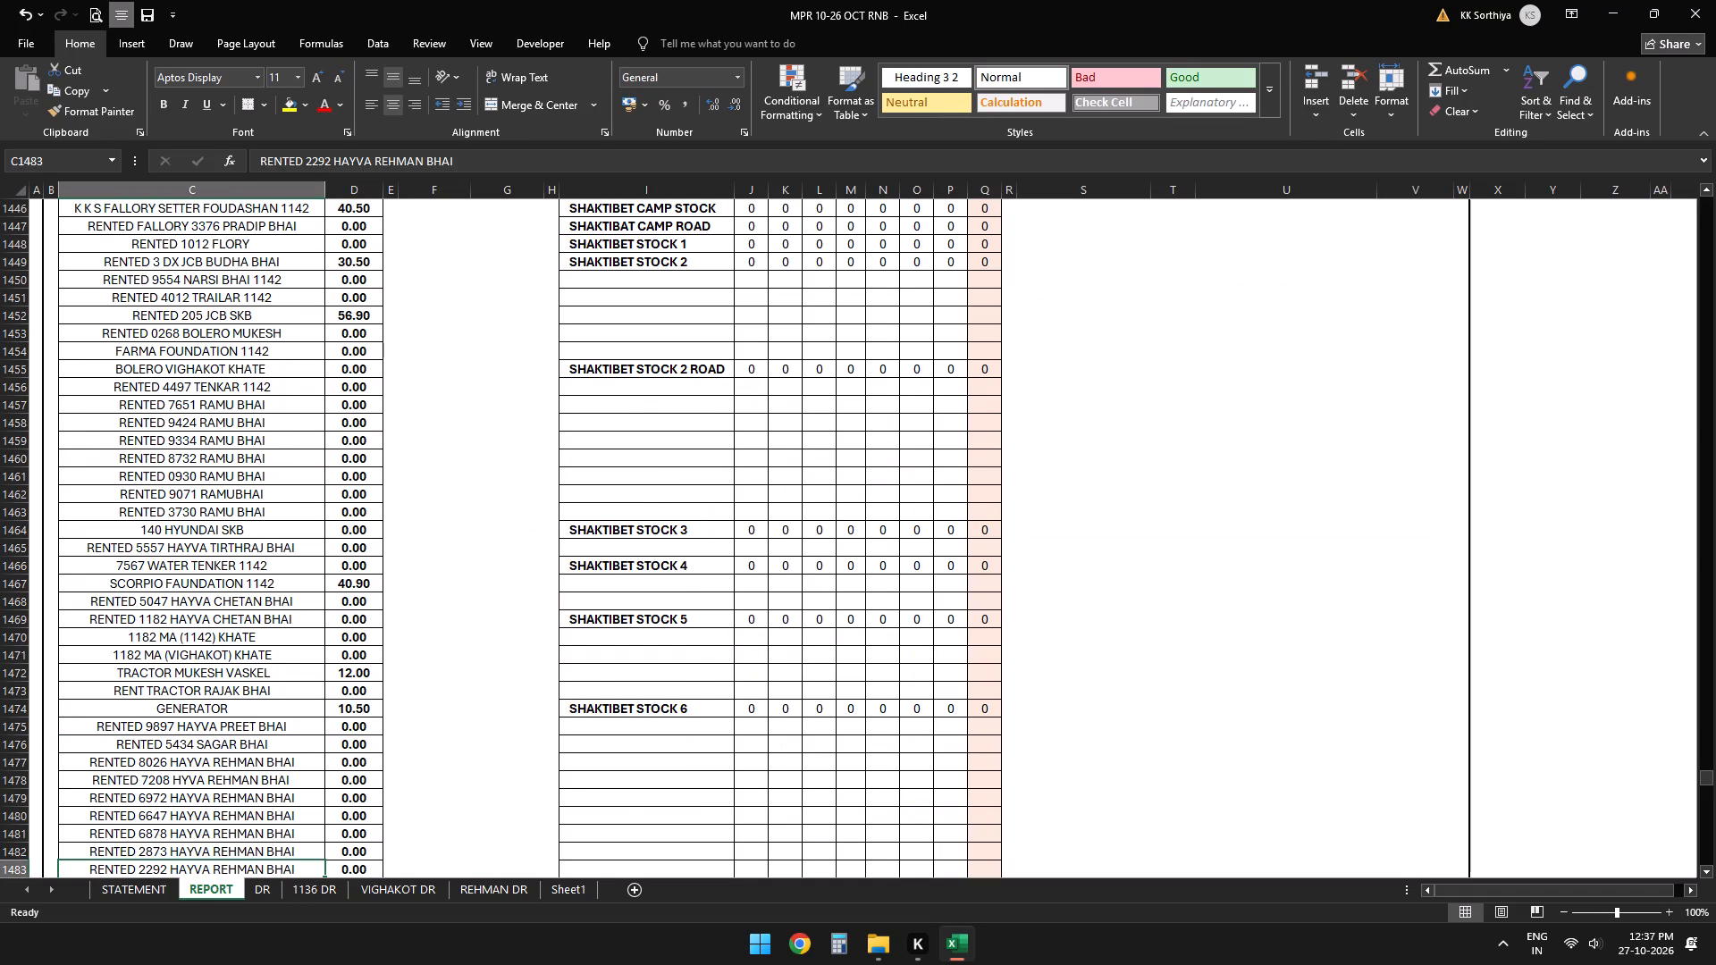
{"action": "left_click", "coordinate": [264, 887]}
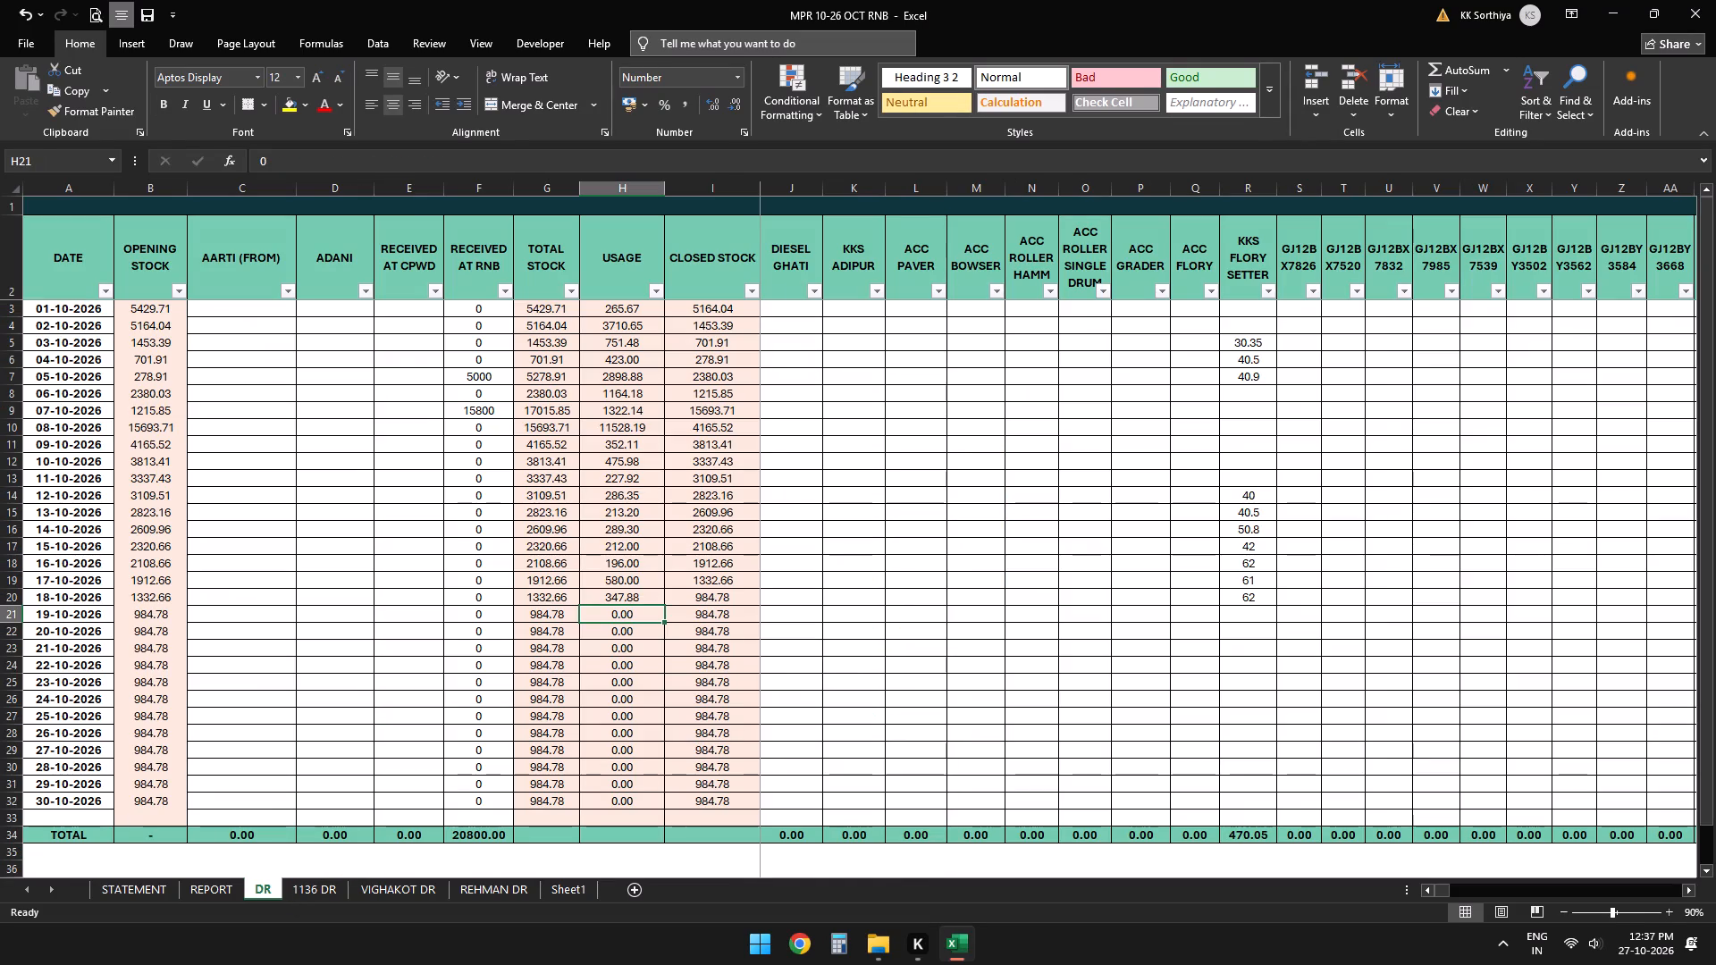
Check the REPORT sheet's 19 October usage rows and the 18 October total against the DR sheet's date rows.
{"action": "left_click", "coordinate": [231, 888]}
{"action": "scroll", "coordinate": [299, 606], "scroll_direction": "up", "scroll_amount": 2}
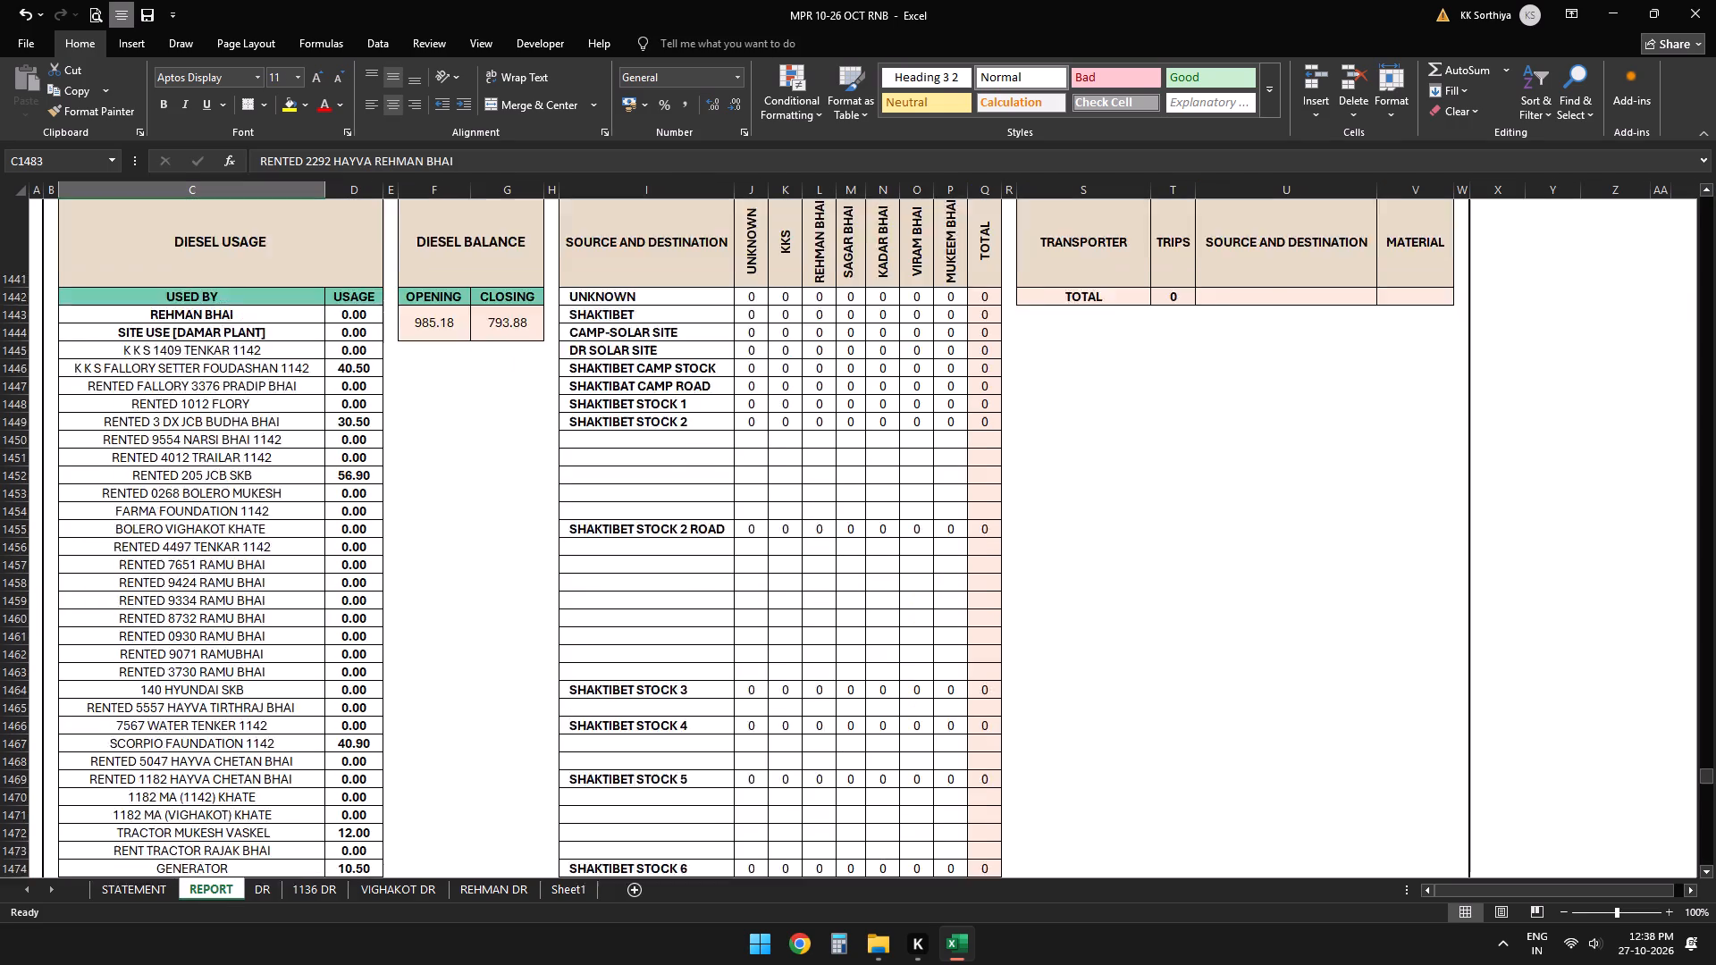
{"action": "scroll", "coordinate": [299, 606], "scroll_direction": "up", "scroll_amount": 1}
{"action": "scroll", "coordinate": [299, 606], "scroll_direction": "down", "scroll_amount": 4}
{"action": "scroll", "coordinate": [299, 606], "scroll_direction": "up", "scroll_amount": 1}
{"action": "scroll", "coordinate": [299, 606], "scroll_direction": "down", "scroll_amount": 3}
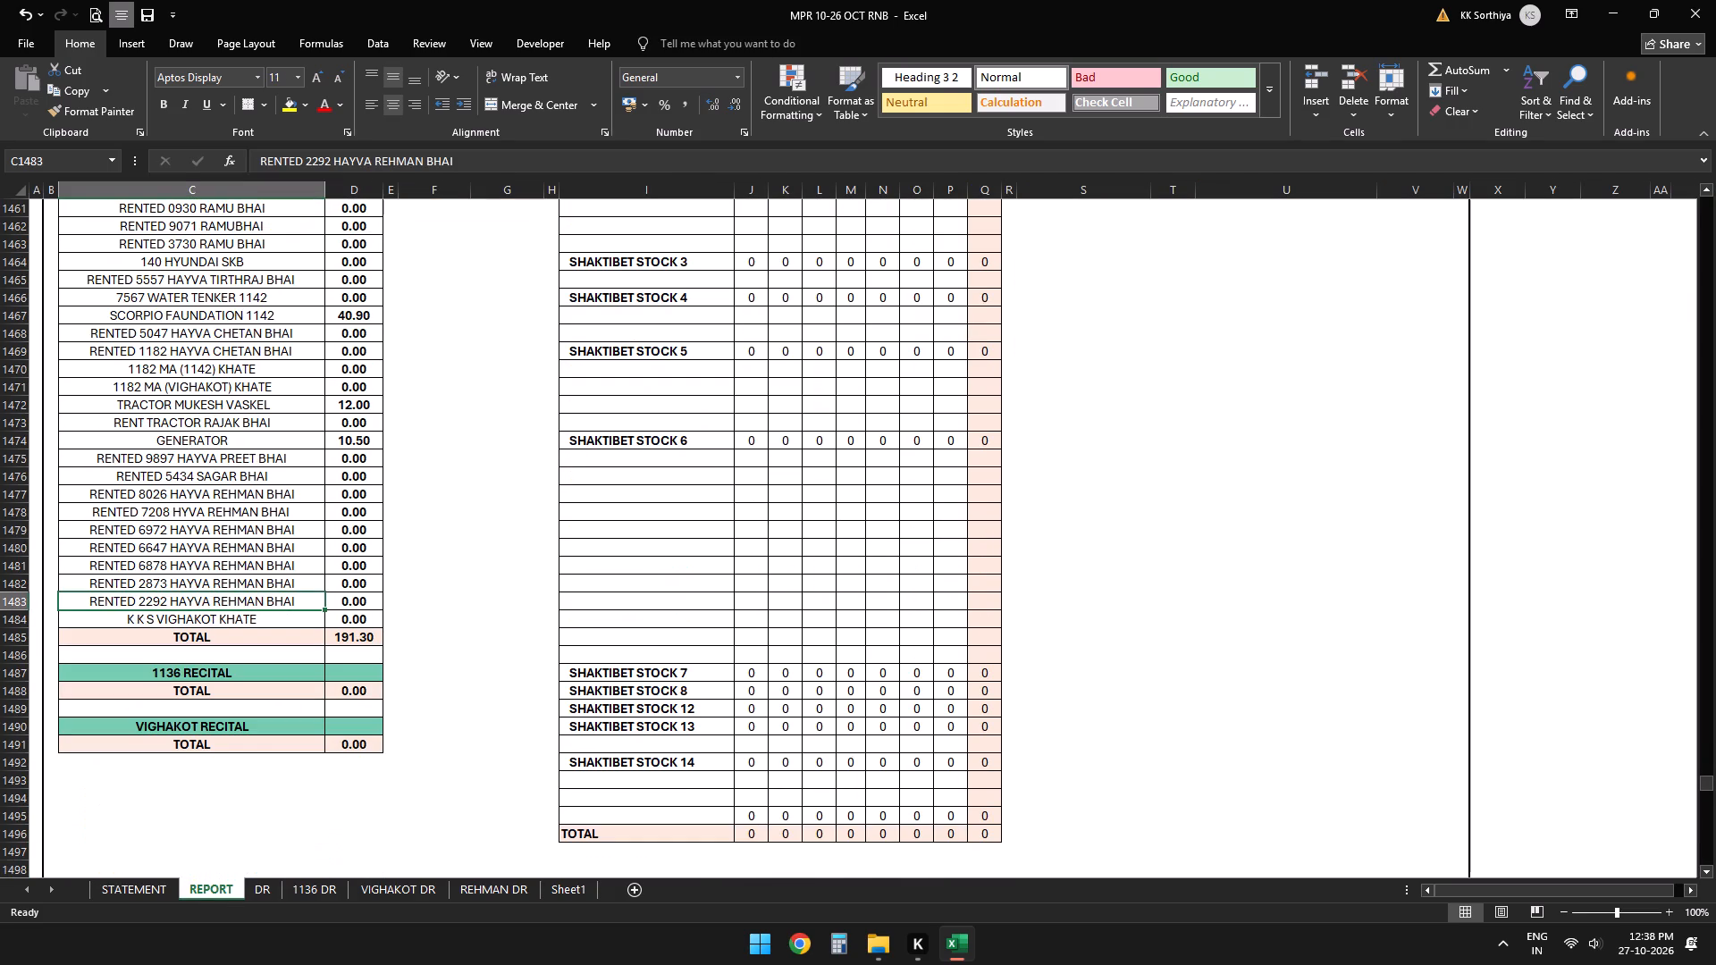
{"action": "scroll", "coordinate": [359, 715], "scroll_direction": "up", "scroll_amount": 5}
{"action": "scroll", "coordinate": [359, 715], "scroll_direction": "down", "scroll_amount": 1}
{"action": "scroll", "coordinate": [359, 715], "scroll_direction": "up", "scroll_amount": 6}
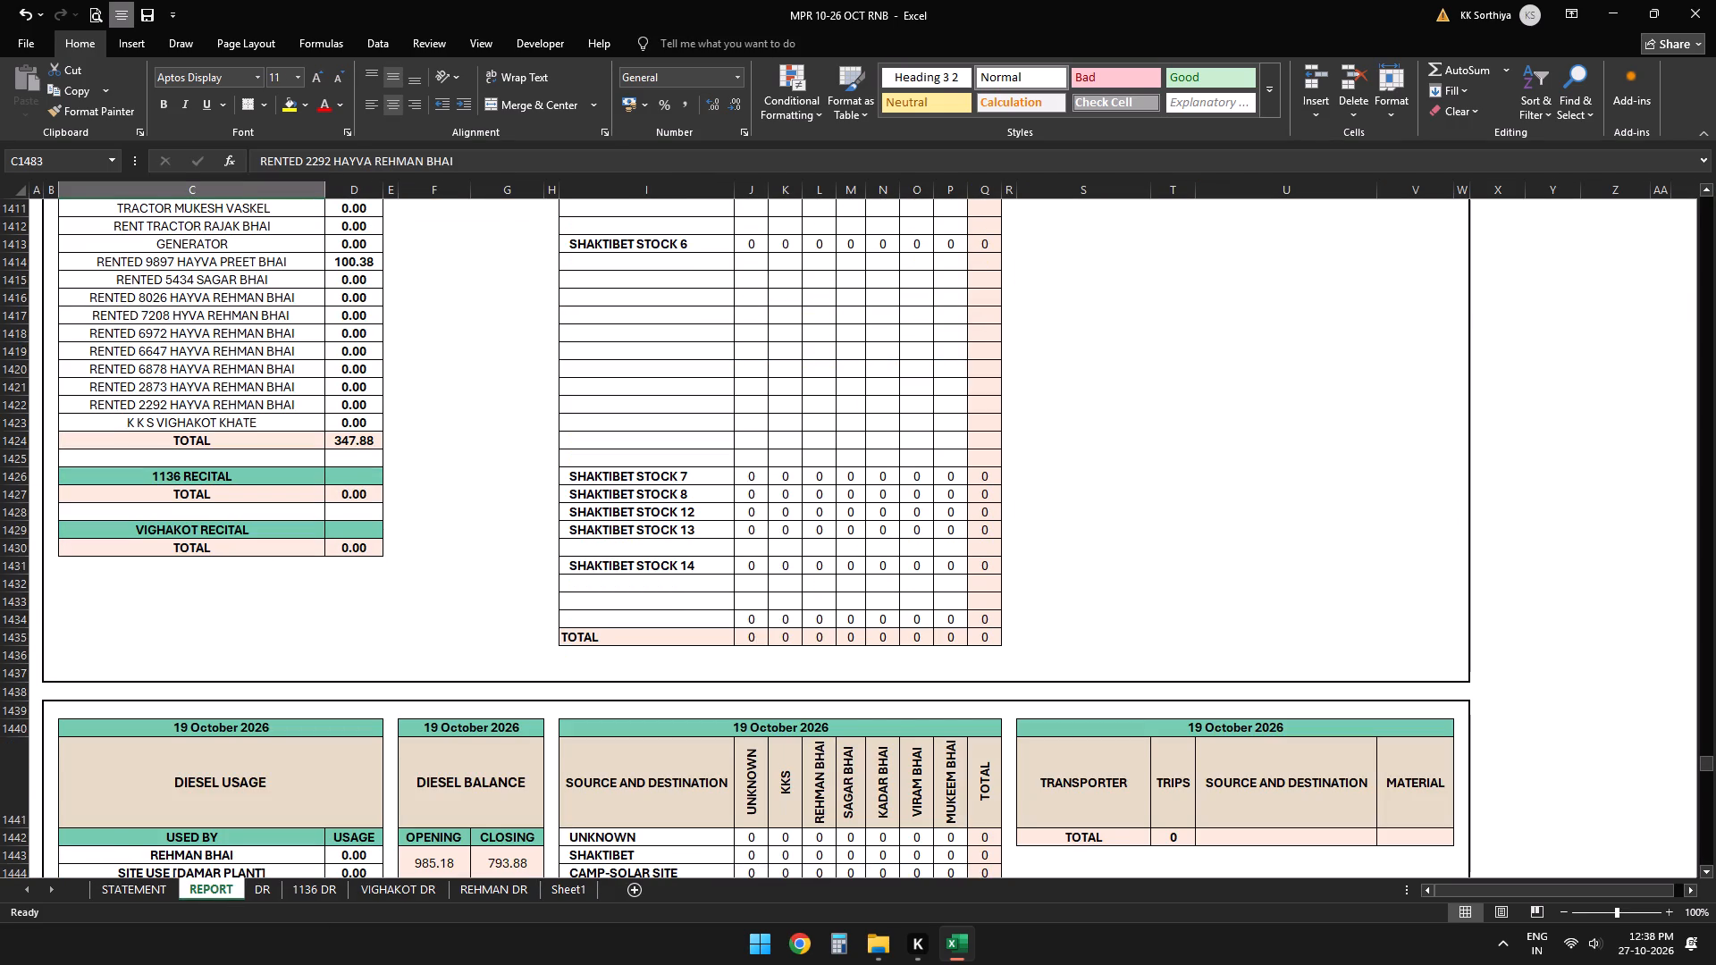
{"action": "scroll", "coordinate": [359, 715], "scroll_direction": "down", "scroll_amount": 9}
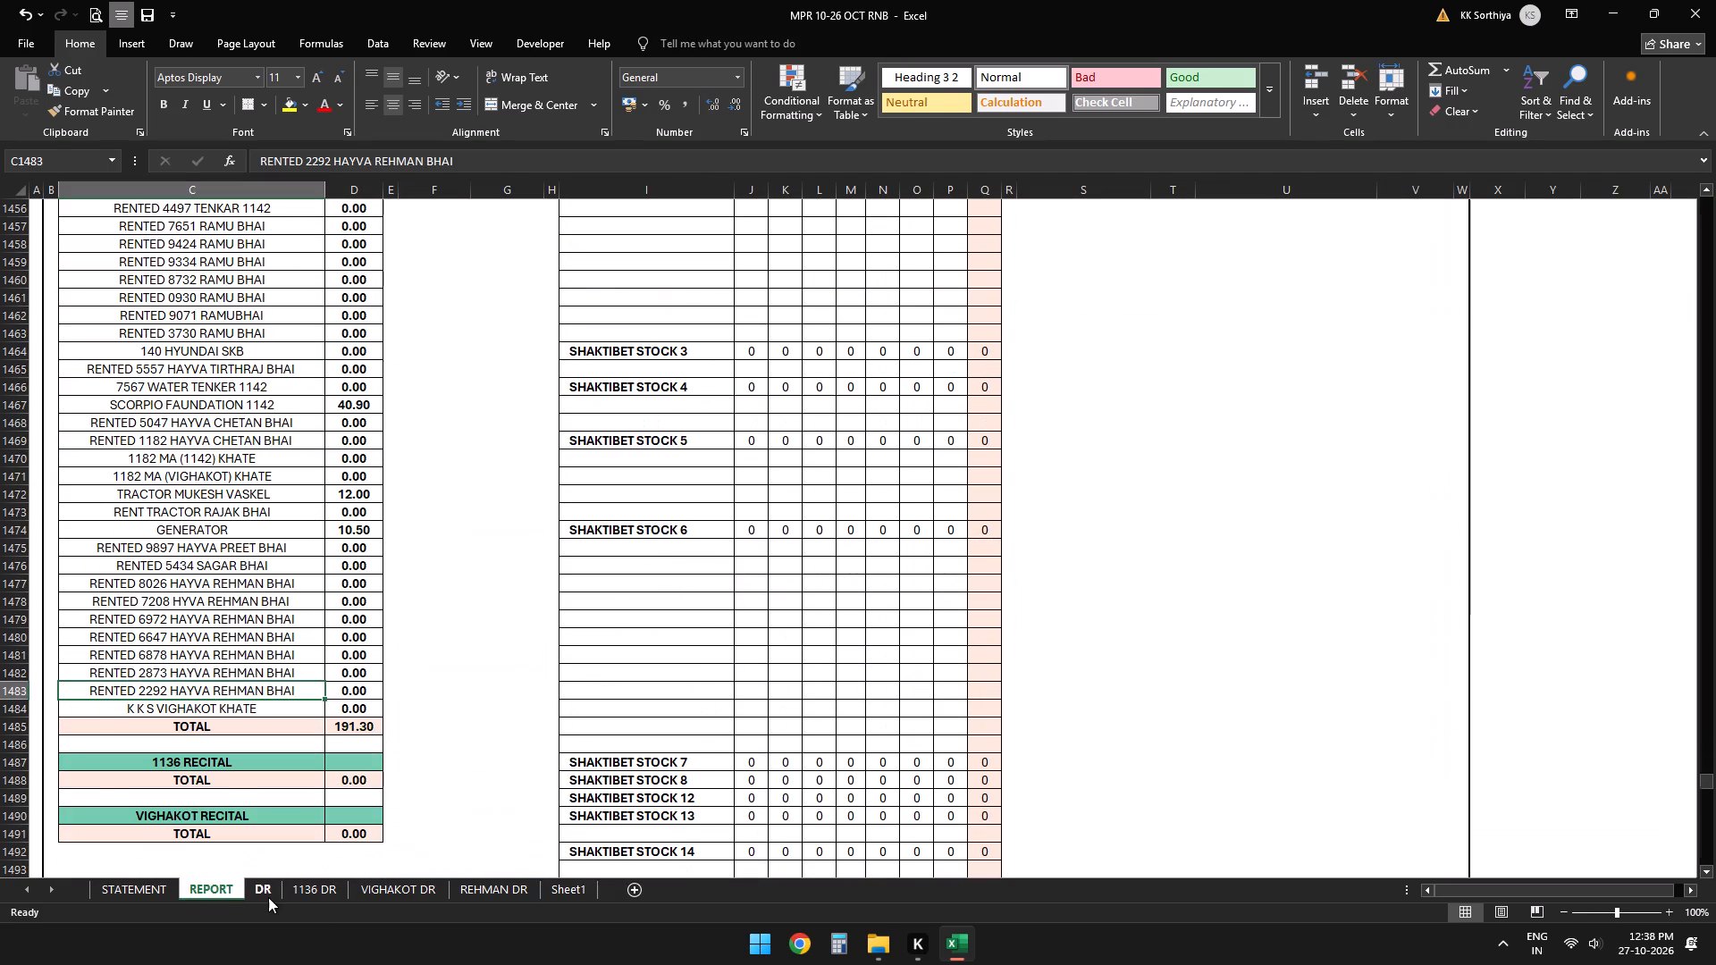
{"action": "left_click", "coordinate": [268, 897]}
{"action": "left_click", "coordinate": [215, 884]}
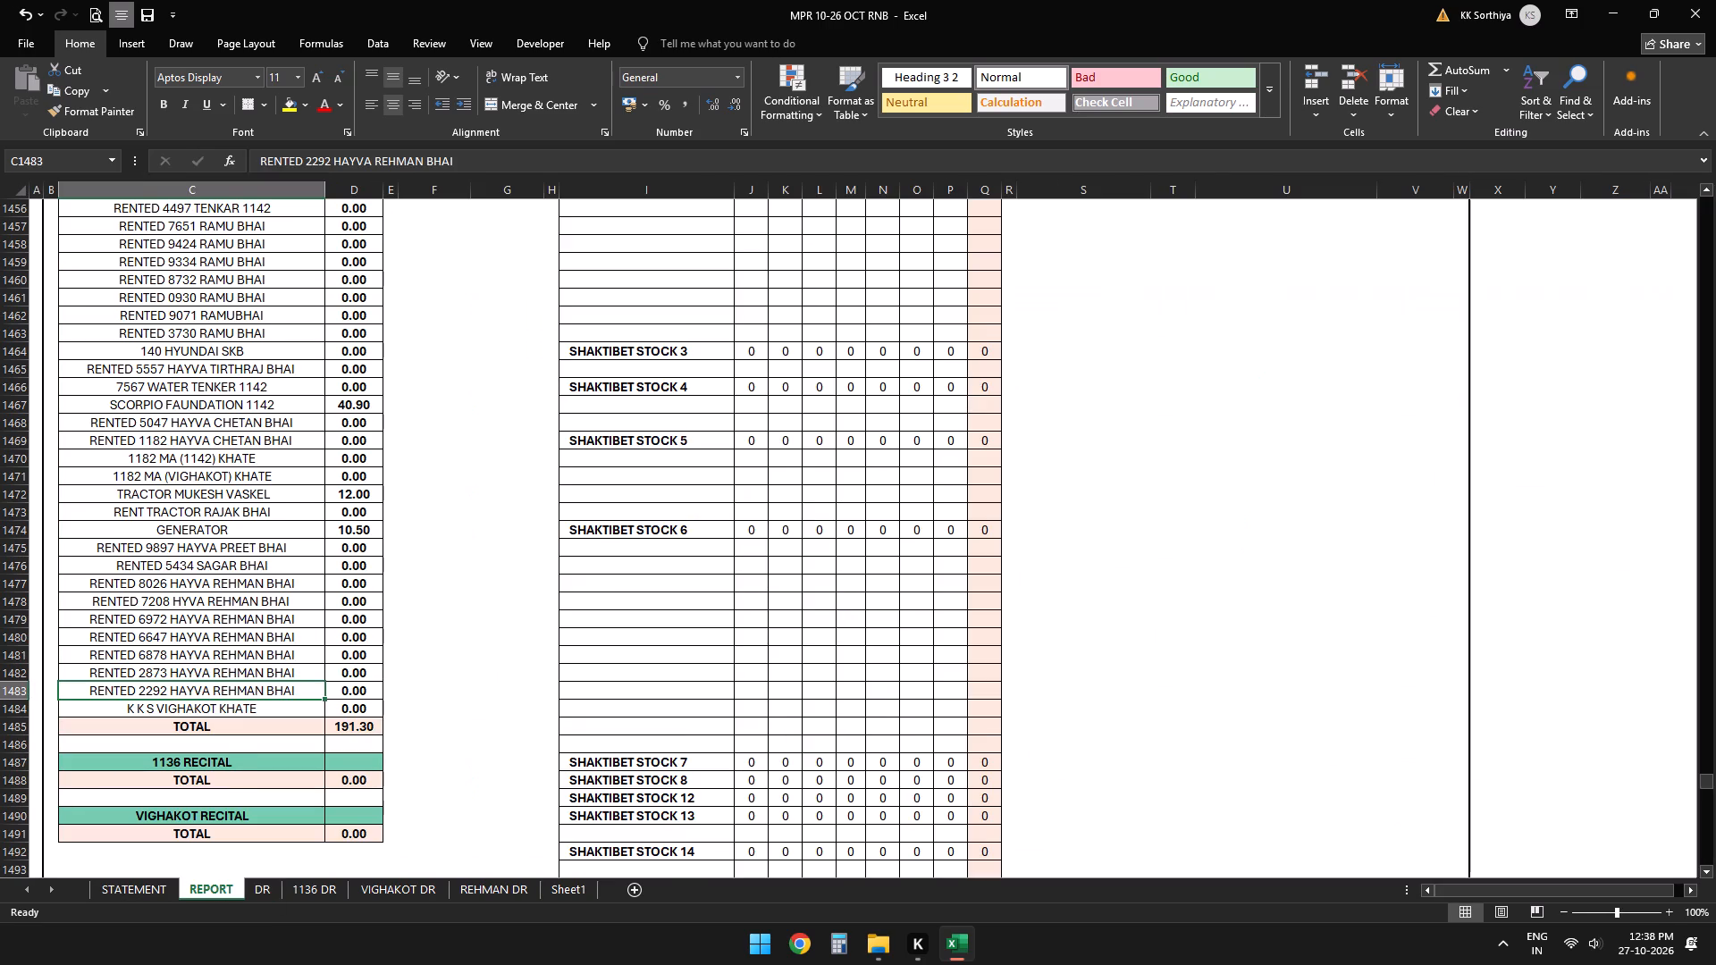
{"action": "scroll", "coordinate": [279, 639], "scroll_direction": "down", "scroll_amount": 1}
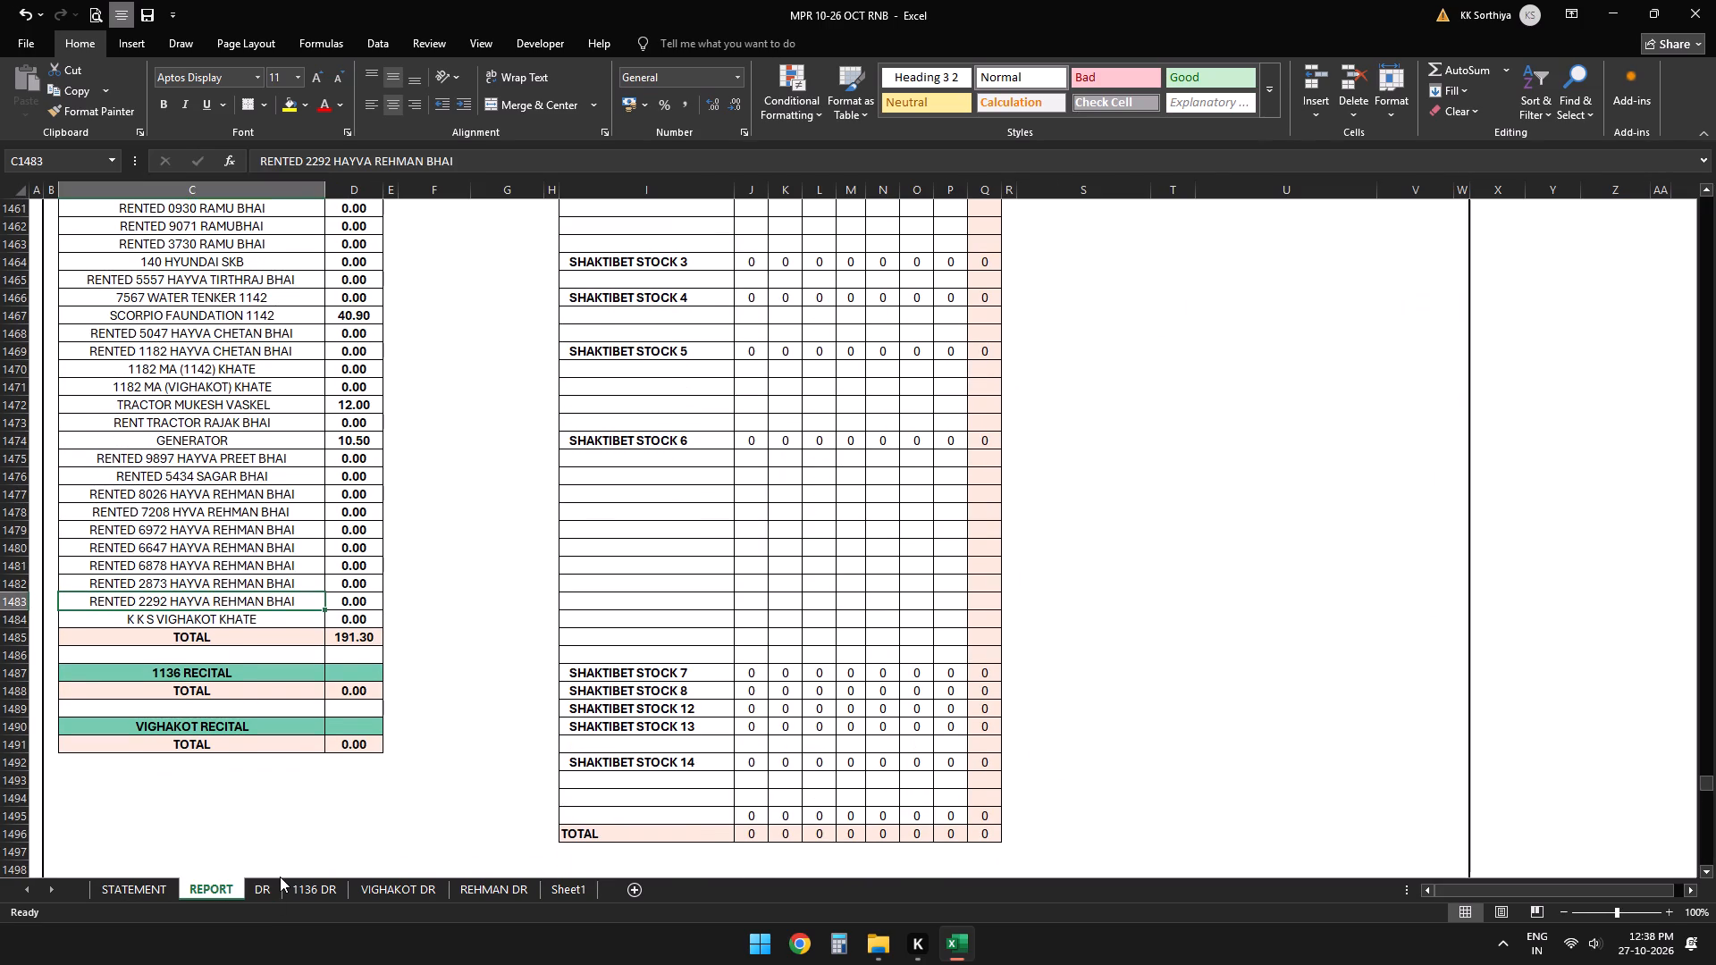
{"action": "left_click", "coordinate": [271, 883]}
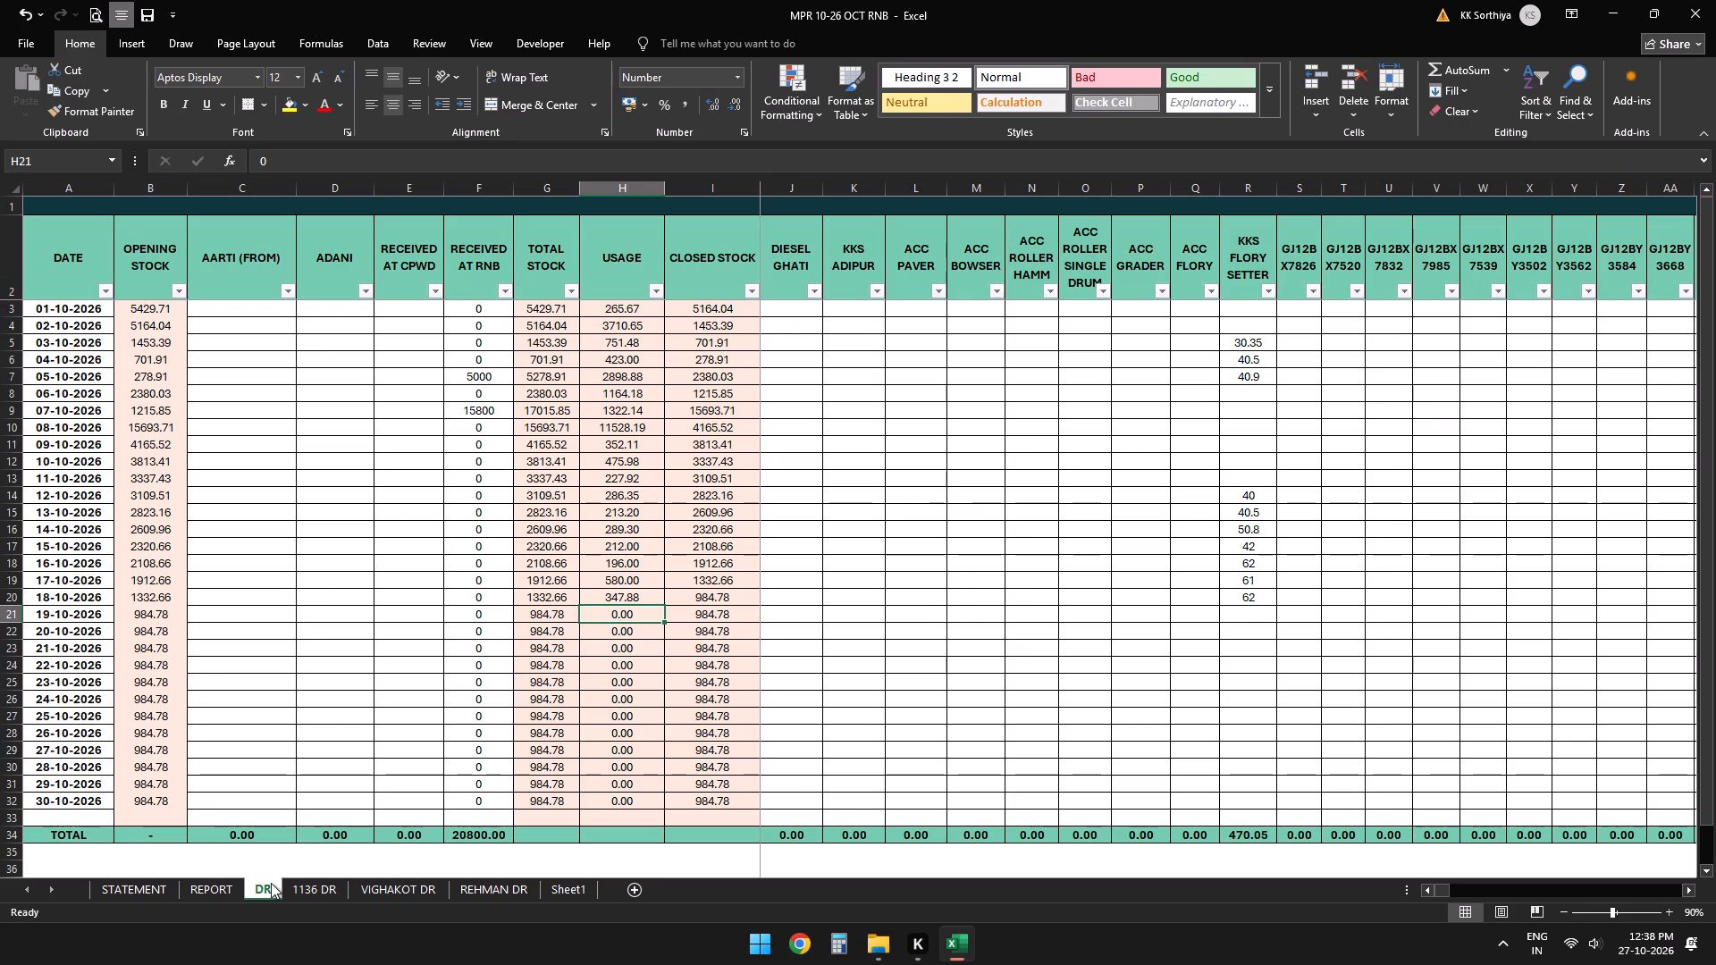
Enter 191.30 as the 19-10-2026 USAGE in the DR sheet.
{"action": "type", "text": "191"}
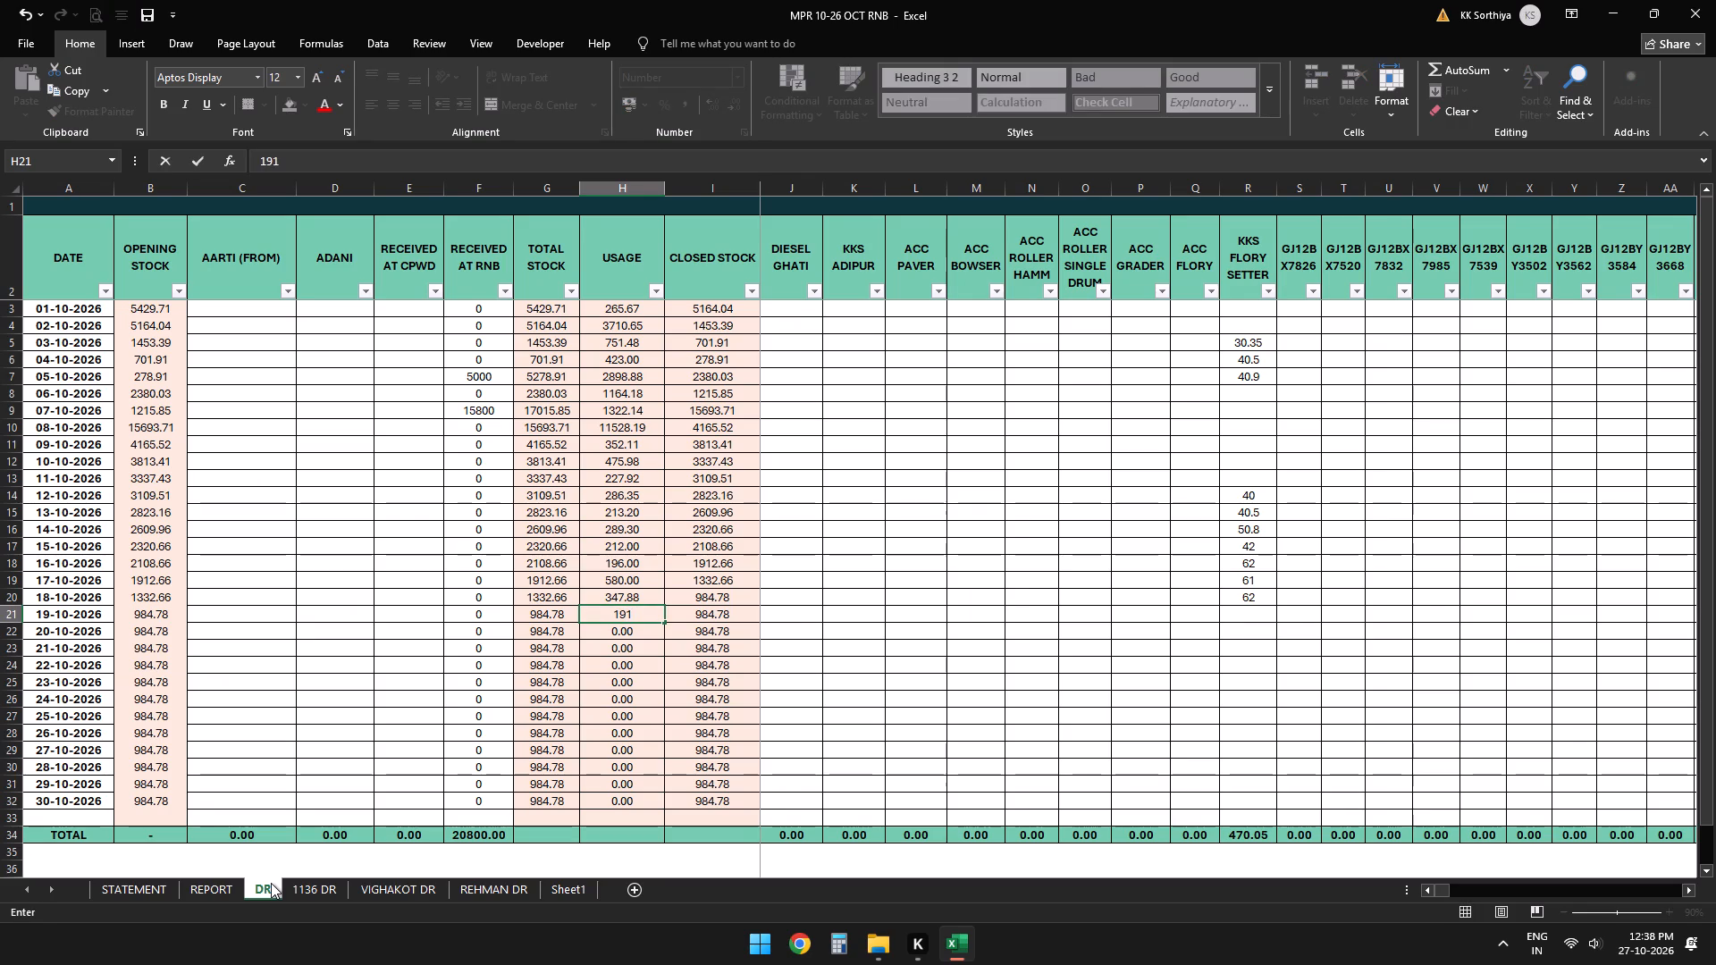
{"action": "type", "text": ".30"}
{"action": "key", "text": "Down"}
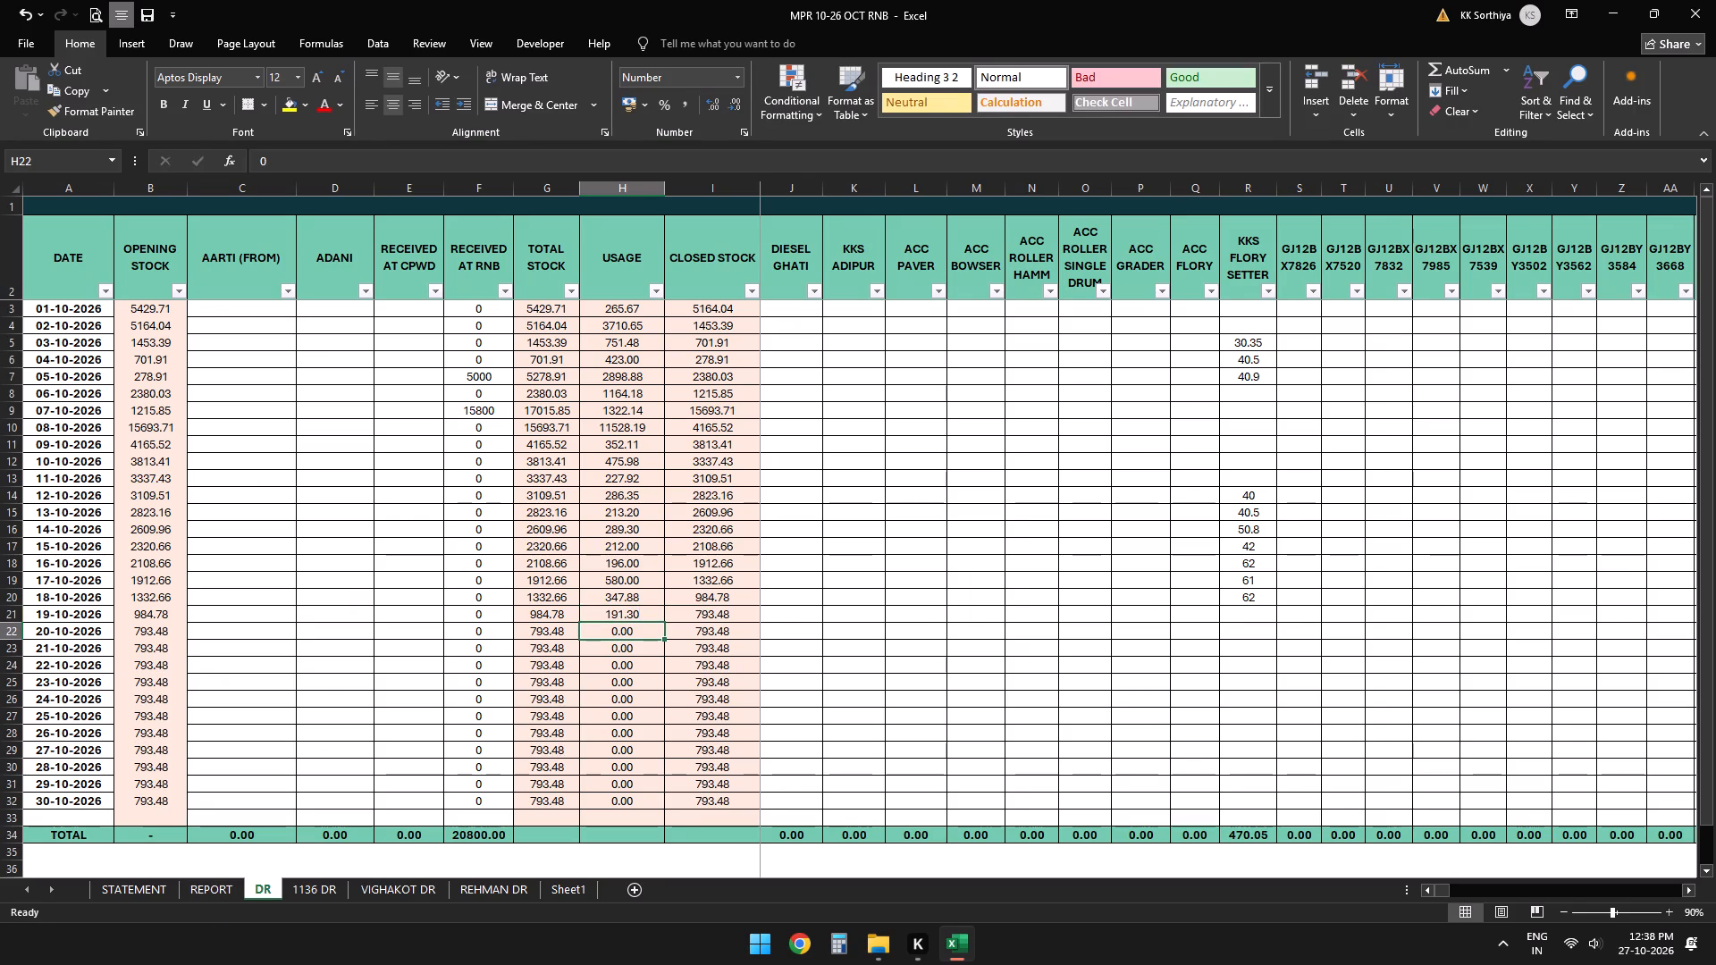
Enter the REPORT sheet's 19 October foundation setter usage, 40.5, under KKS FLORY SETTER in the DR sheet's 19-10-2026 row.
{"action": "key", "text": "Up"}
{"action": "key", "text": "Right"}
{"action": "key", "text": "Right"}
{"action": "key", "text": "Right"}
{"action": "key", "text": "Right"}
{"action": "key", "text": "Right"}
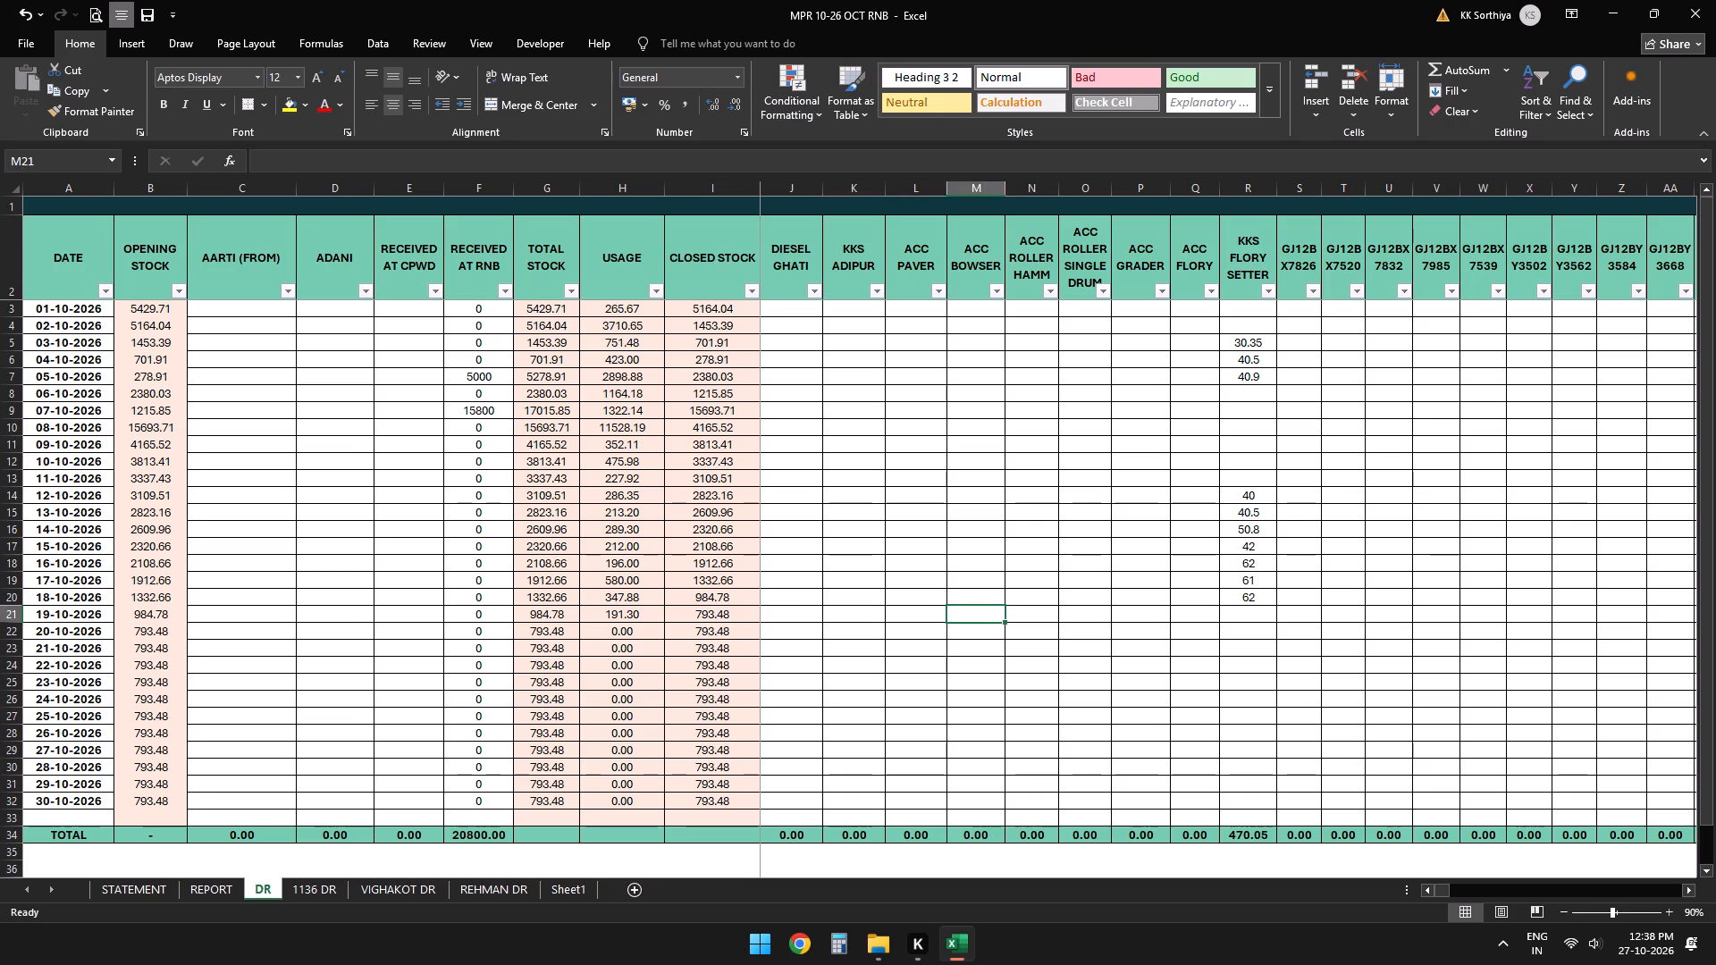
{"action": "key", "text": "Right"}
{"action": "left_click", "coordinate": [187, 894]}
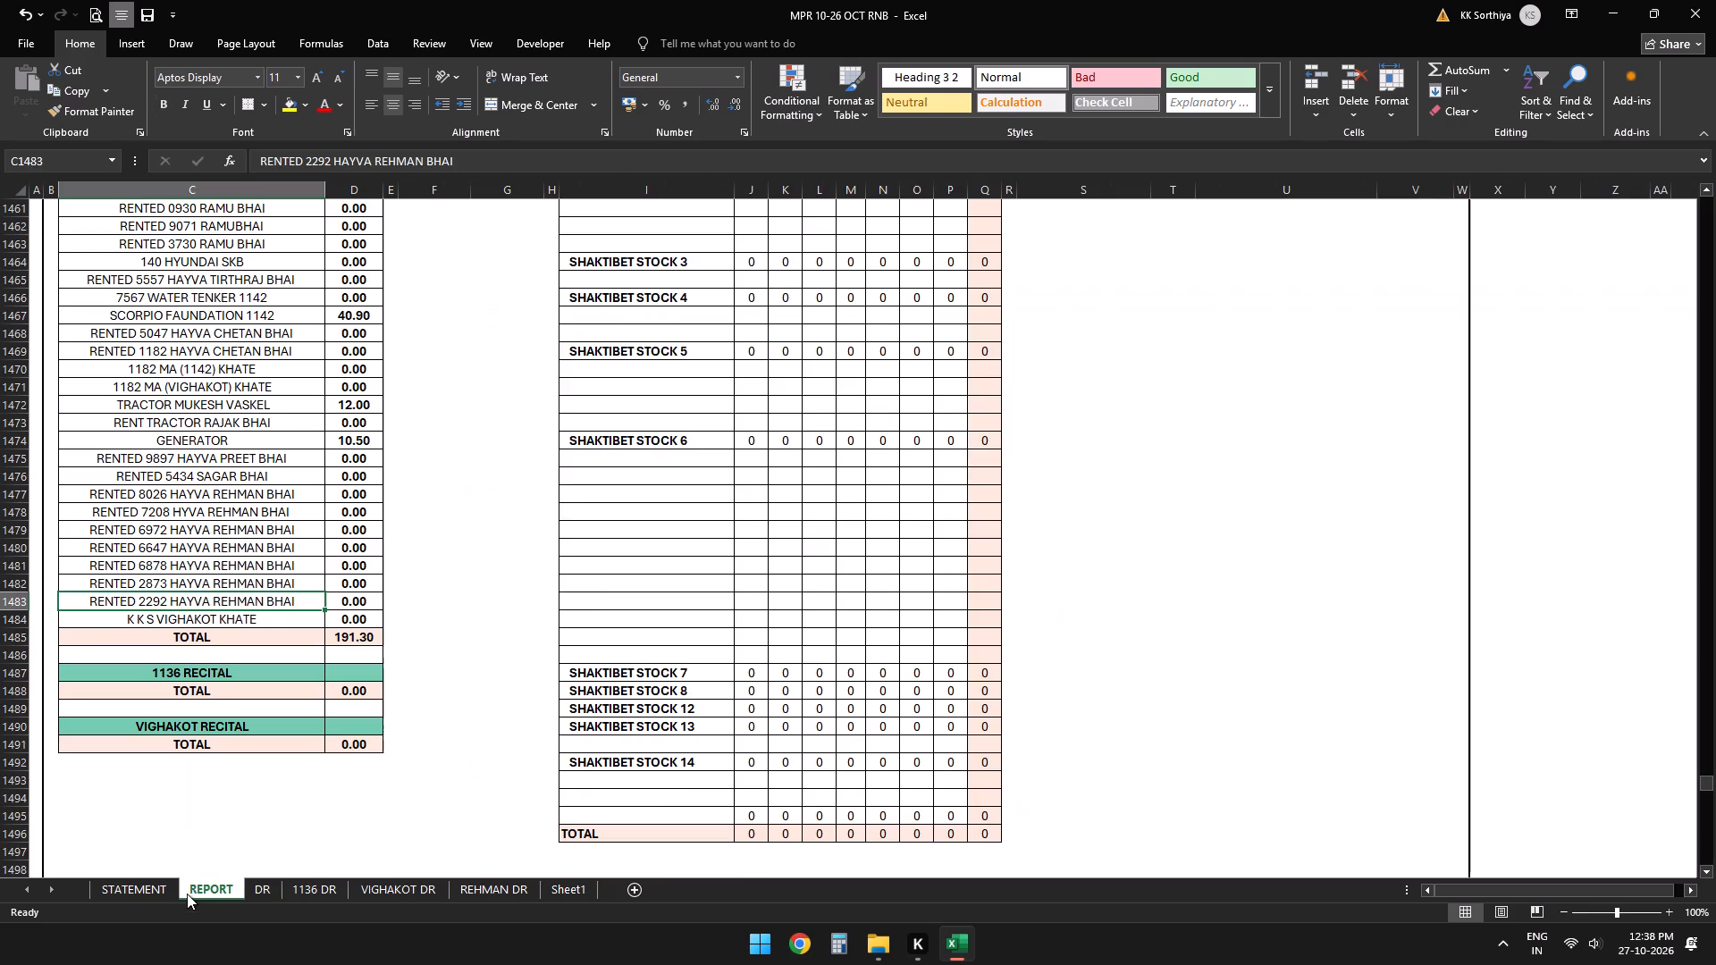
{"action": "scroll", "coordinate": [267, 552], "scroll_direction": "up", "scroll_amount": 5}
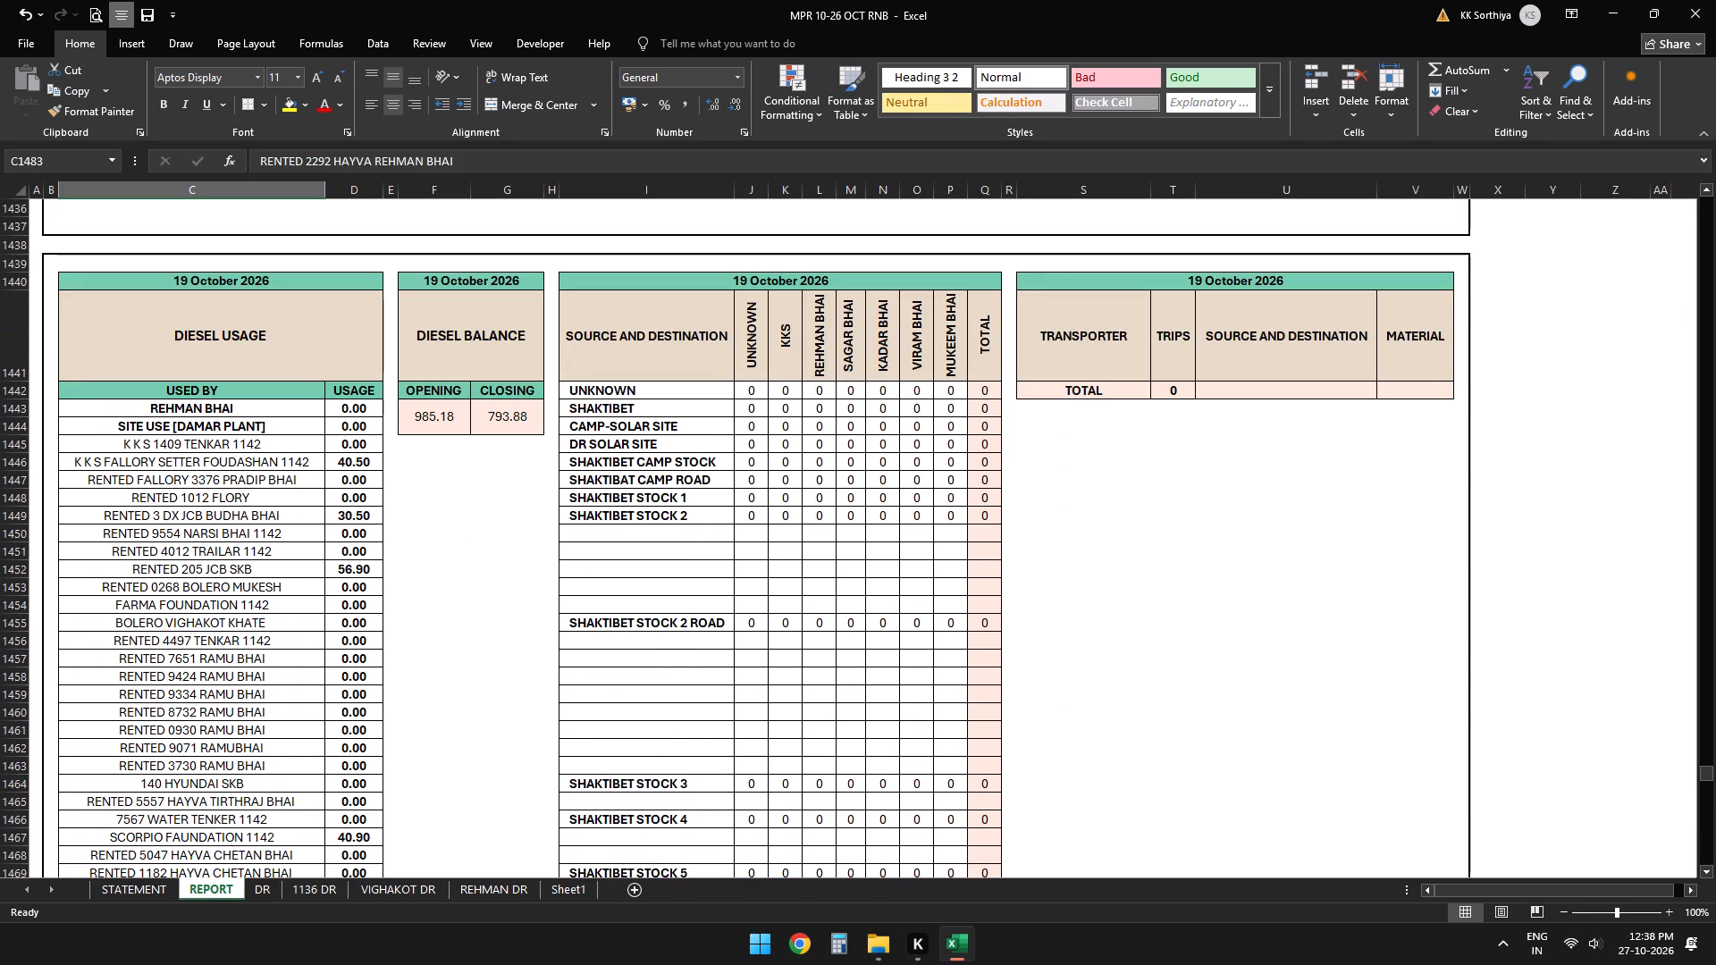
{"action": "left_click", "coordinate": [257, 897]}
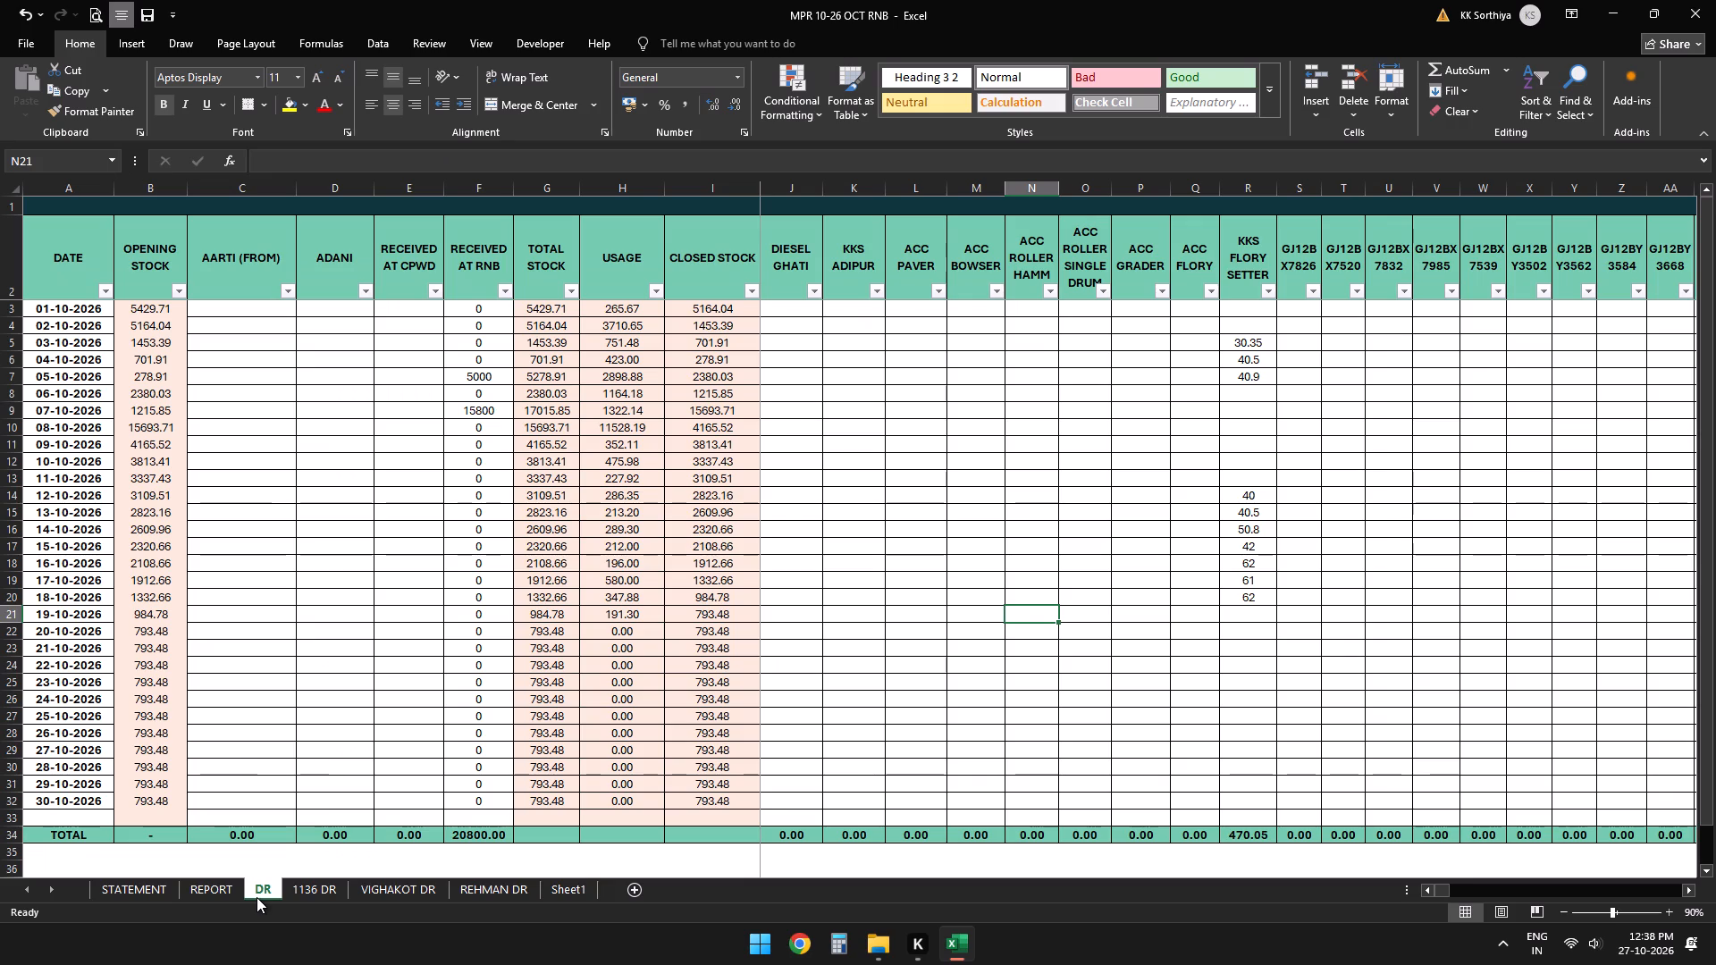
{"action": "key", "text": "Right"}
{"action": "key", "text": "Right"}
{"action": "key", "text": "Right"}
{"action": "key", "text": "Right"}
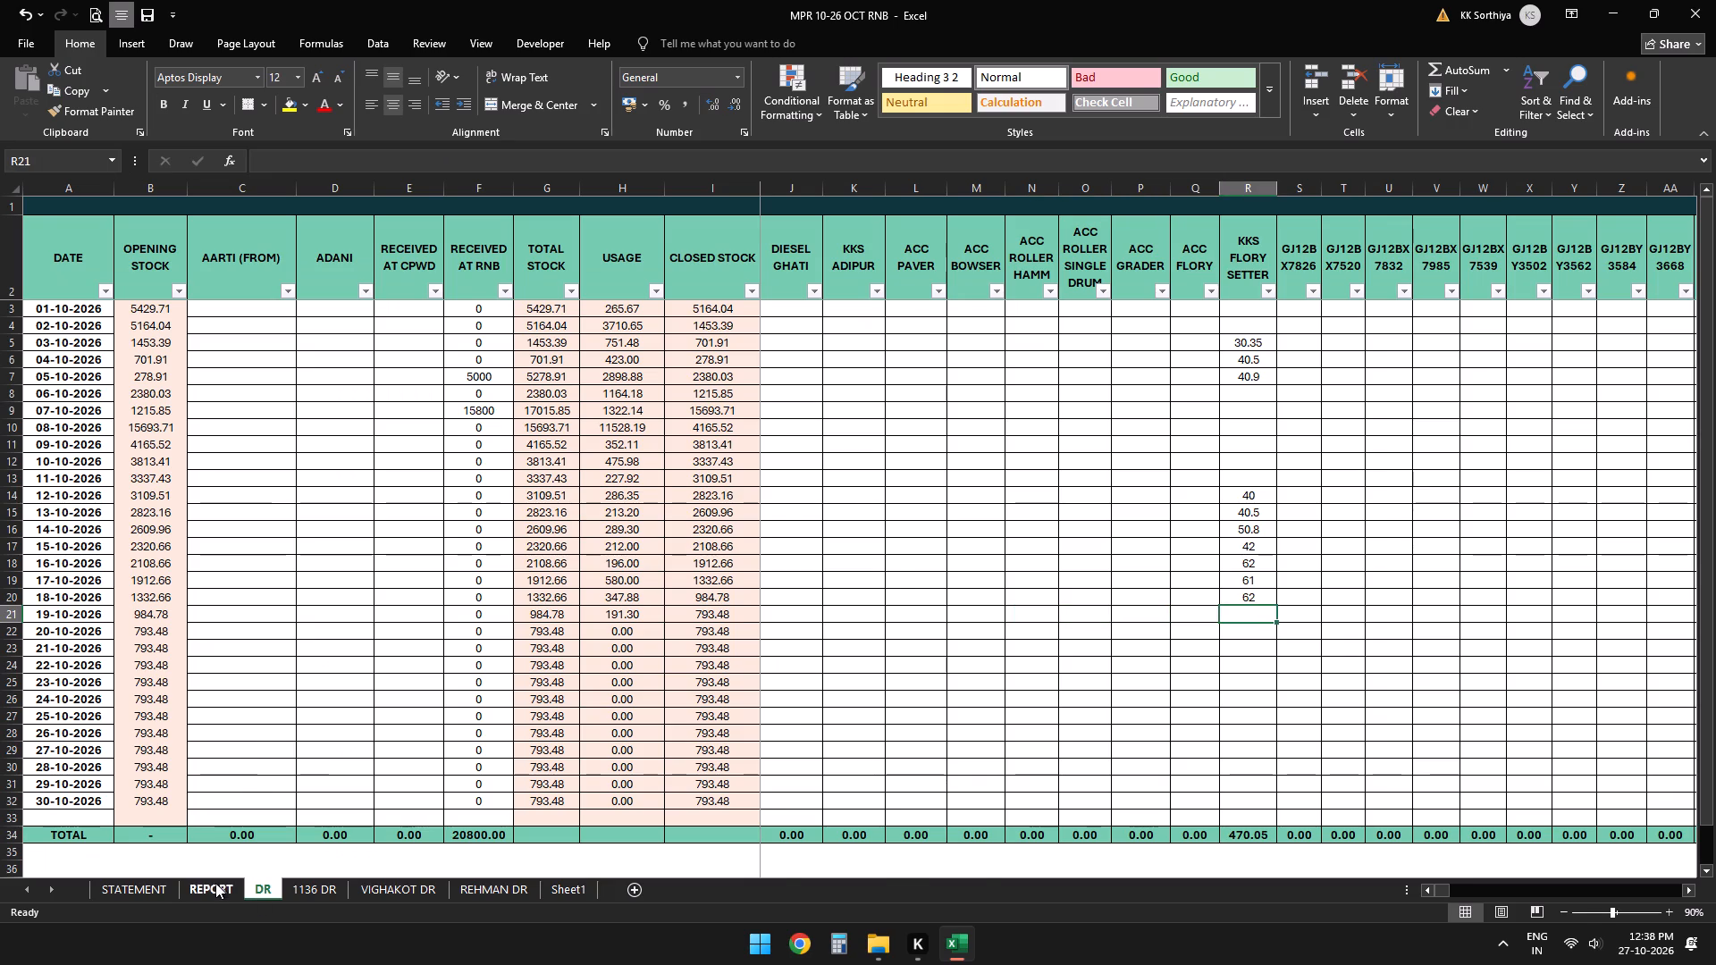
{"action": "left_click", "coordinate": [215, 883]}
{"action": "left_click", "coordinate": [257, 896]}
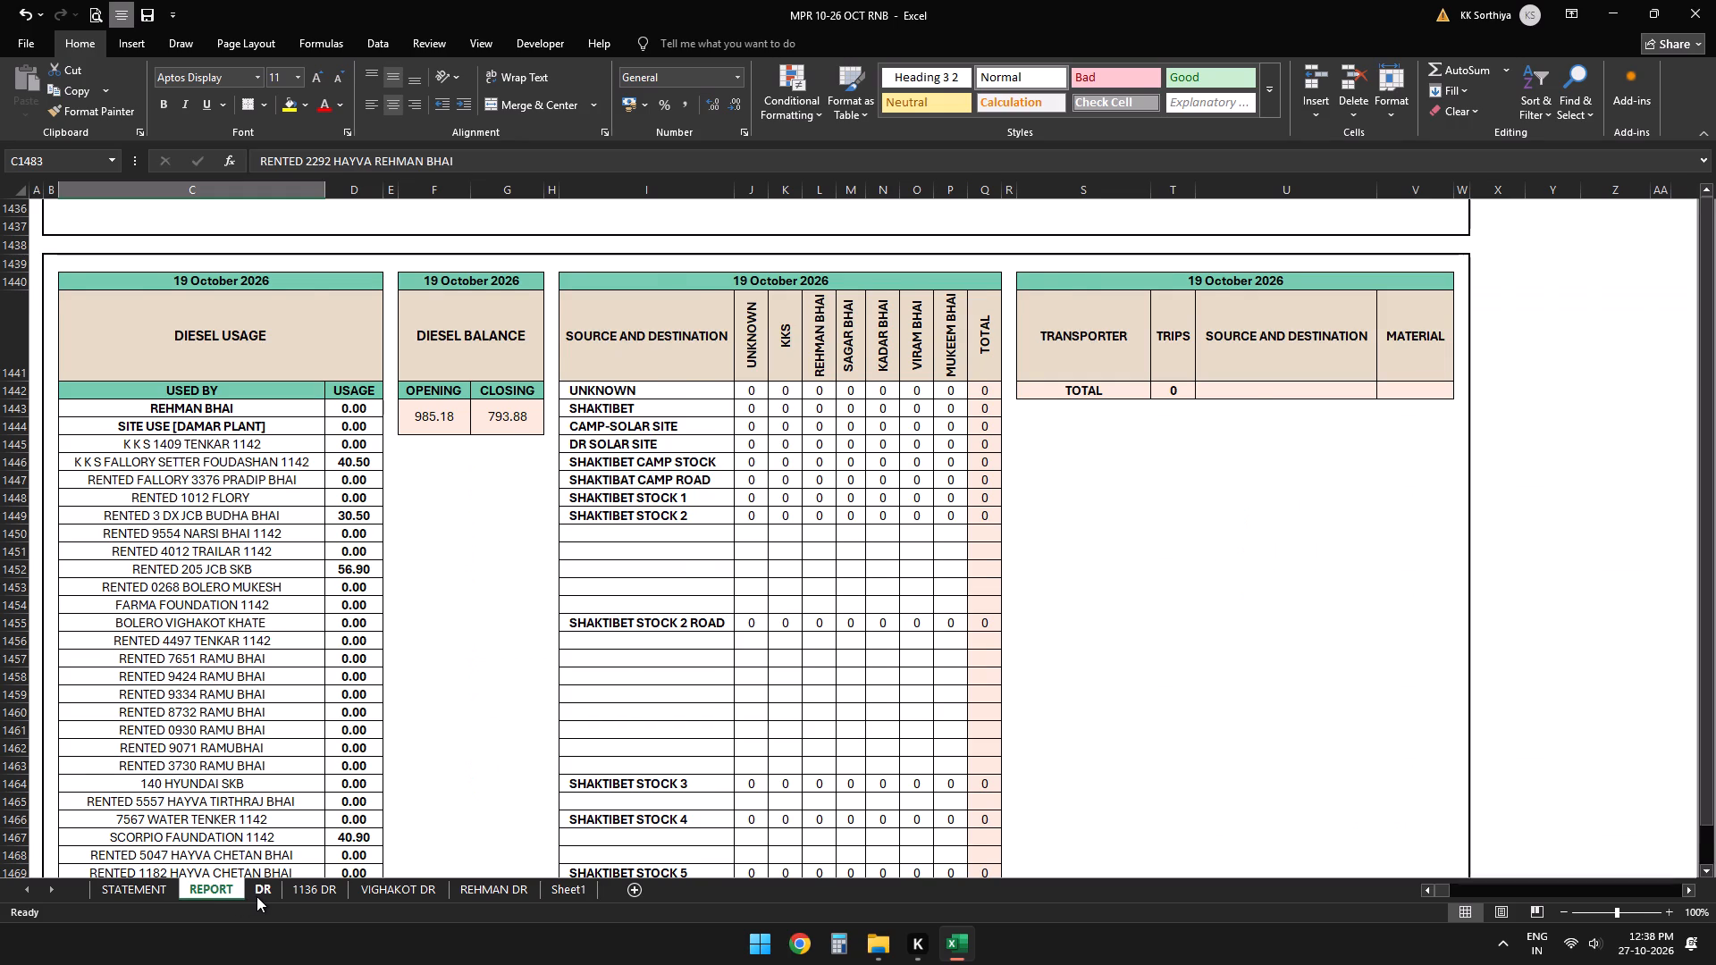
{"action": "type", "text": "40.5"}
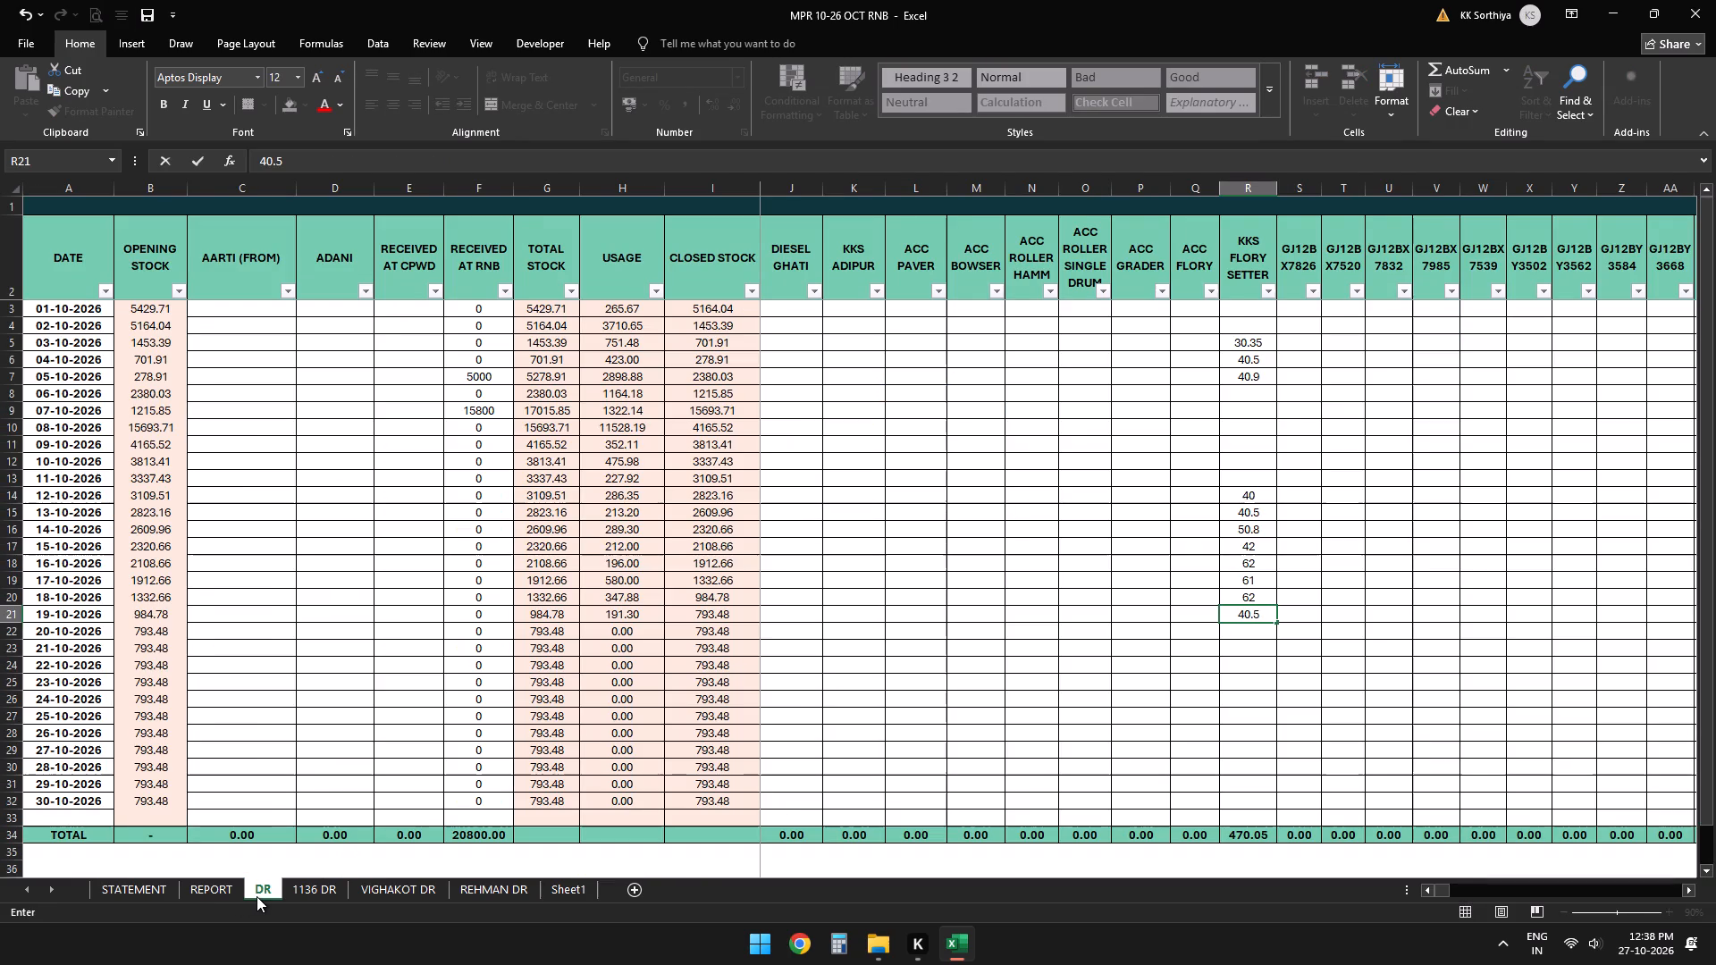
{"action": "key", "text": "Right"}
{"action": "key", "text": "Right"}
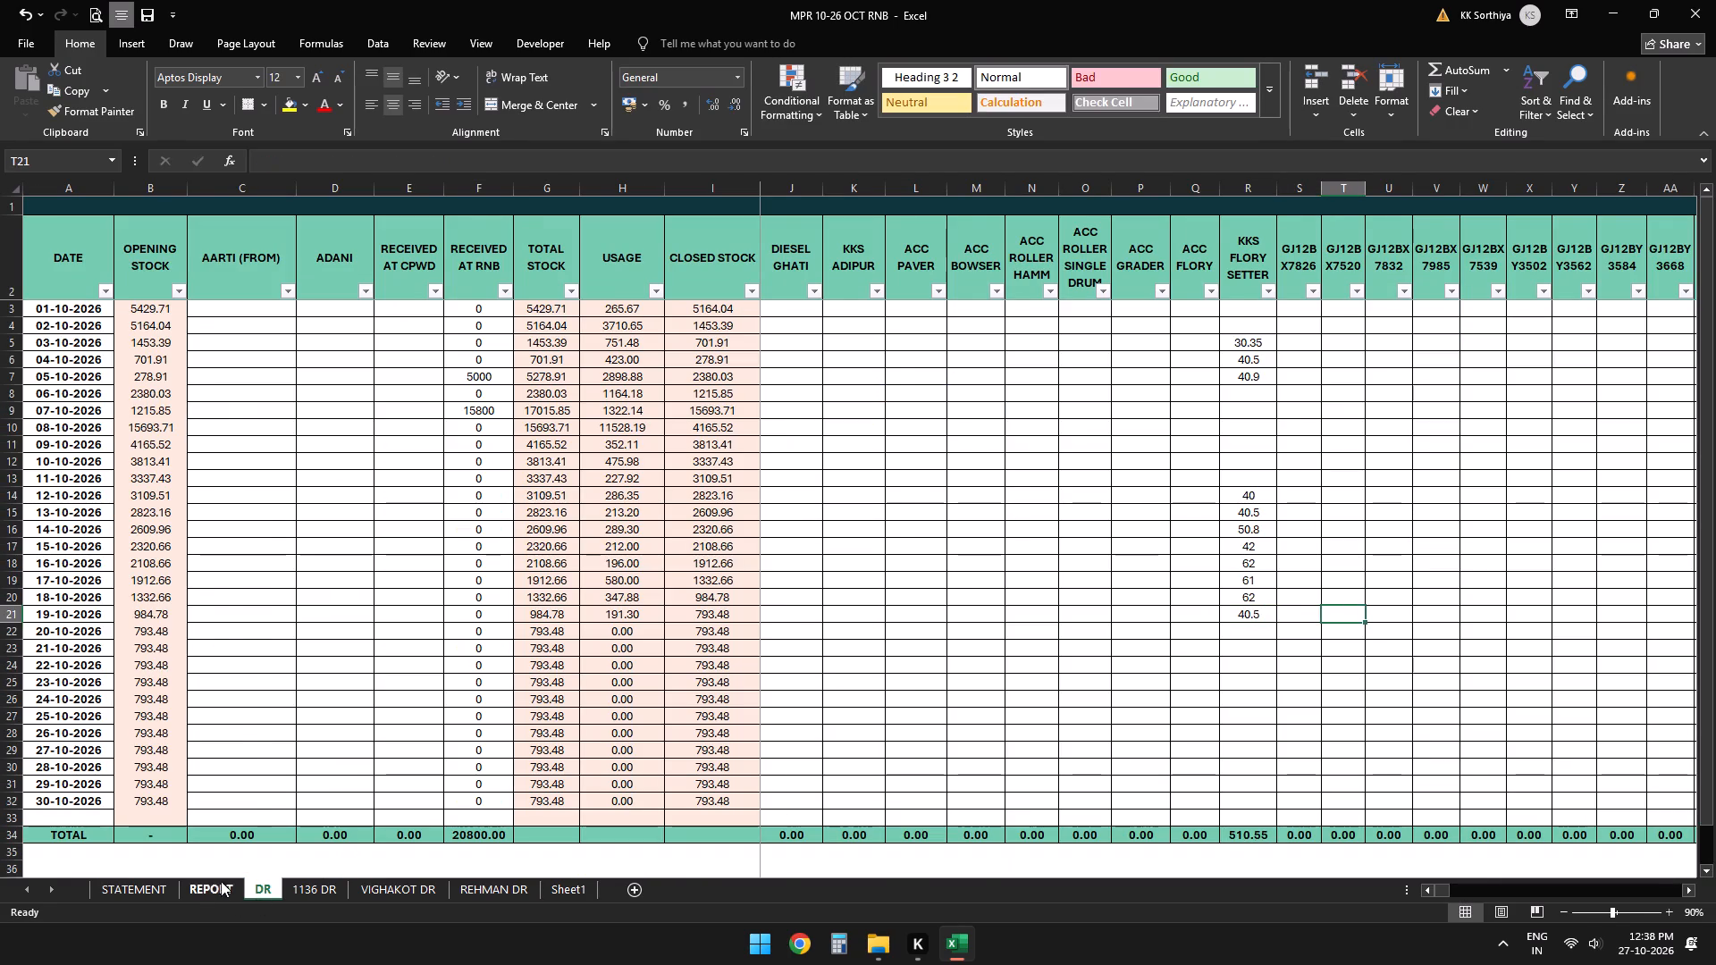
Search the DR sheet for BUDHA, select the column's 19-10-2026 cell, and check that JCB's 19 October usage in the REPORT sheet.
{"action": "left_click", "coordinate": [219, 879]}
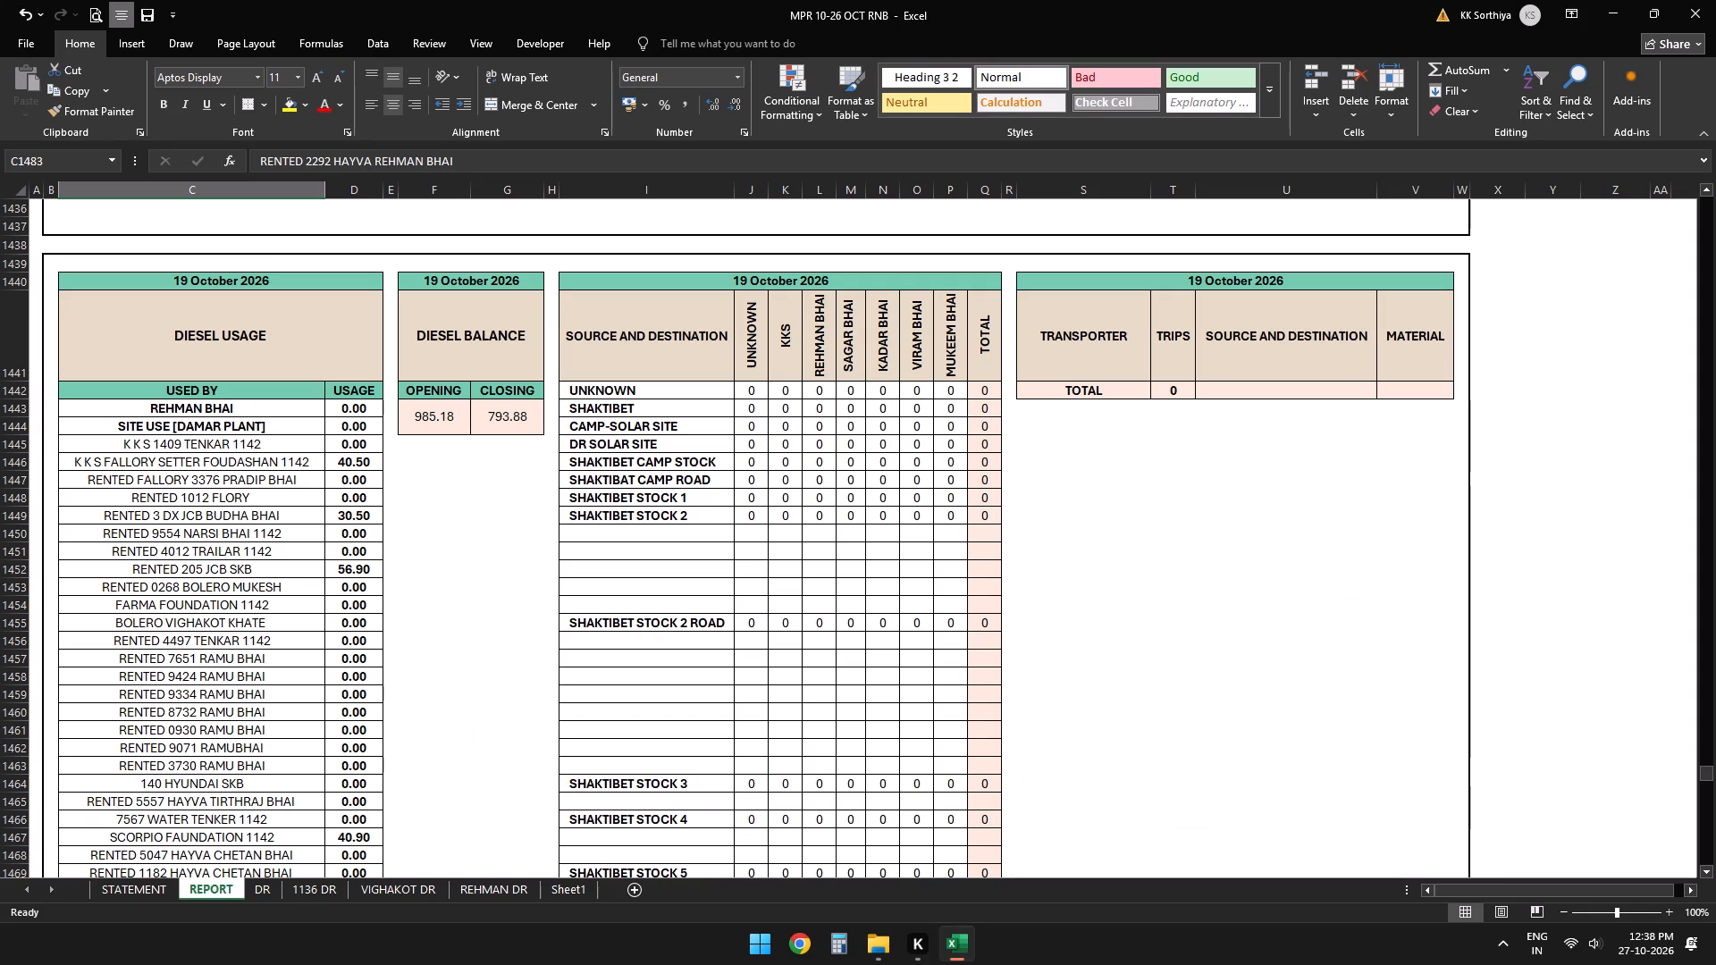
{"action": "left_click", "coordinate": [267, 893]}
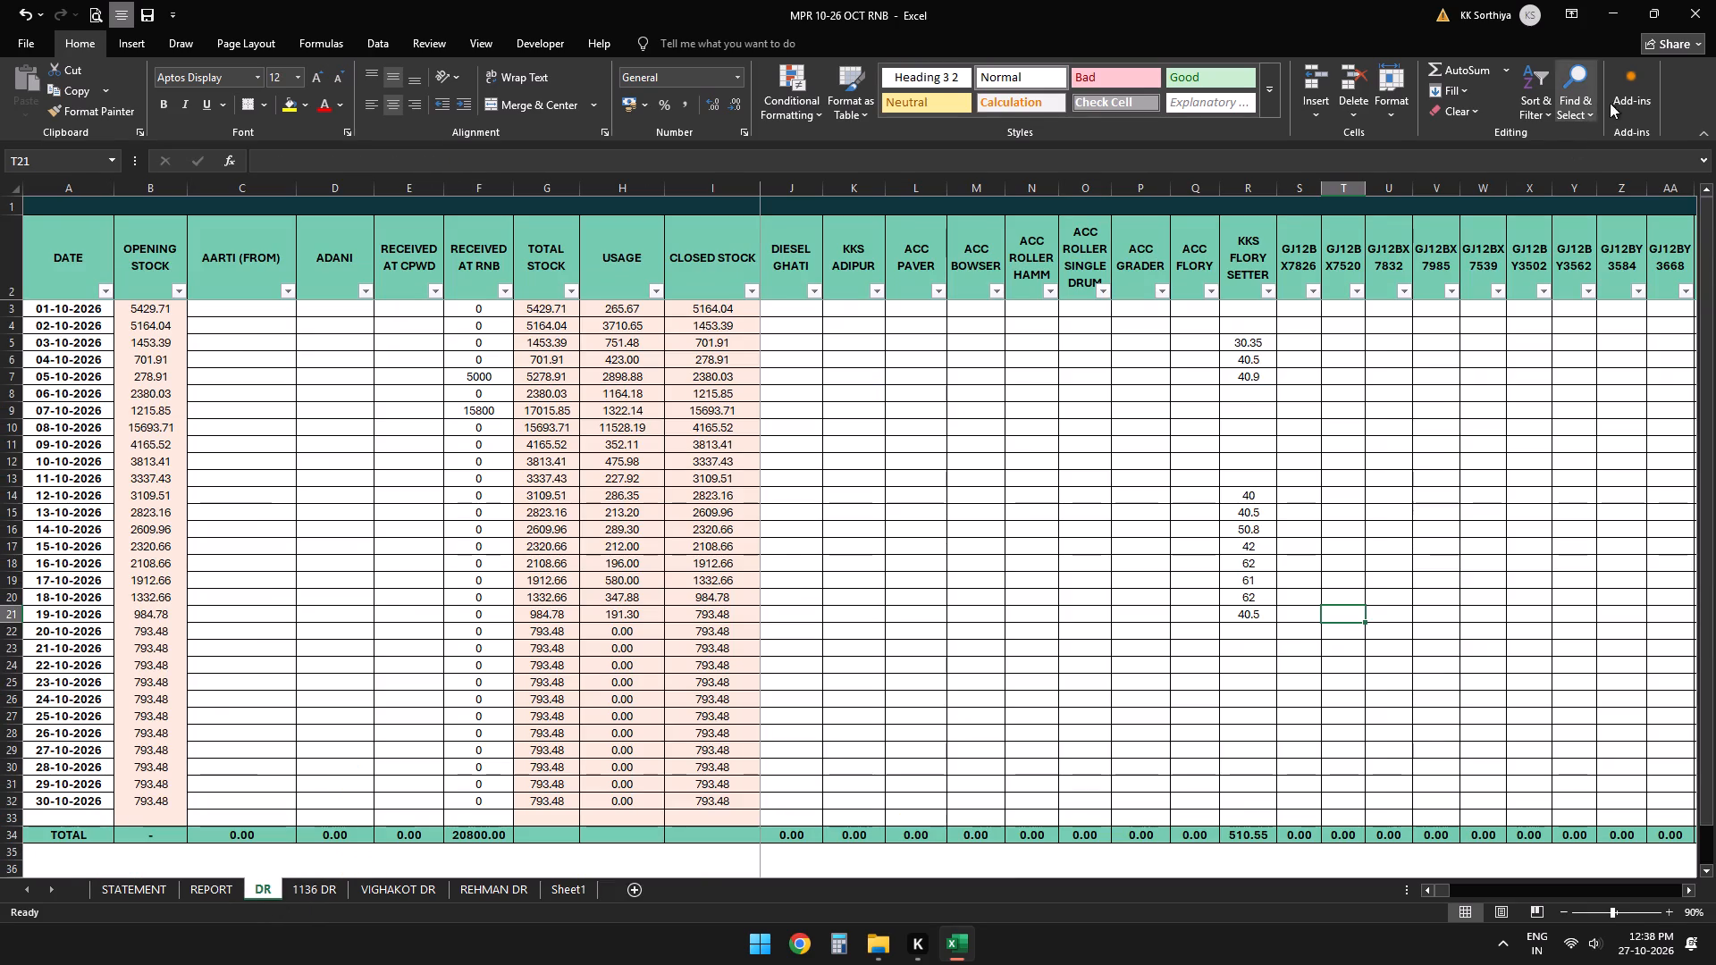
{"action": "left_click", "coordinate": [1587, 83]}
{"action": "left_click", "coordinate": [1569, 138]}
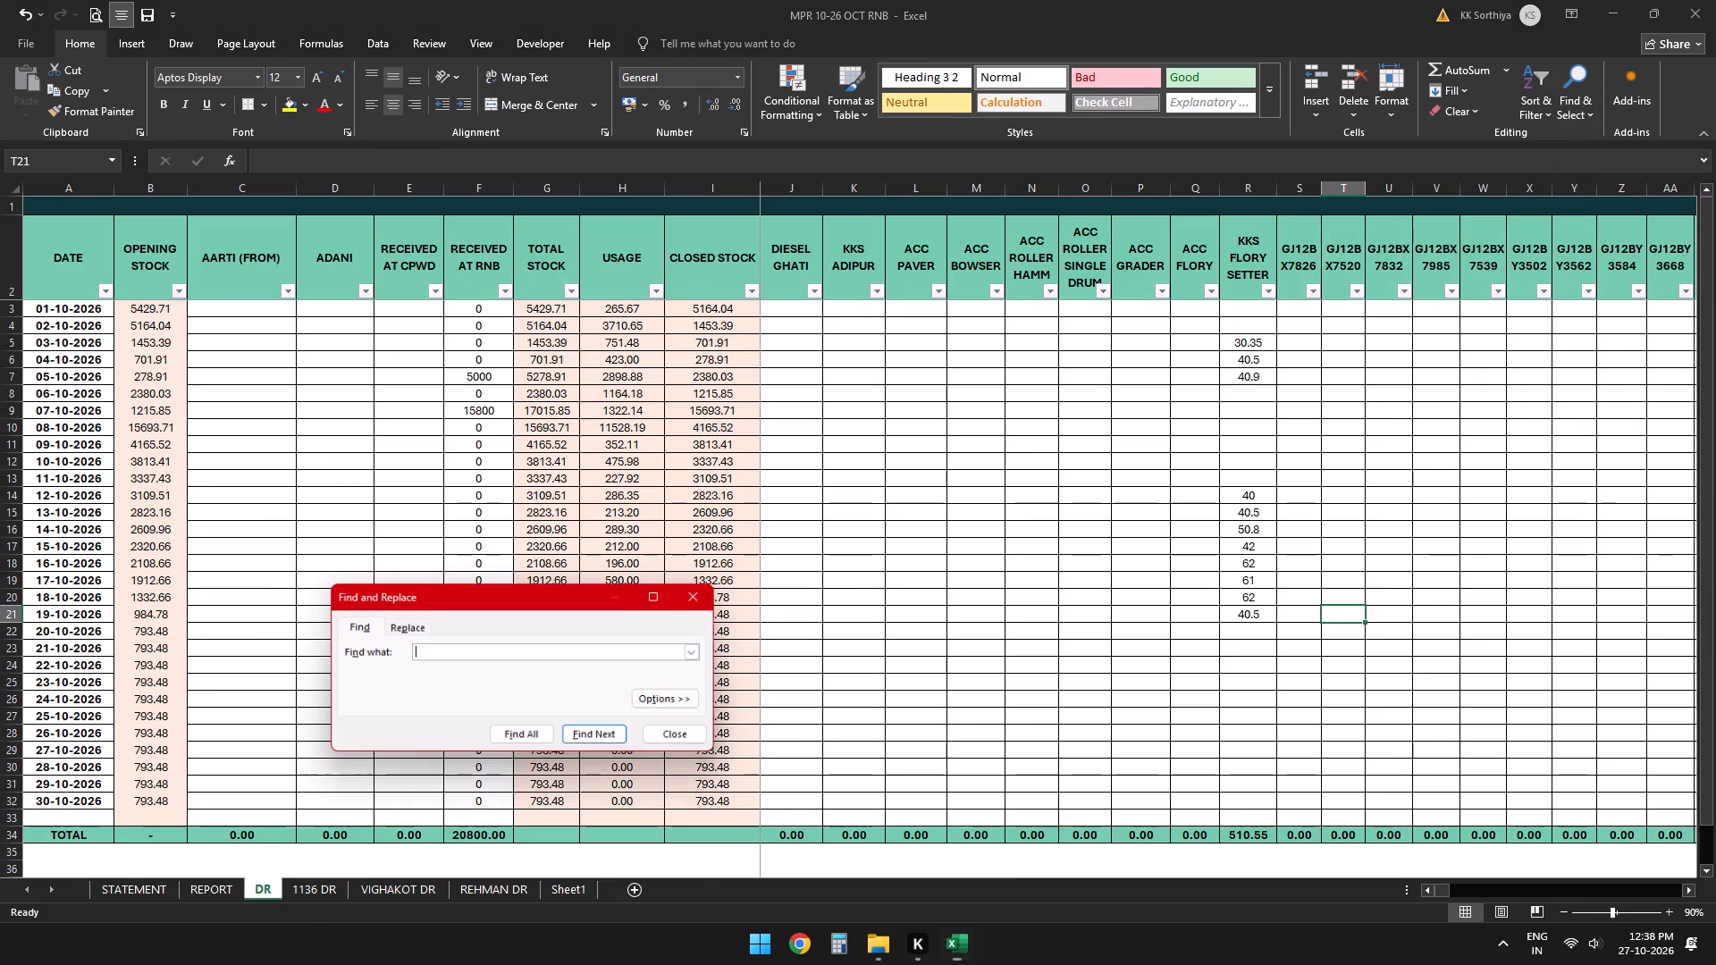
{"action": "type", "text": "BUDHA"}
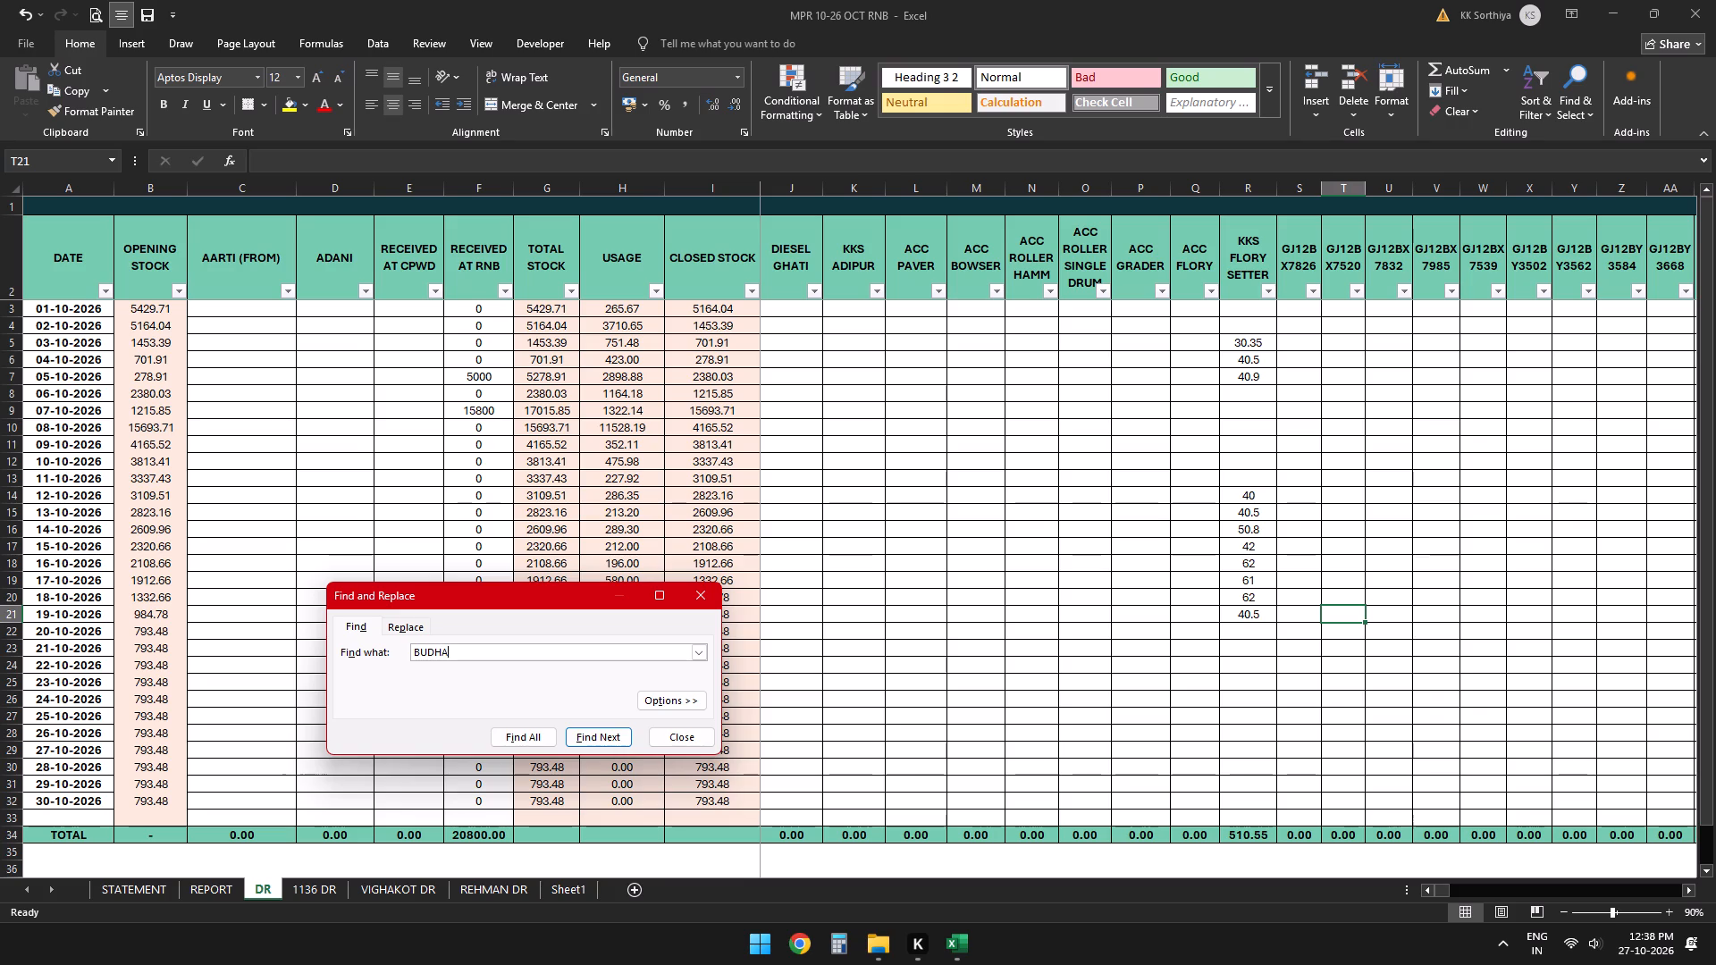
{"action": "left_click", "coordinate": [618, 732]}
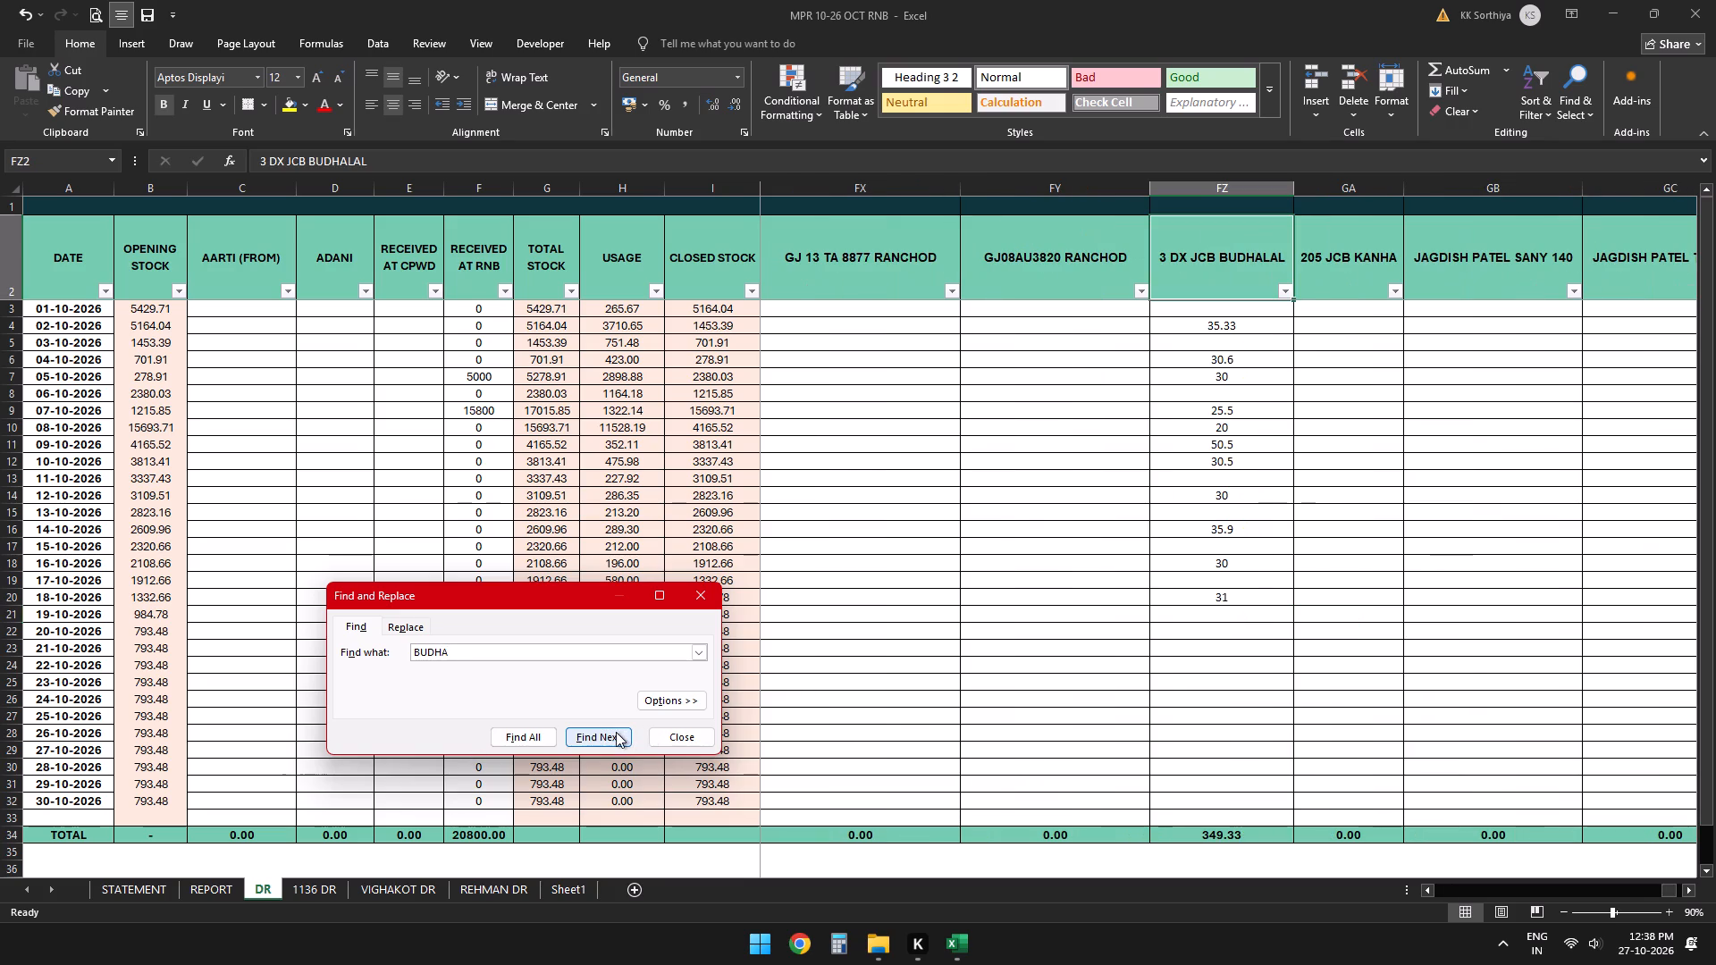
{"action": "left_click", "coordinate": [1184, 620]}
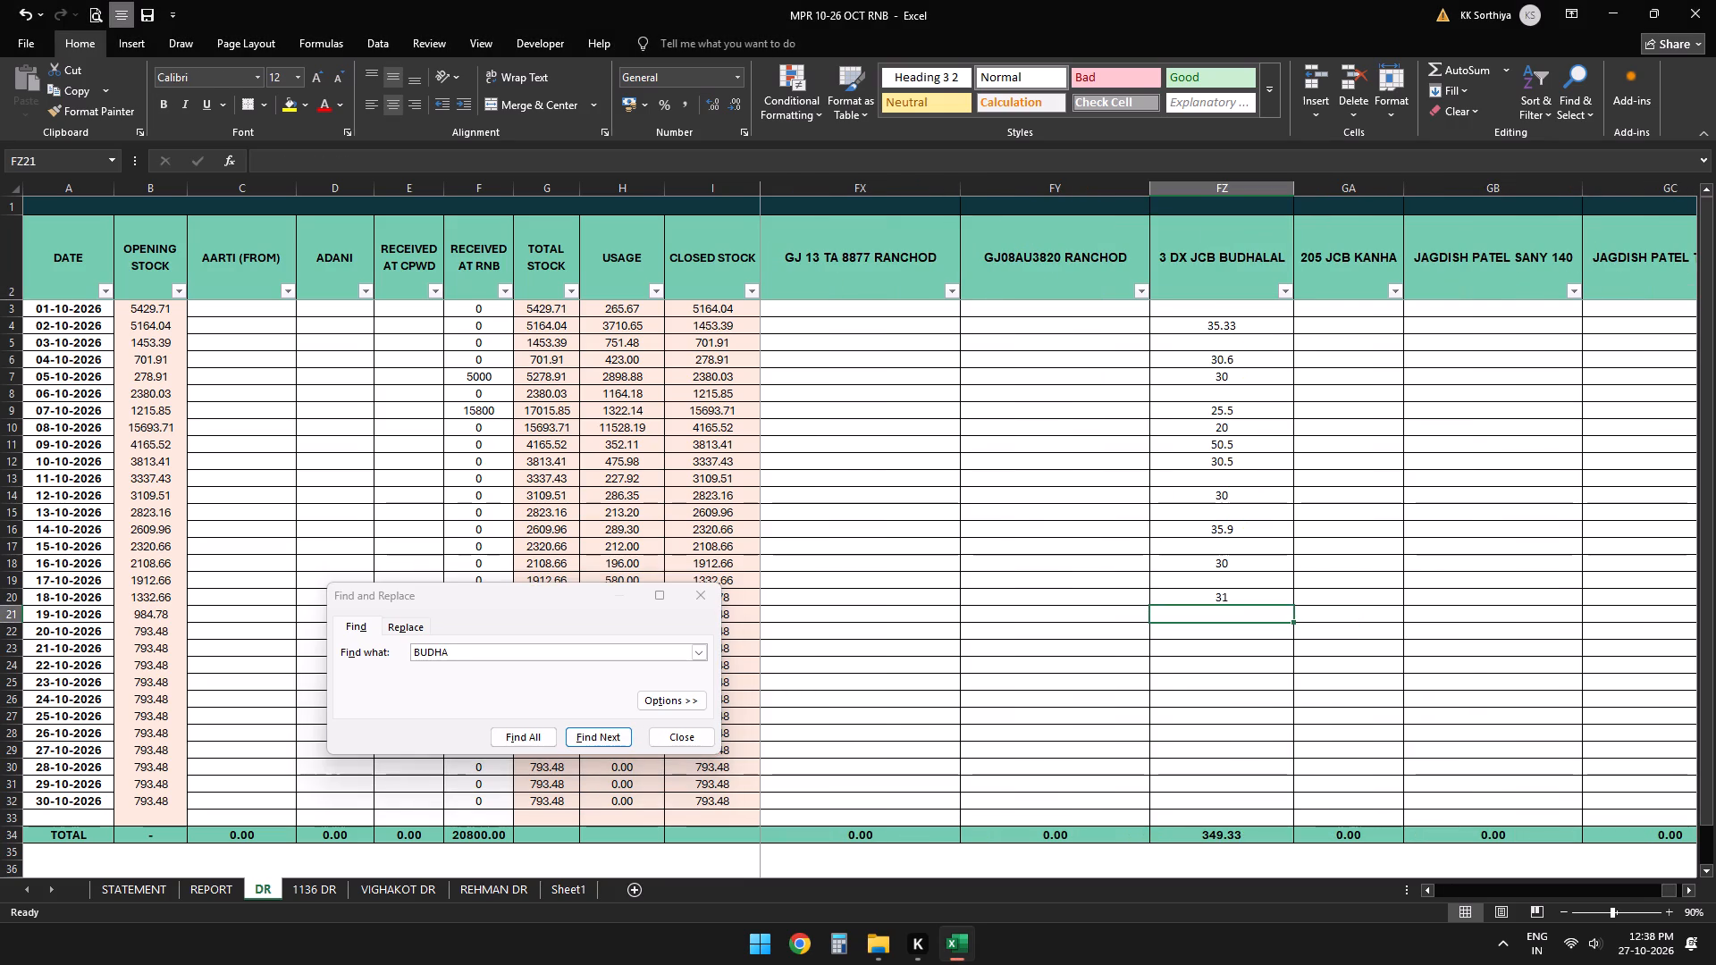
{"action": "left_click", "coordinate": [207, 895]}
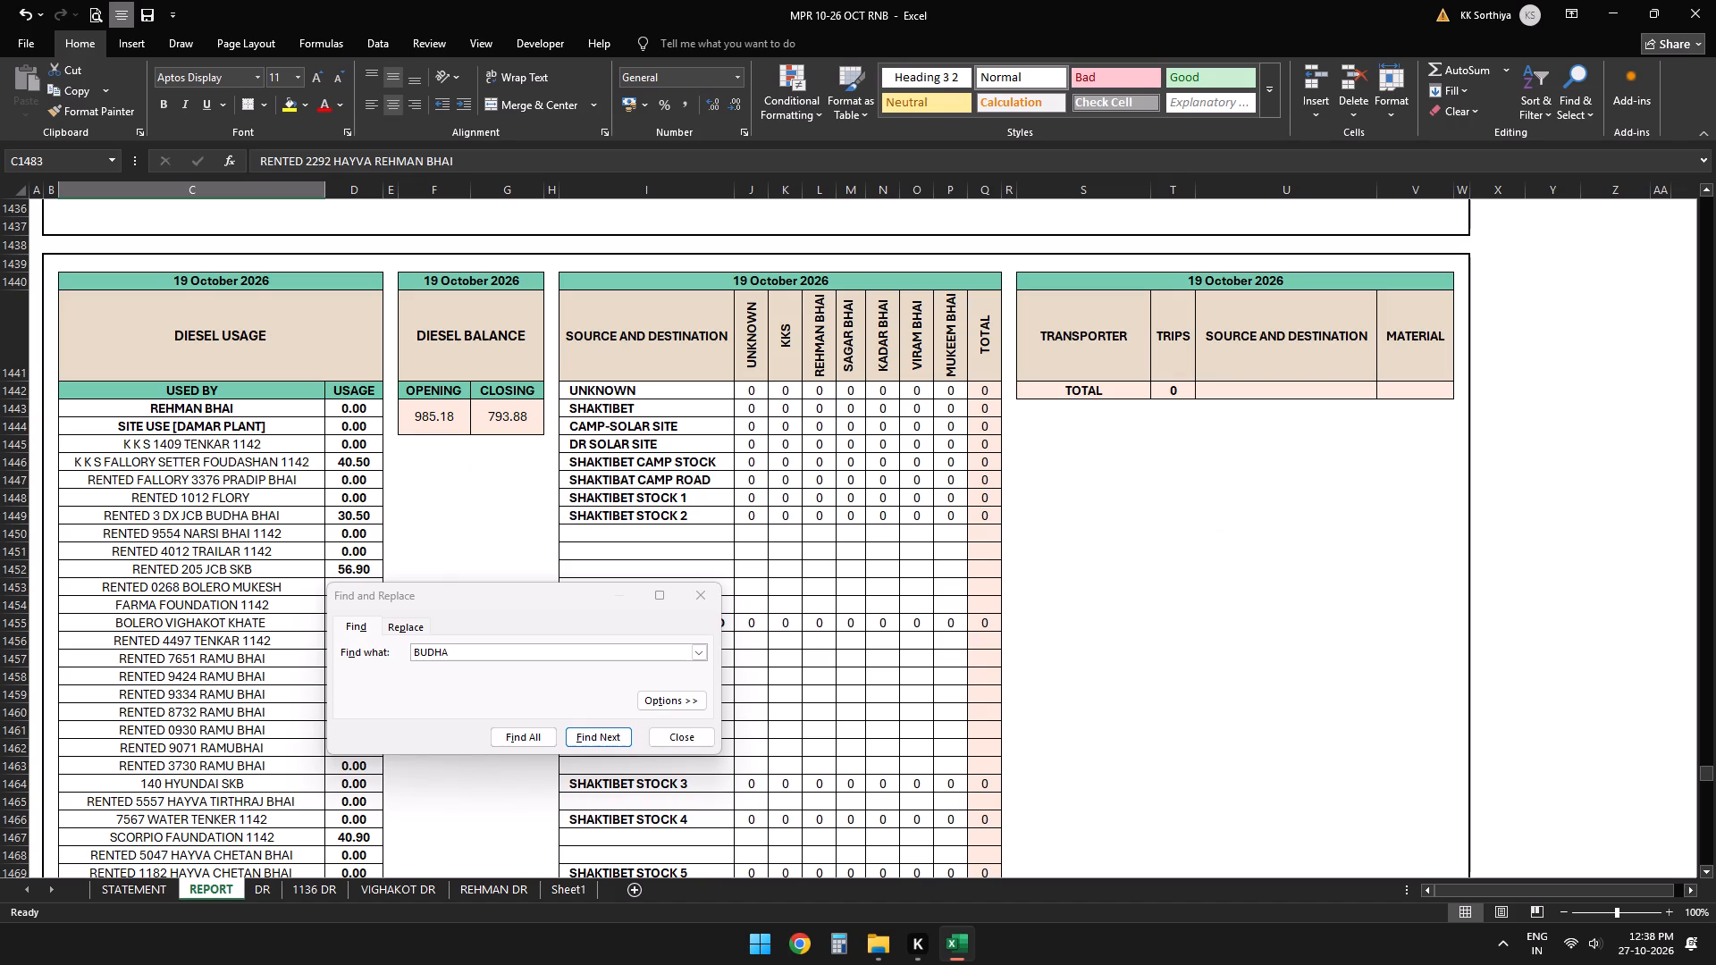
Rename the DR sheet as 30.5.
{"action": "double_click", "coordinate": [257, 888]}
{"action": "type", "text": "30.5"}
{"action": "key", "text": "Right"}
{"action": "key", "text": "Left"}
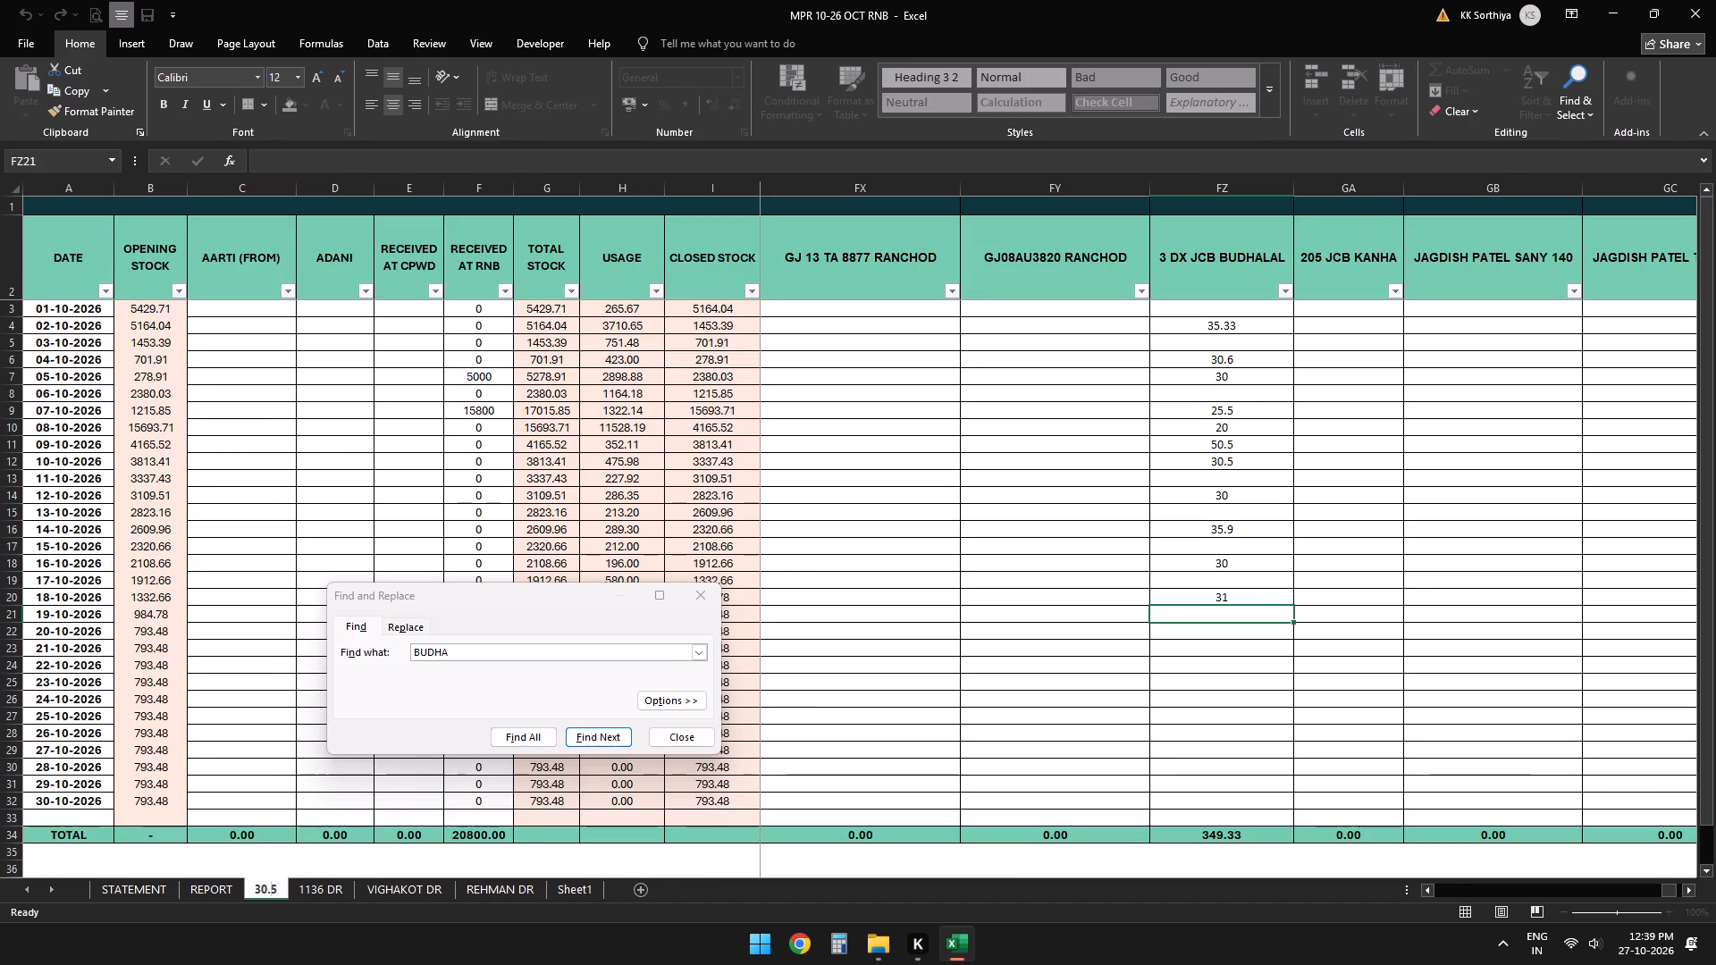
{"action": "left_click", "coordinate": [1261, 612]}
Enter 30.5 under 3 DX JCB BUDHALAL in the 19-10-2026 row.
{"action": "type", "text": "30.5"}
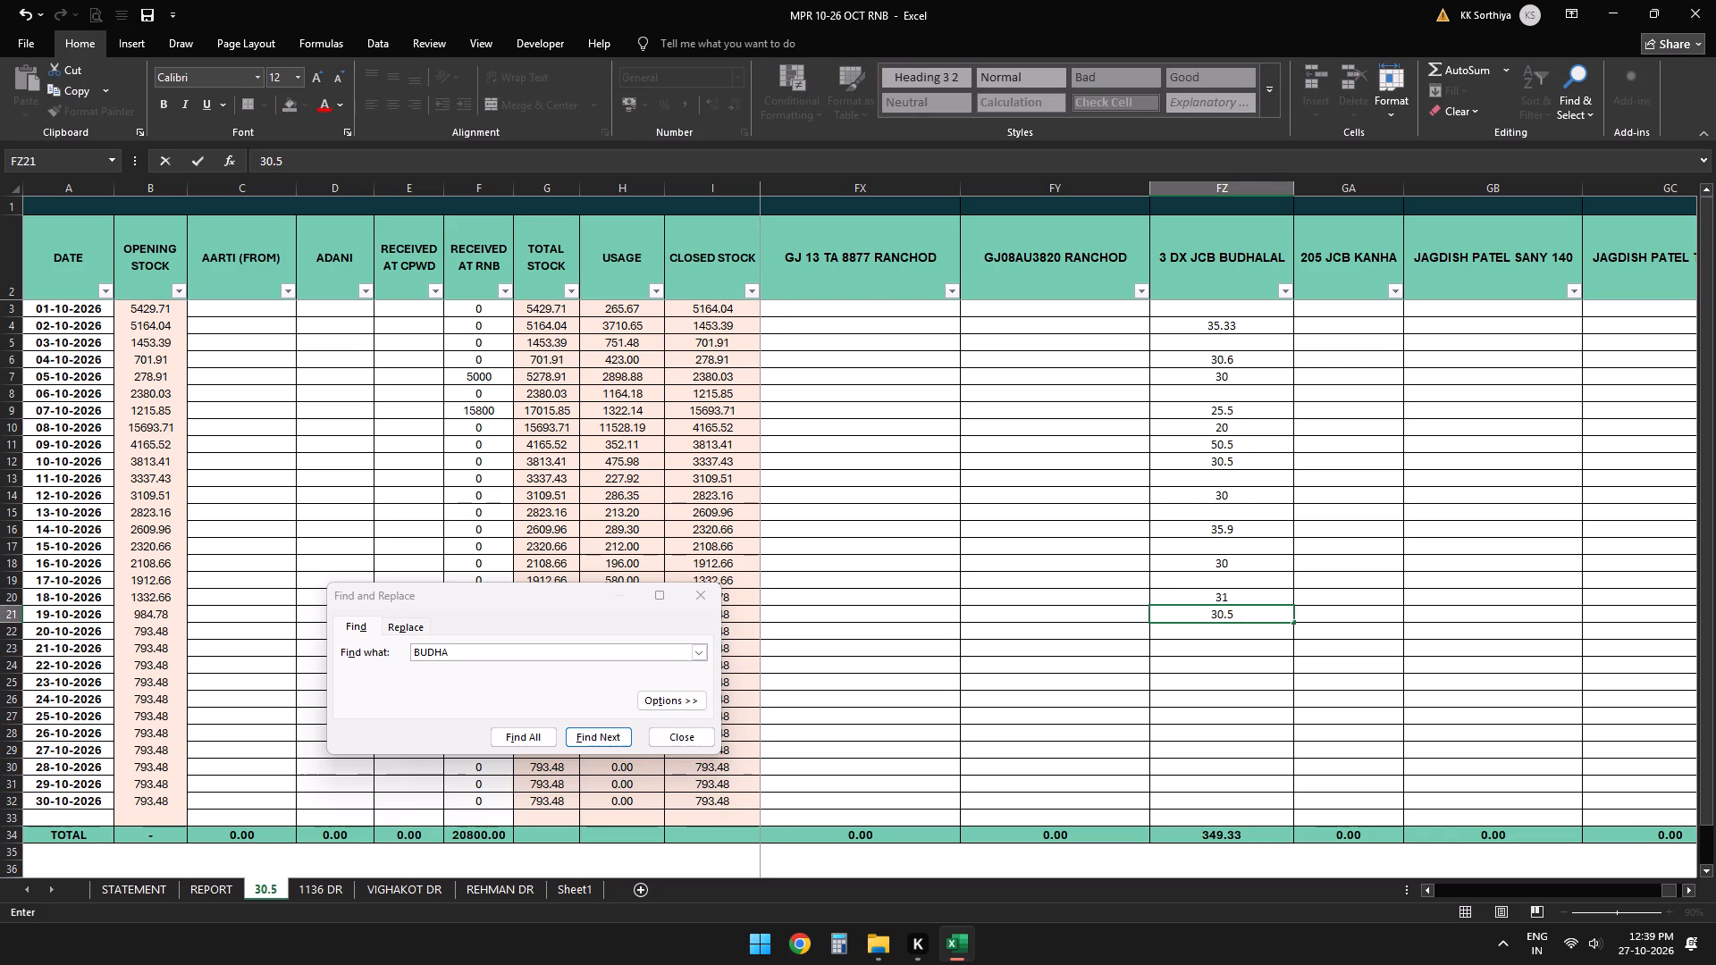
{"action": "key", "text": "Right"}
{"action": "key", "text": "Left"}
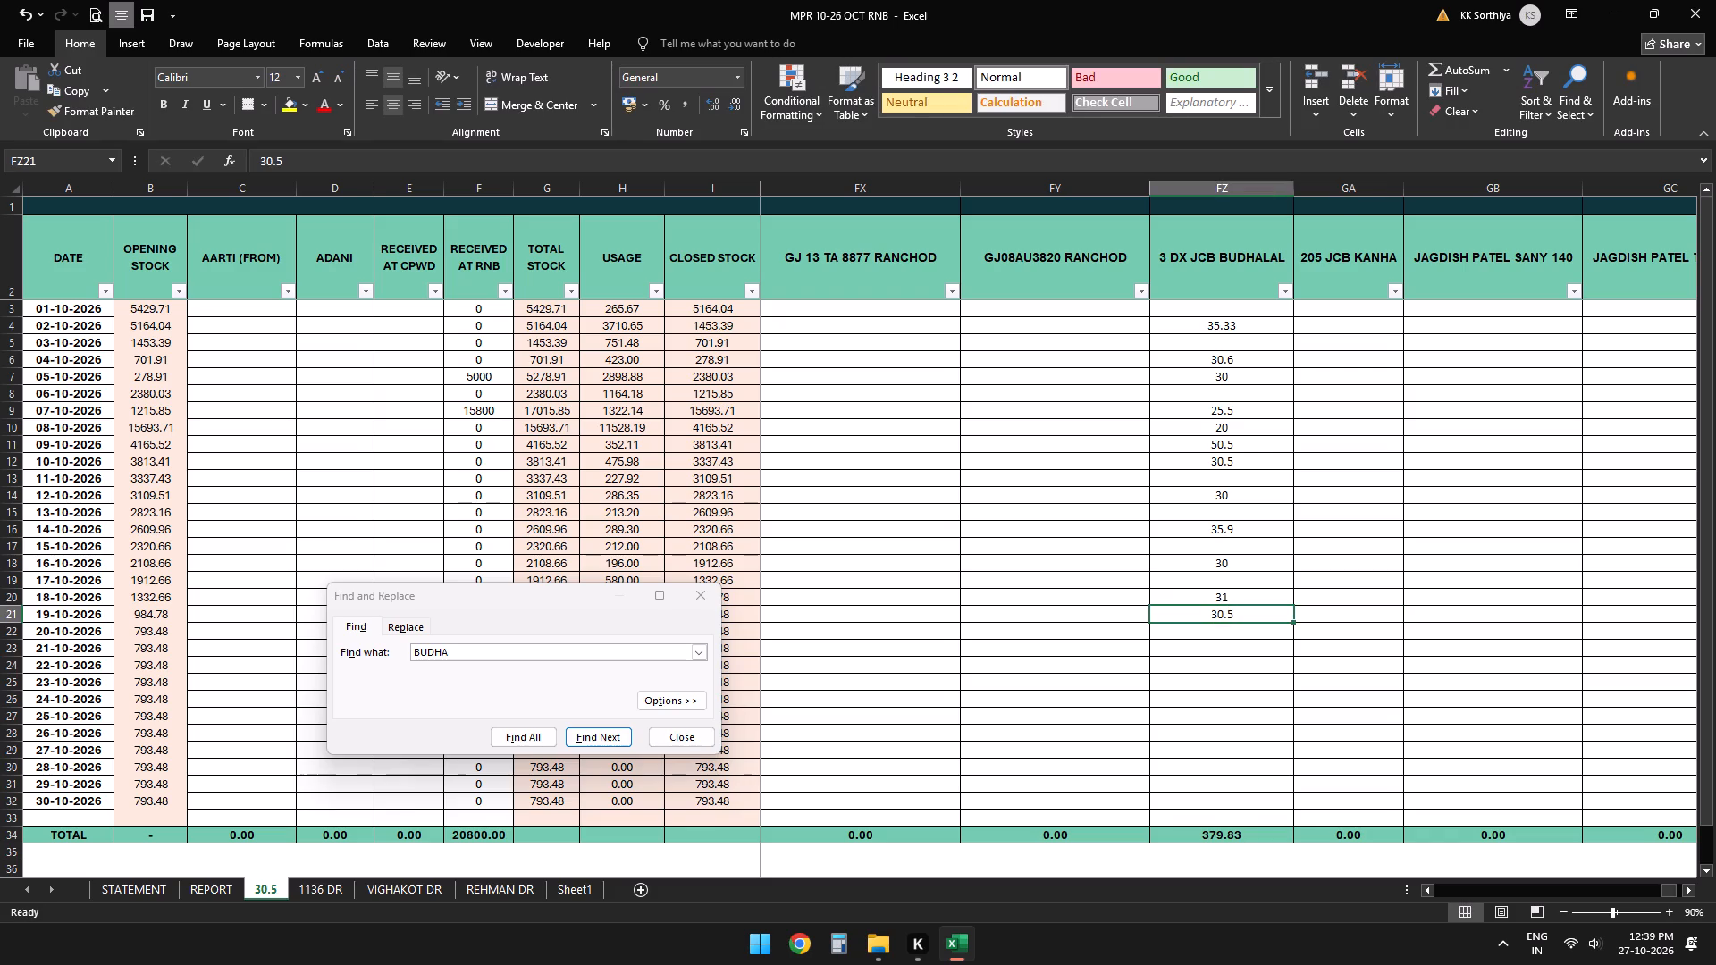
Check the REPORT sheet's 19 October usage rows and search the daily diesel sheet for 205 up to the KKS 205 JCB column.
{"action": "double_click", "coordinate": [218, 887]}
{"action": "scroll", "coordinate": [218, 685], "scroll_direction": "down", "scroll_amount": 1}
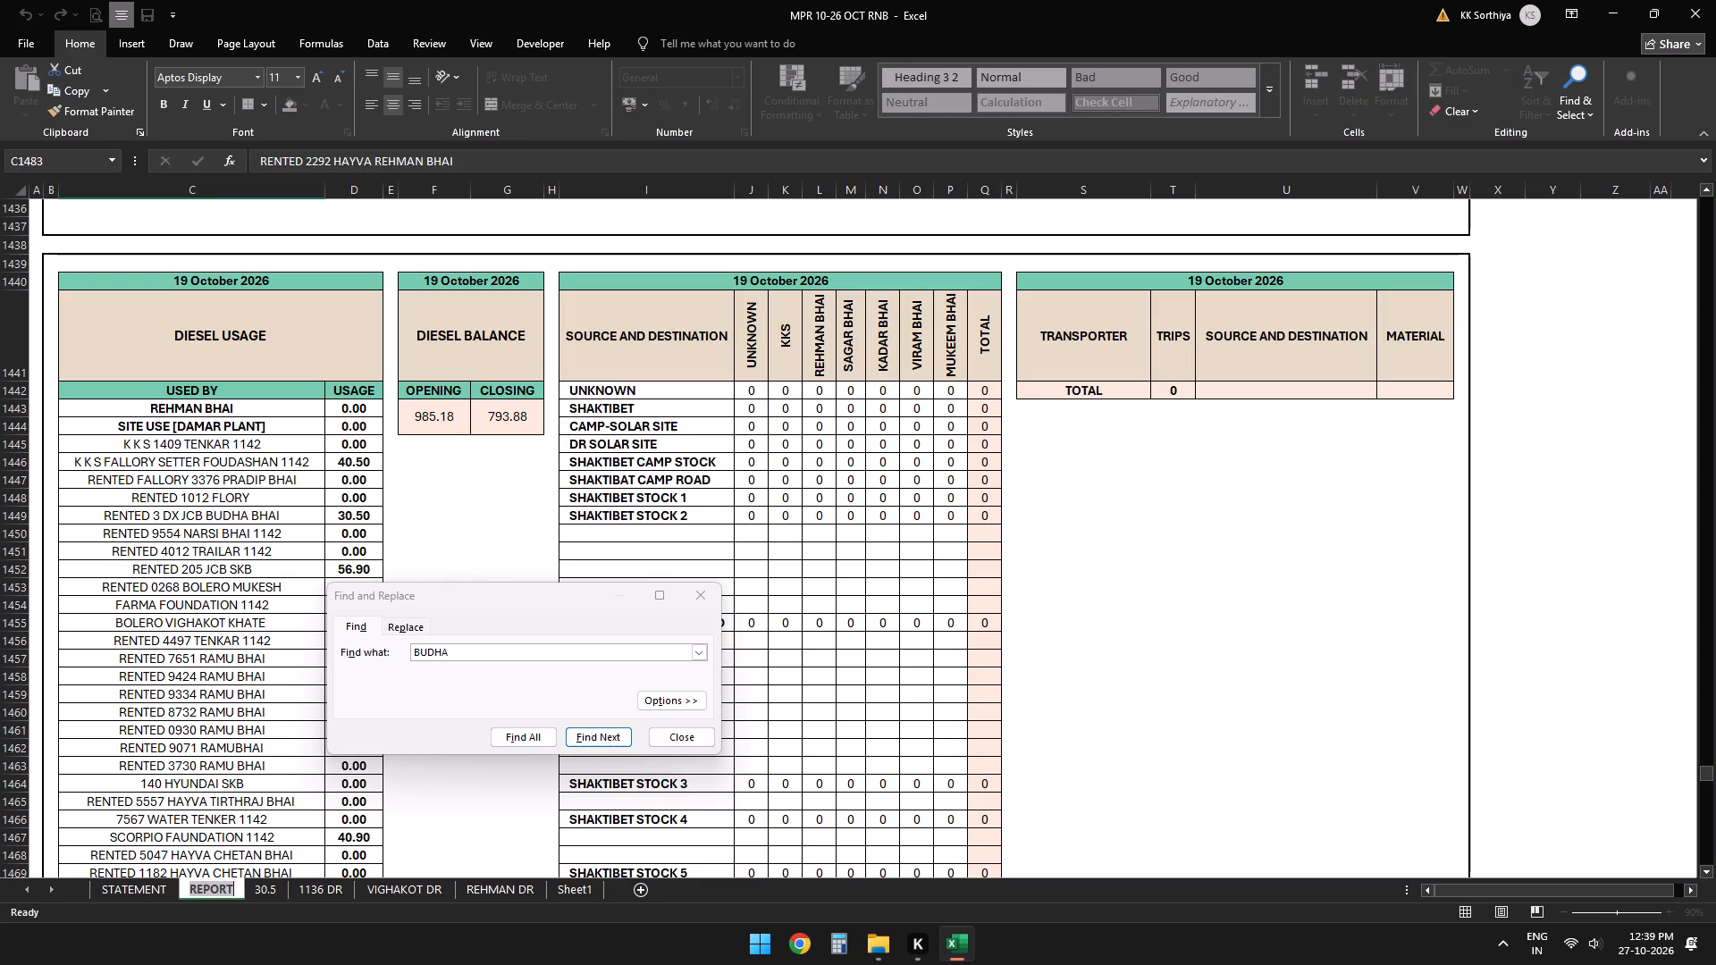
{"action": "scroll", "coordinate": [218, 685], "scroll_direction": "down", "scroll_amount": 1}
{"action": "left_click", "coordinate": [279, 898]}
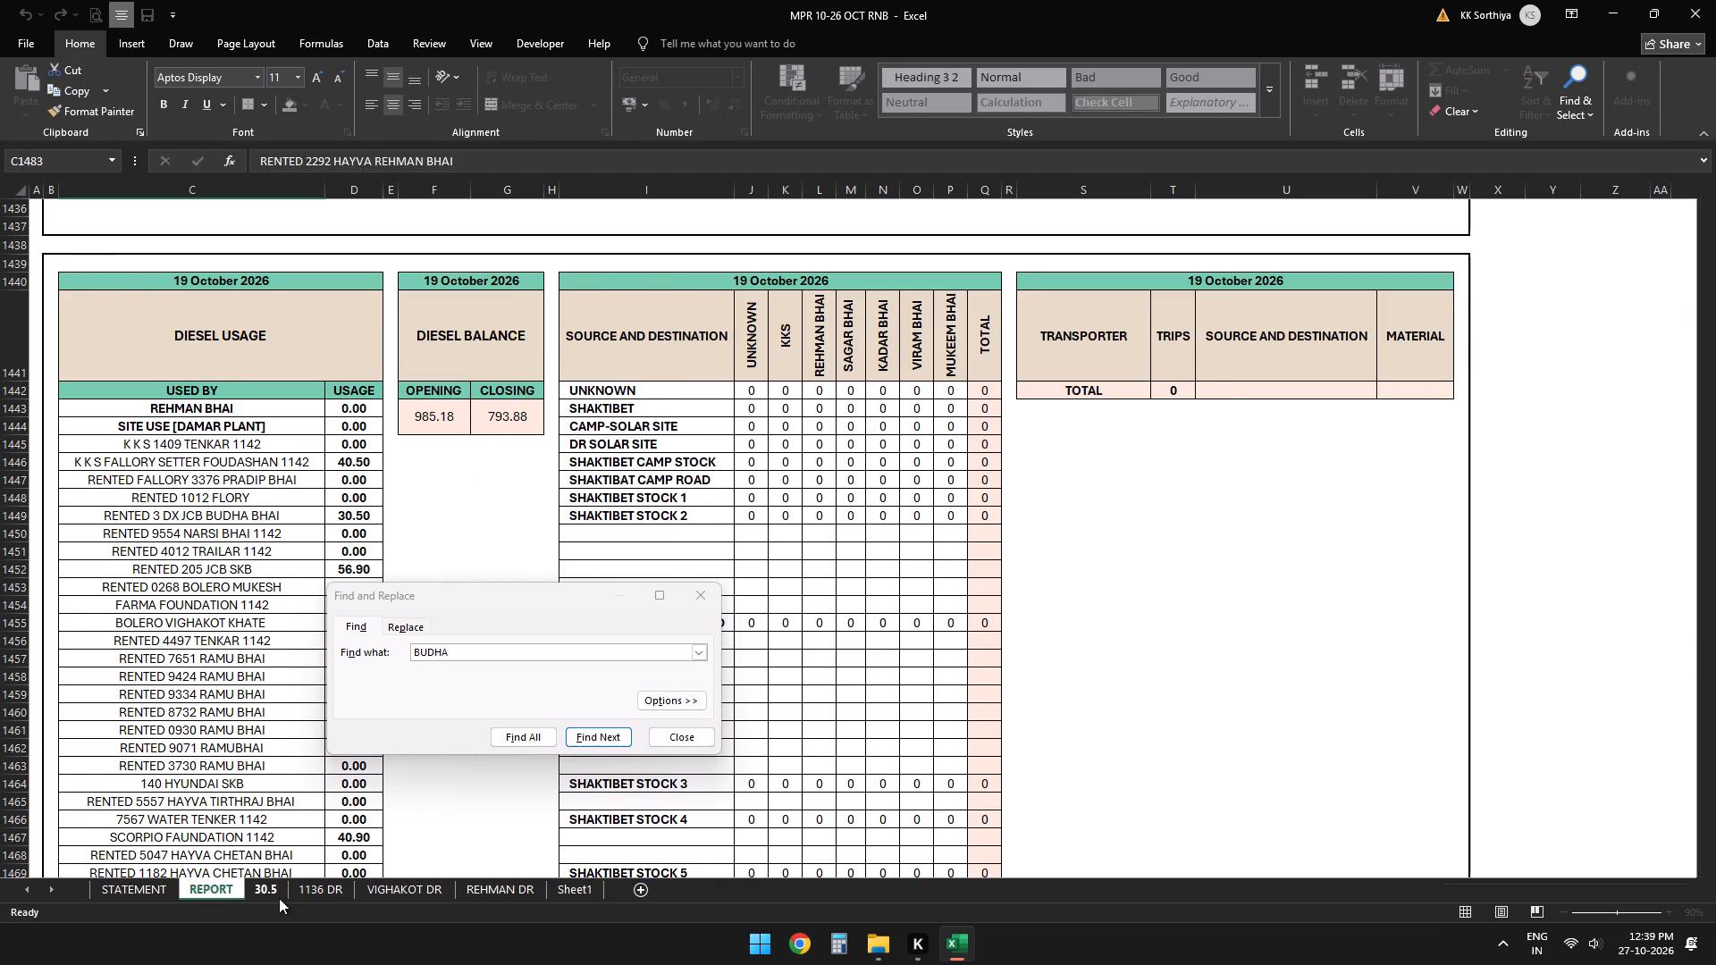
{"action": "left_click", "coordinate": [547, 648]}
{"action": "key", "text": "BackSpace"}
{"action": "key", "text": "BackSpace"}
{"action": "key", "text": "BackSpace"}
{"action": "key", "text": "BackSpace"}
{"action": "key", "text": "BackSpace"}
{"action": "key", "text": "BackSpace"}
{"action": "key", "text": "BackSpace"}
{"action": "key", "text": "BackSpace"}
{"action": "key", "text": "BackSpace"}
{"action": "key", "text": "BackSpace"}
{"action": "key", "text": "BackSpace"}
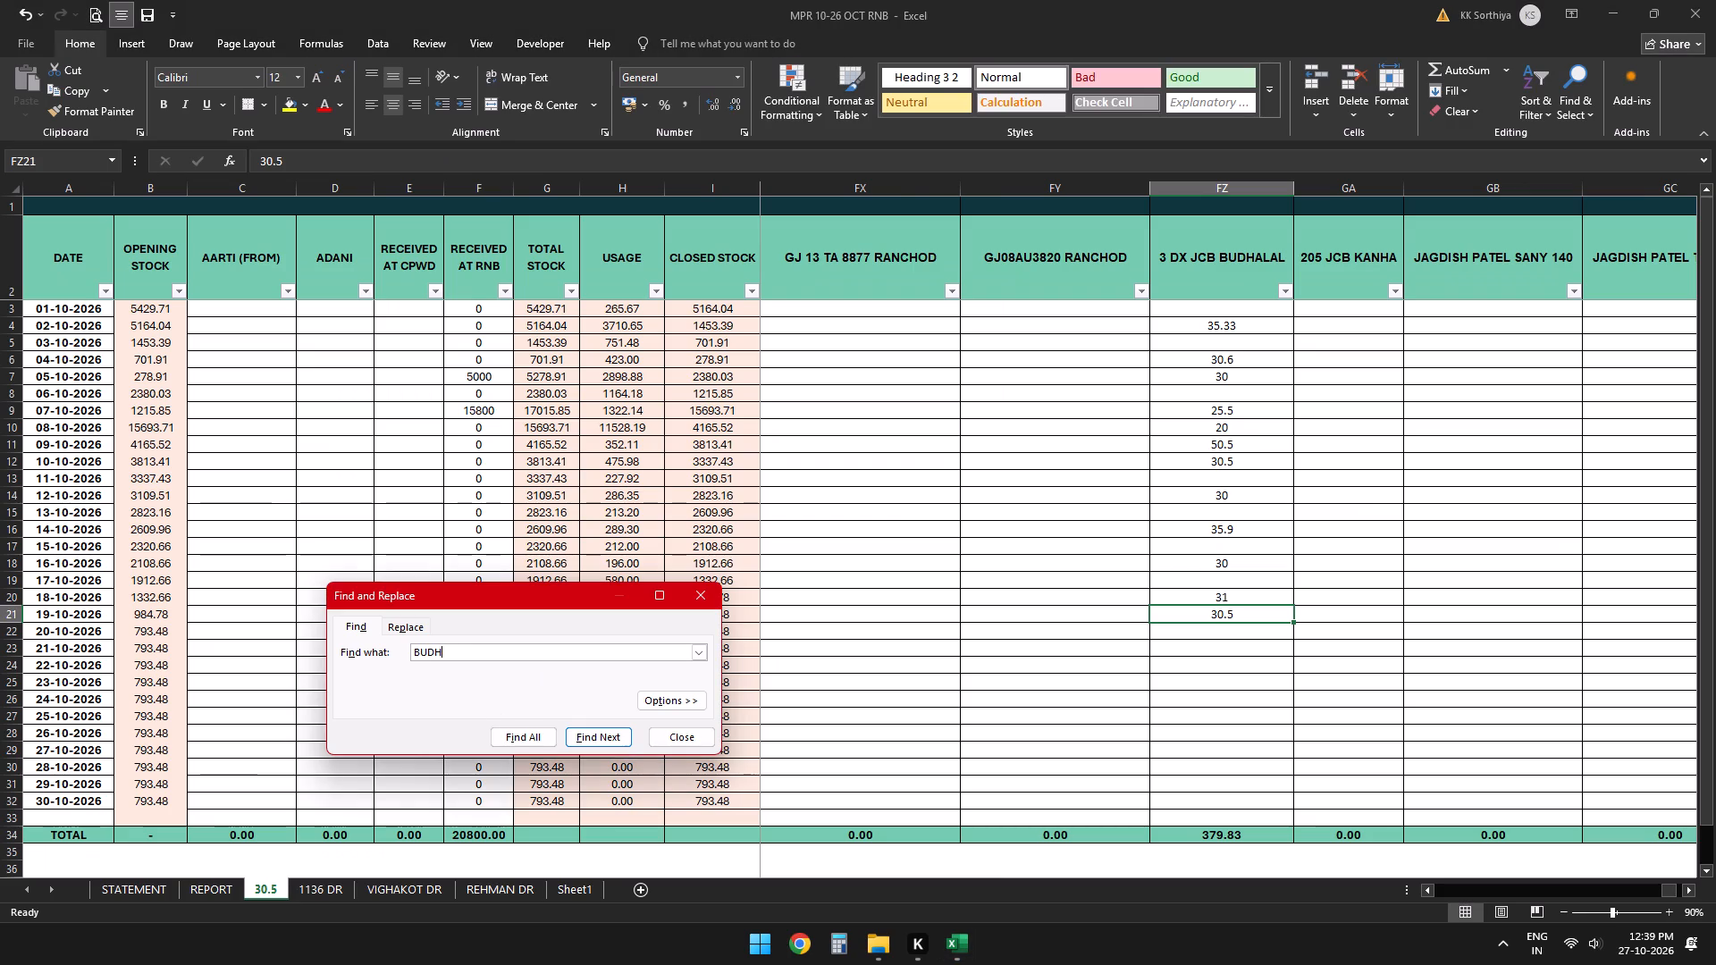
{"action": "type", "text": "205"}
{"action": "key", "text": "Return"}
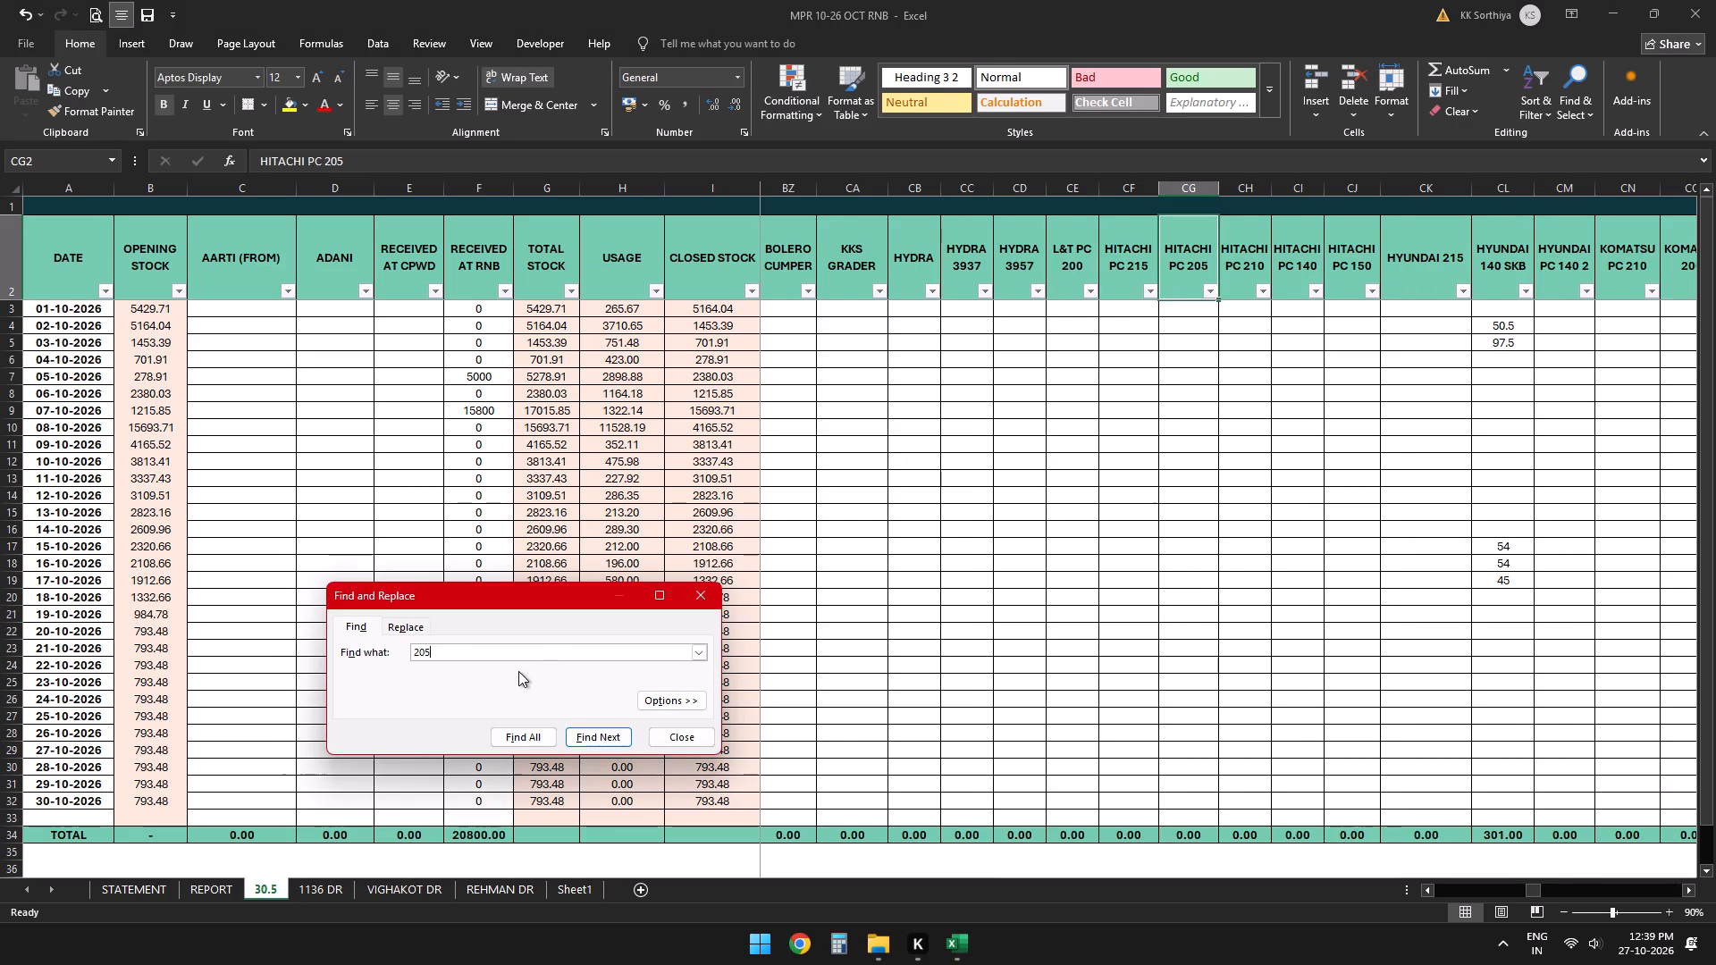
{"action": "key", "text": "Return"}
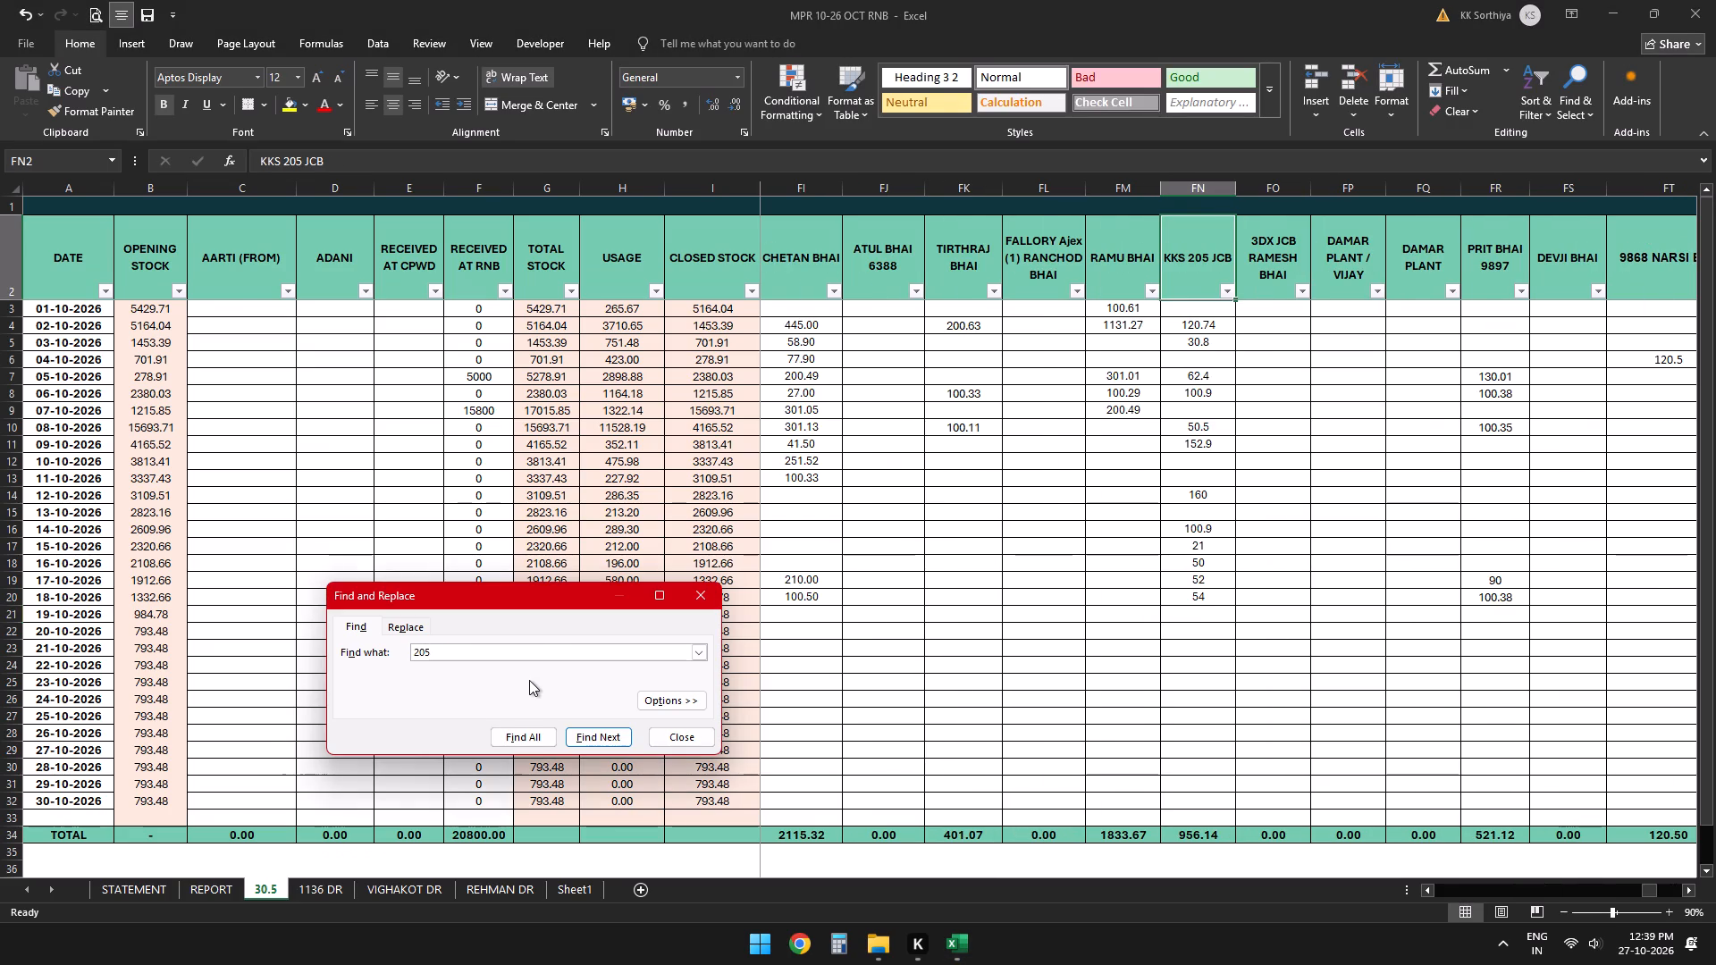
Enter the REPORT sheet's 205 JCB usage, 56.9, under KKS 205 JCB in the 19-10-2026 row.
{"action": "double_click", "coordinate": [1216, 608]}
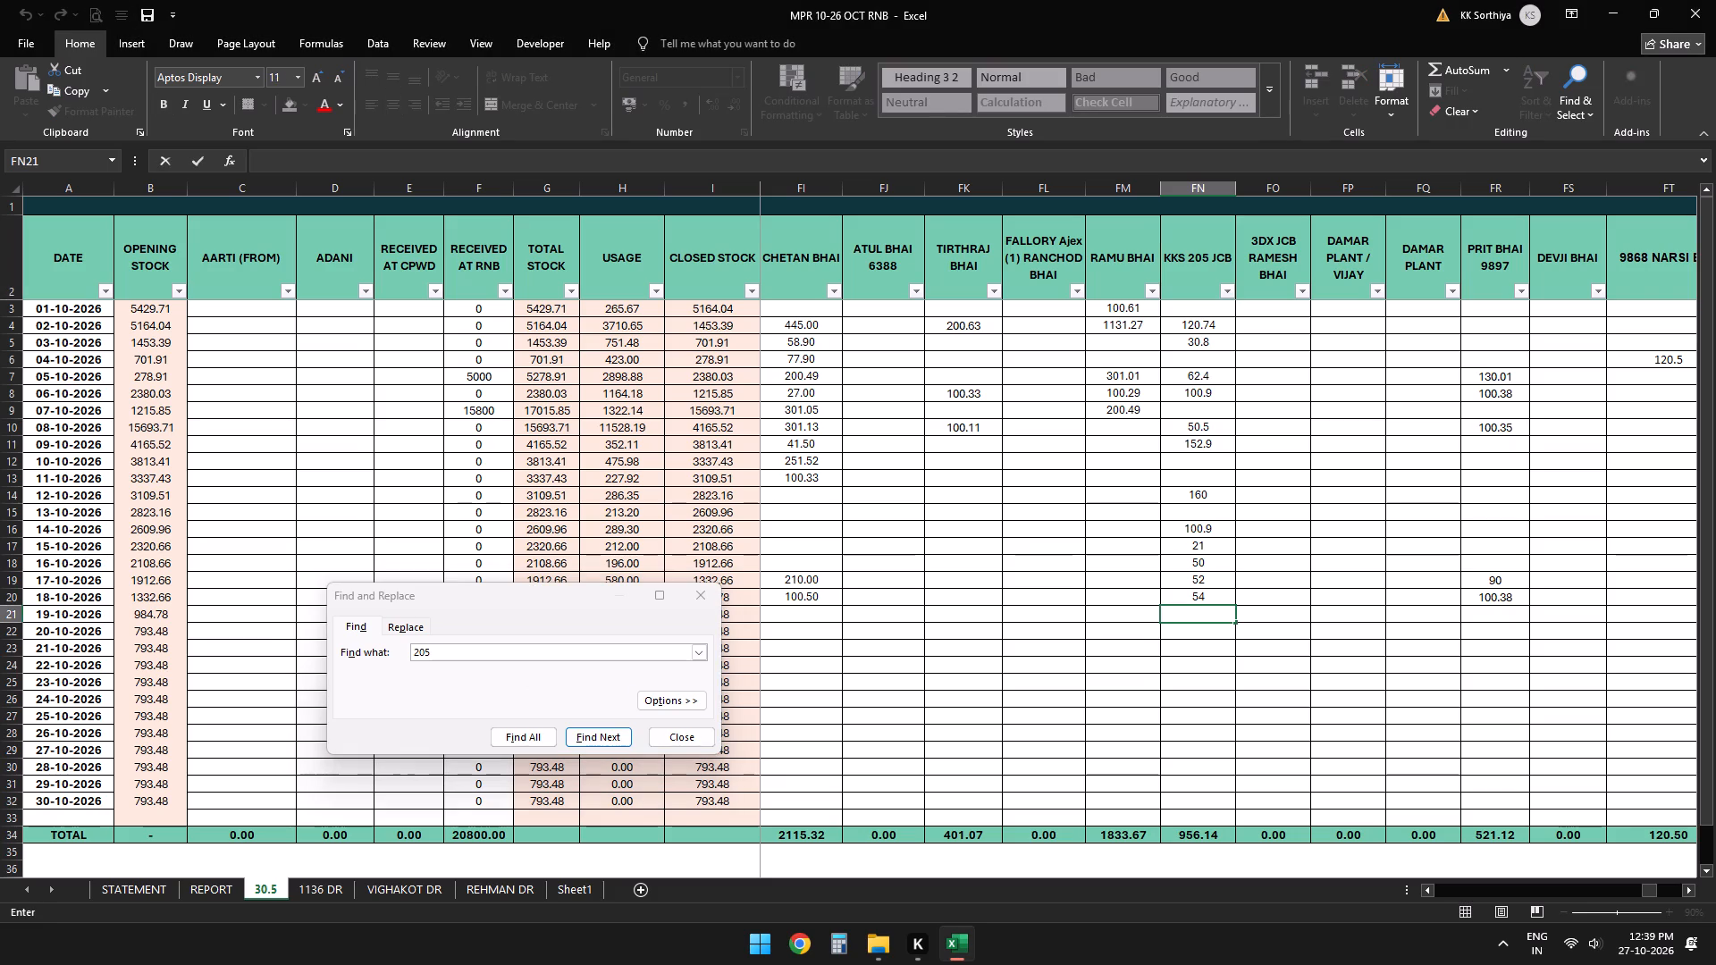
{"action": "left_click", "coordinate": [186, 889]}
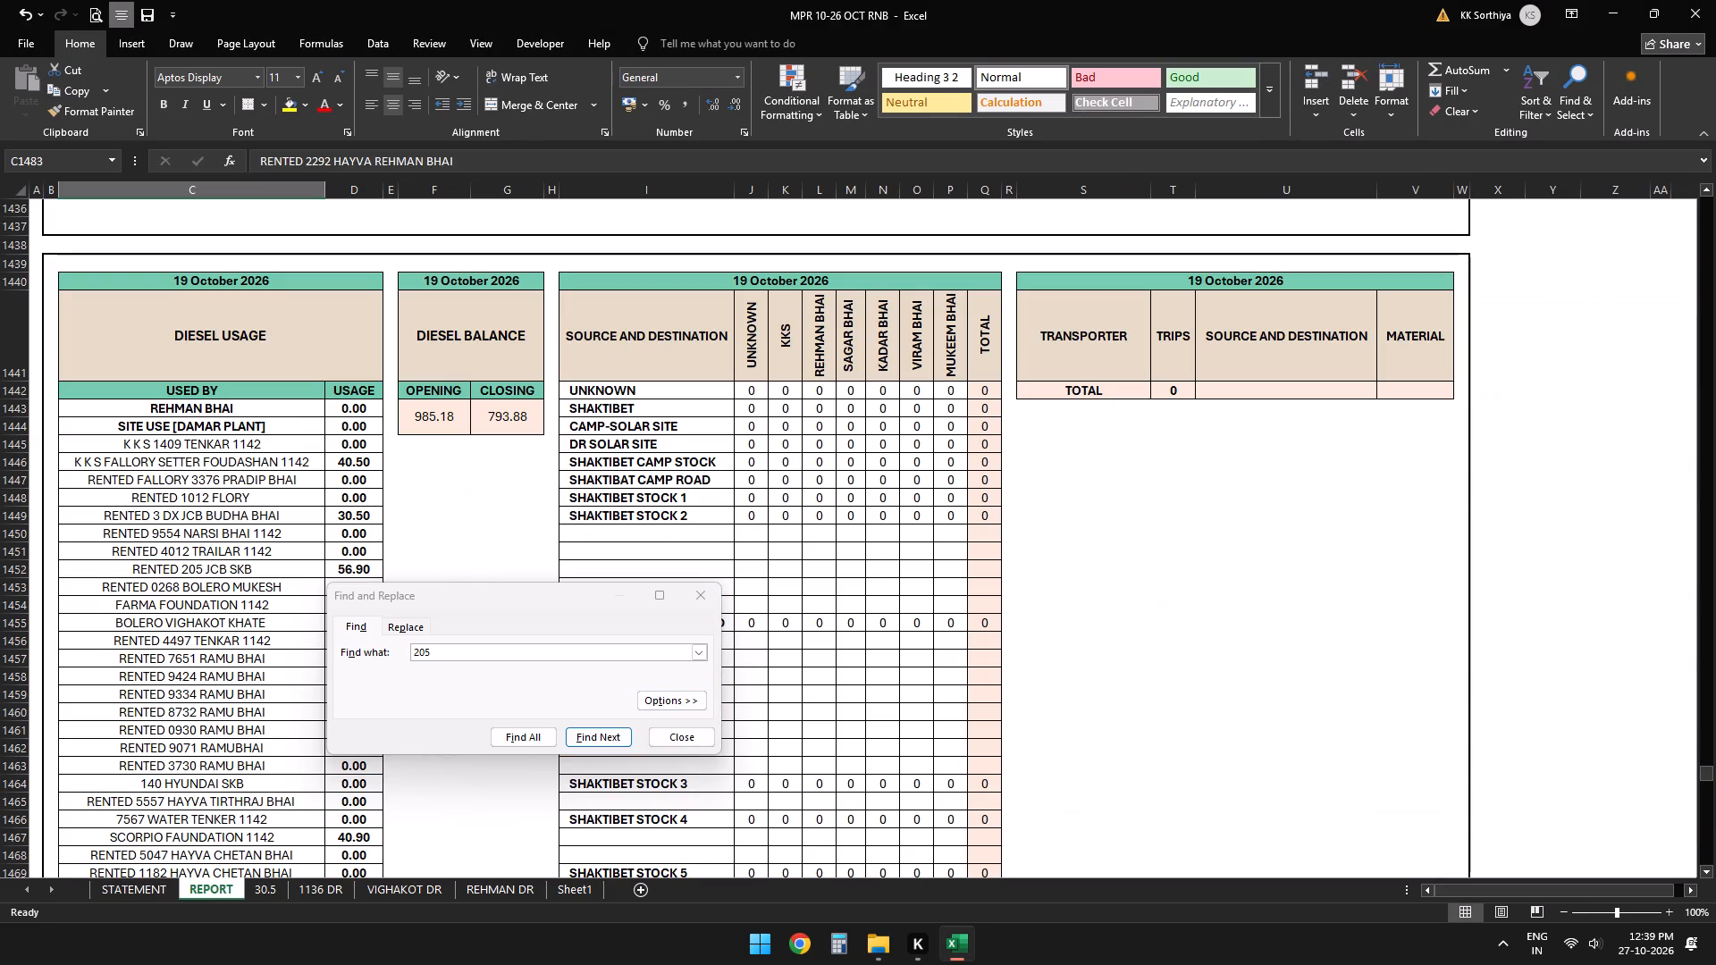
{"action": "left_click", "coordinate": [260, 881]}
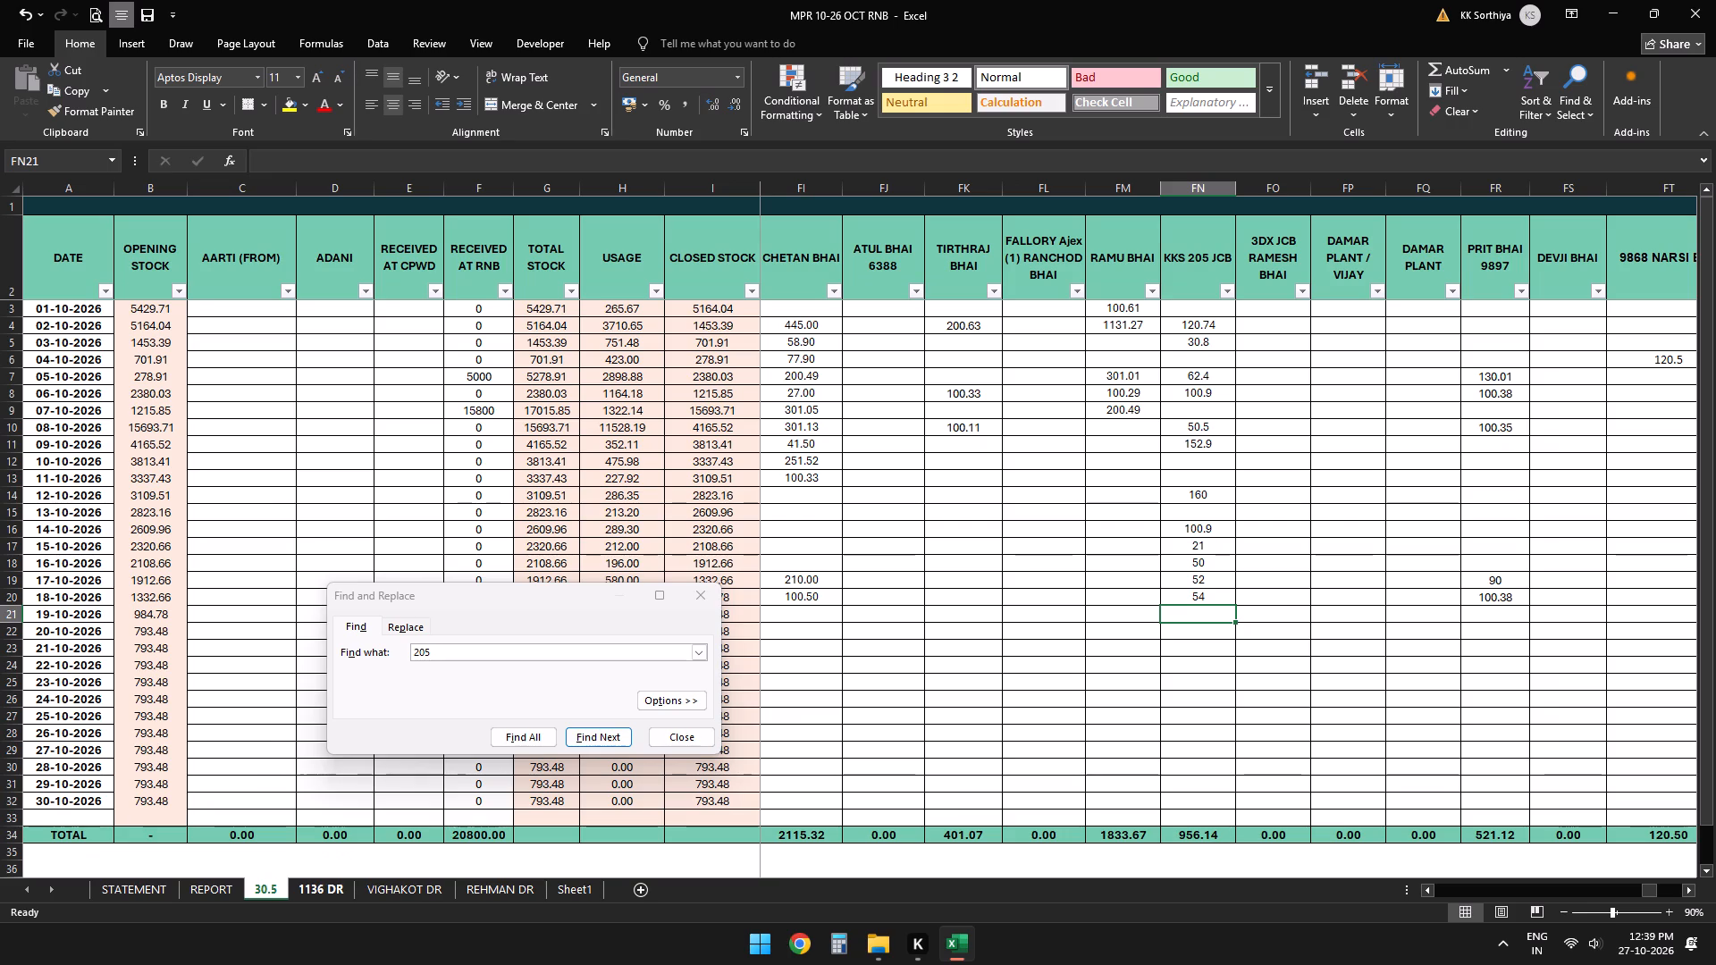
{"action": "key", "text": "5"}
{"action": "key", "text": "6"}
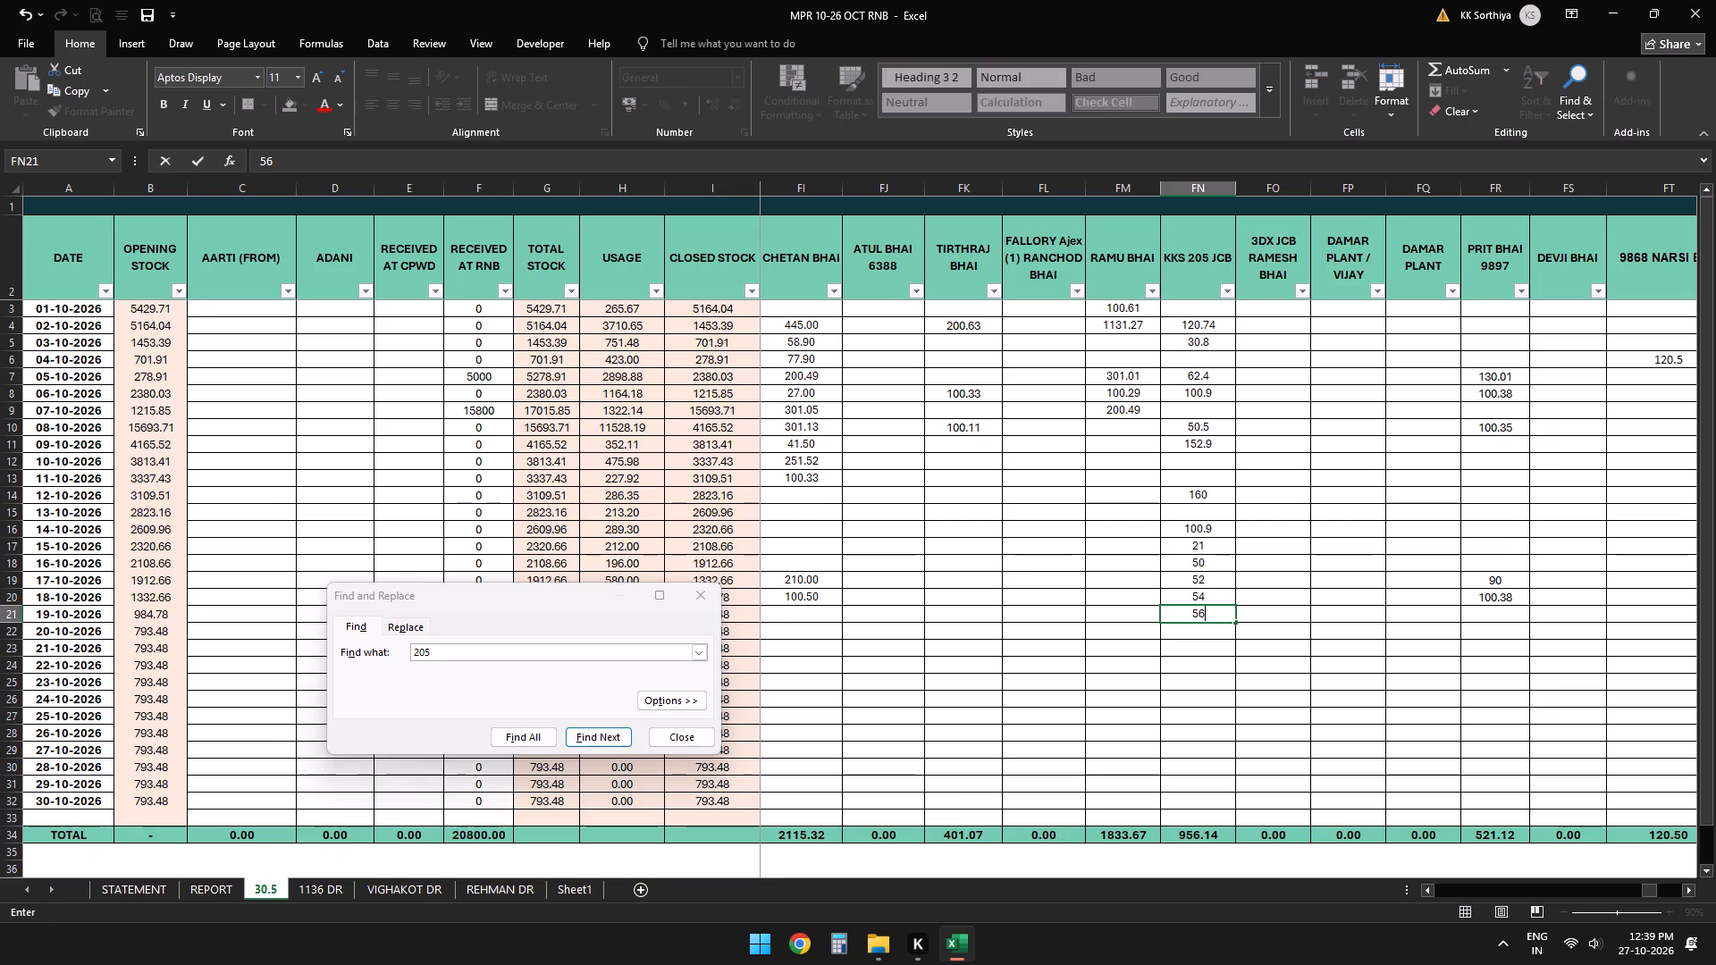
{"action": "type", "text": ".9"}
{"action": "left_click", "coordinate": [868, 788]}
Rename the sheet named 30.5 as DR.
{"action": "double_click", "coordinate": [280, 884]}
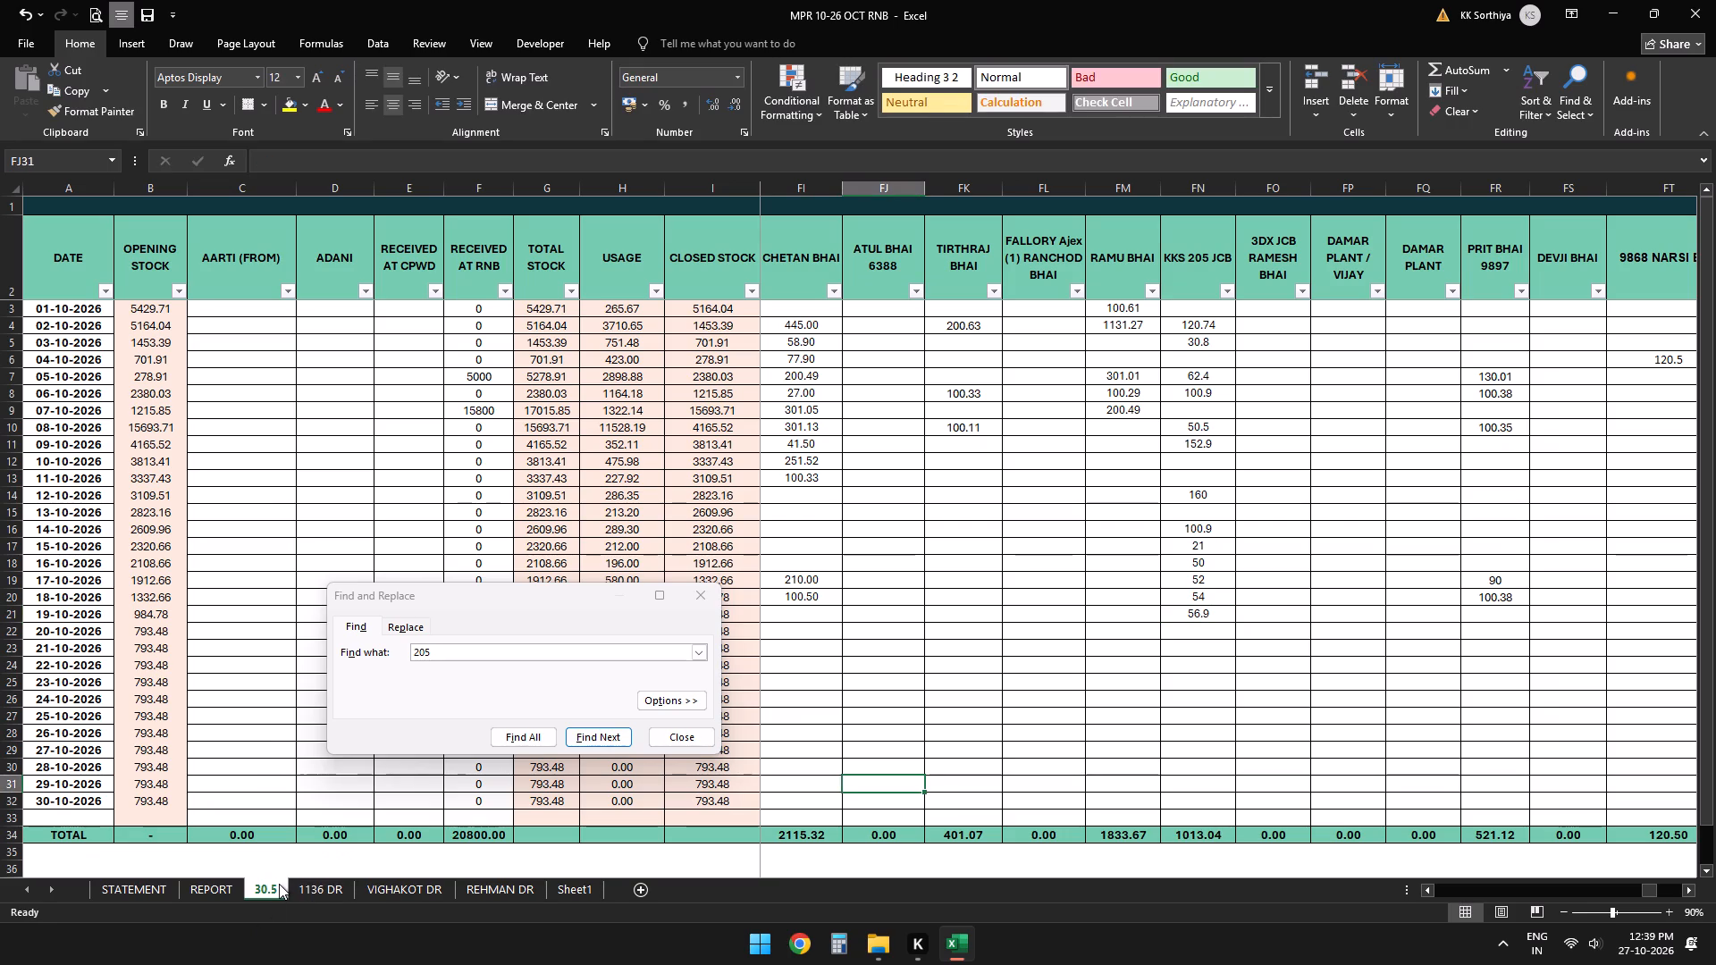
{"action": "double_click", "coordinate": [279, 884]}
{"action": "type", "text": "DER"}
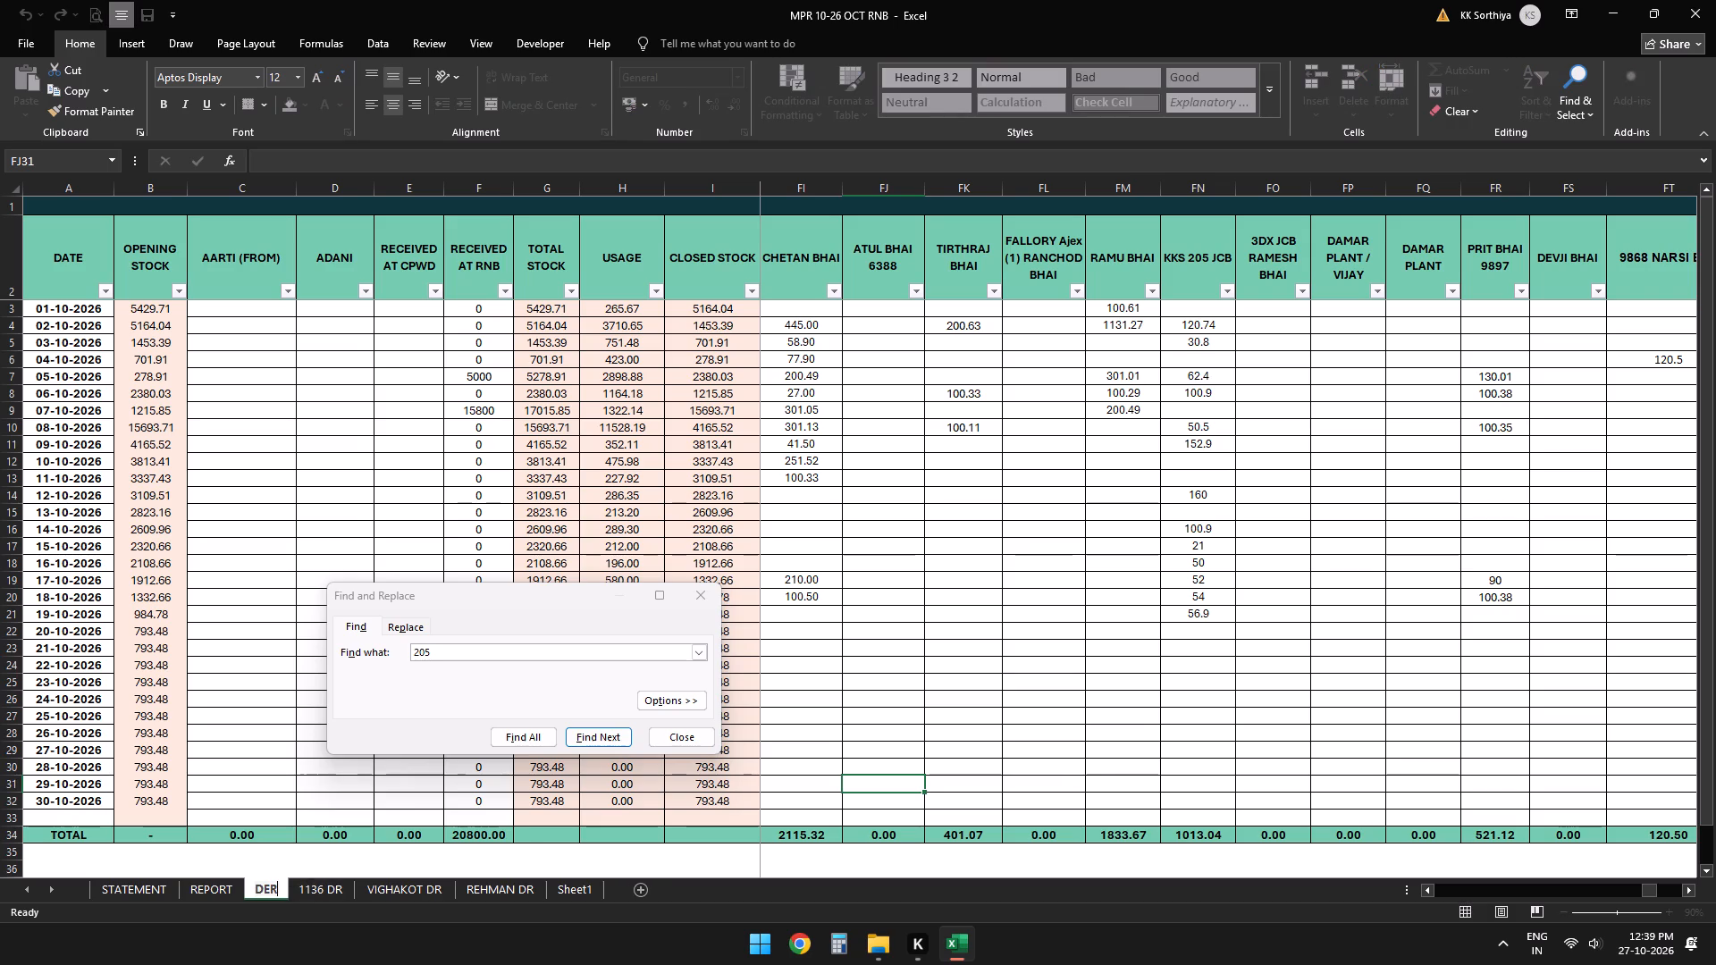
{"action": "key", "text": "BackSpace"}
{"action": "key", "text": "BackSpace"}
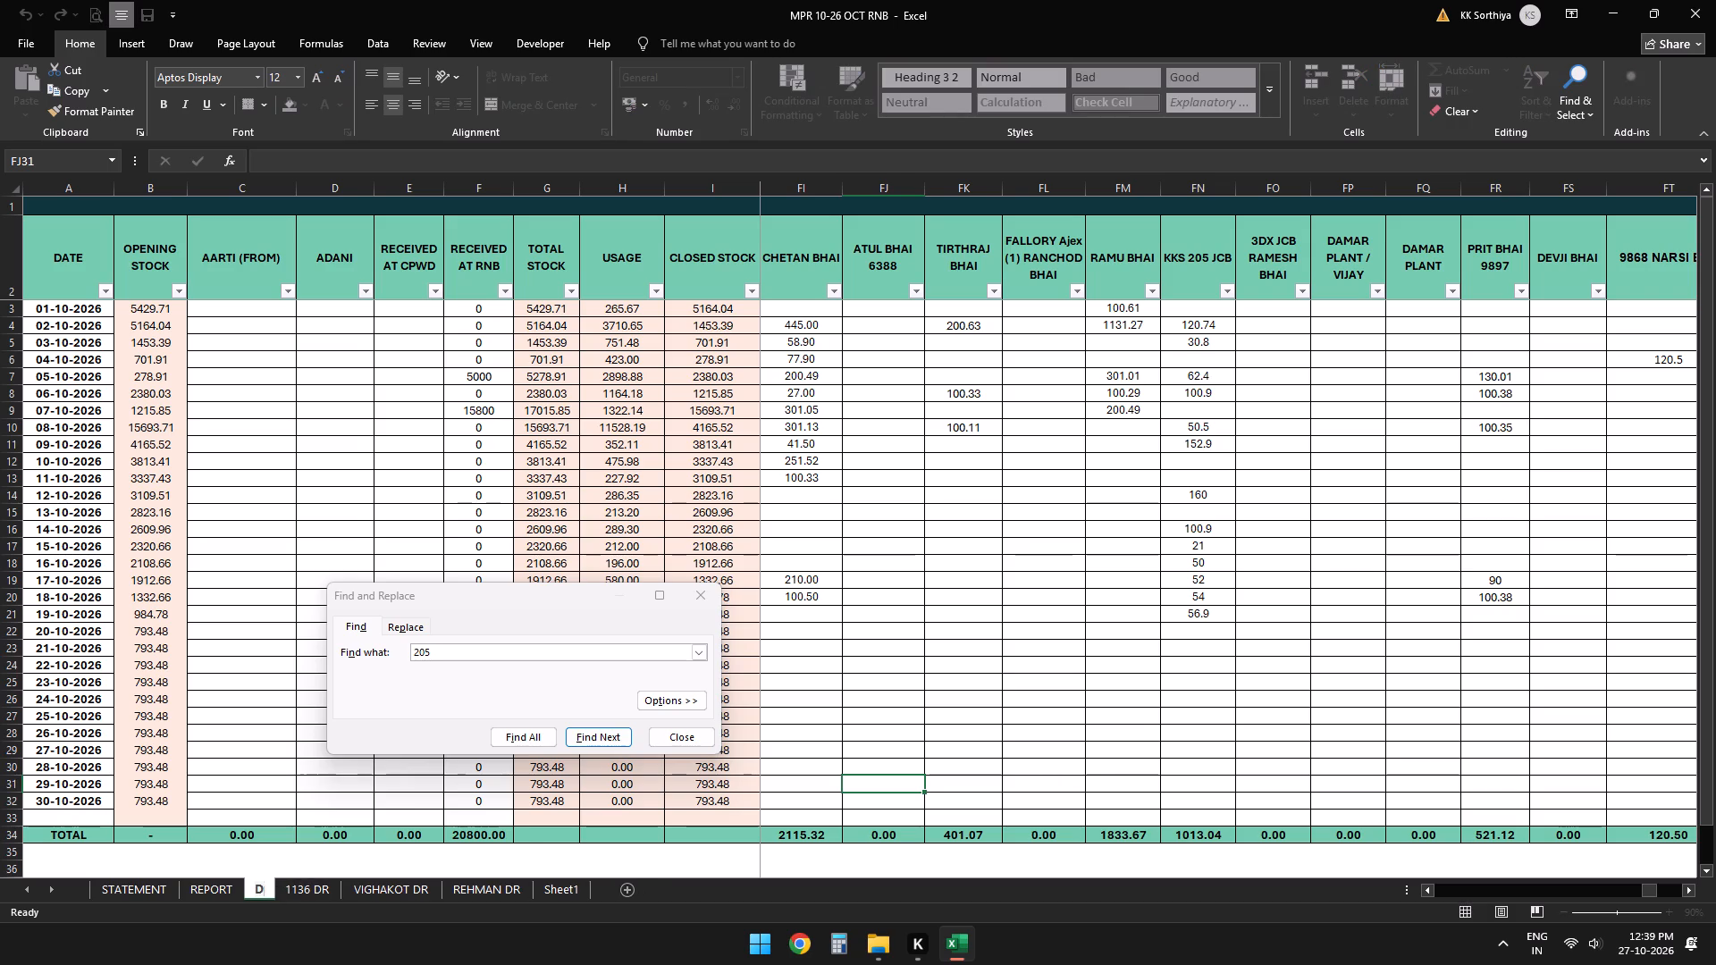
{"action": "key", "text": "r"}
{"action": "left_click", "coordinate": [1002, 657]}
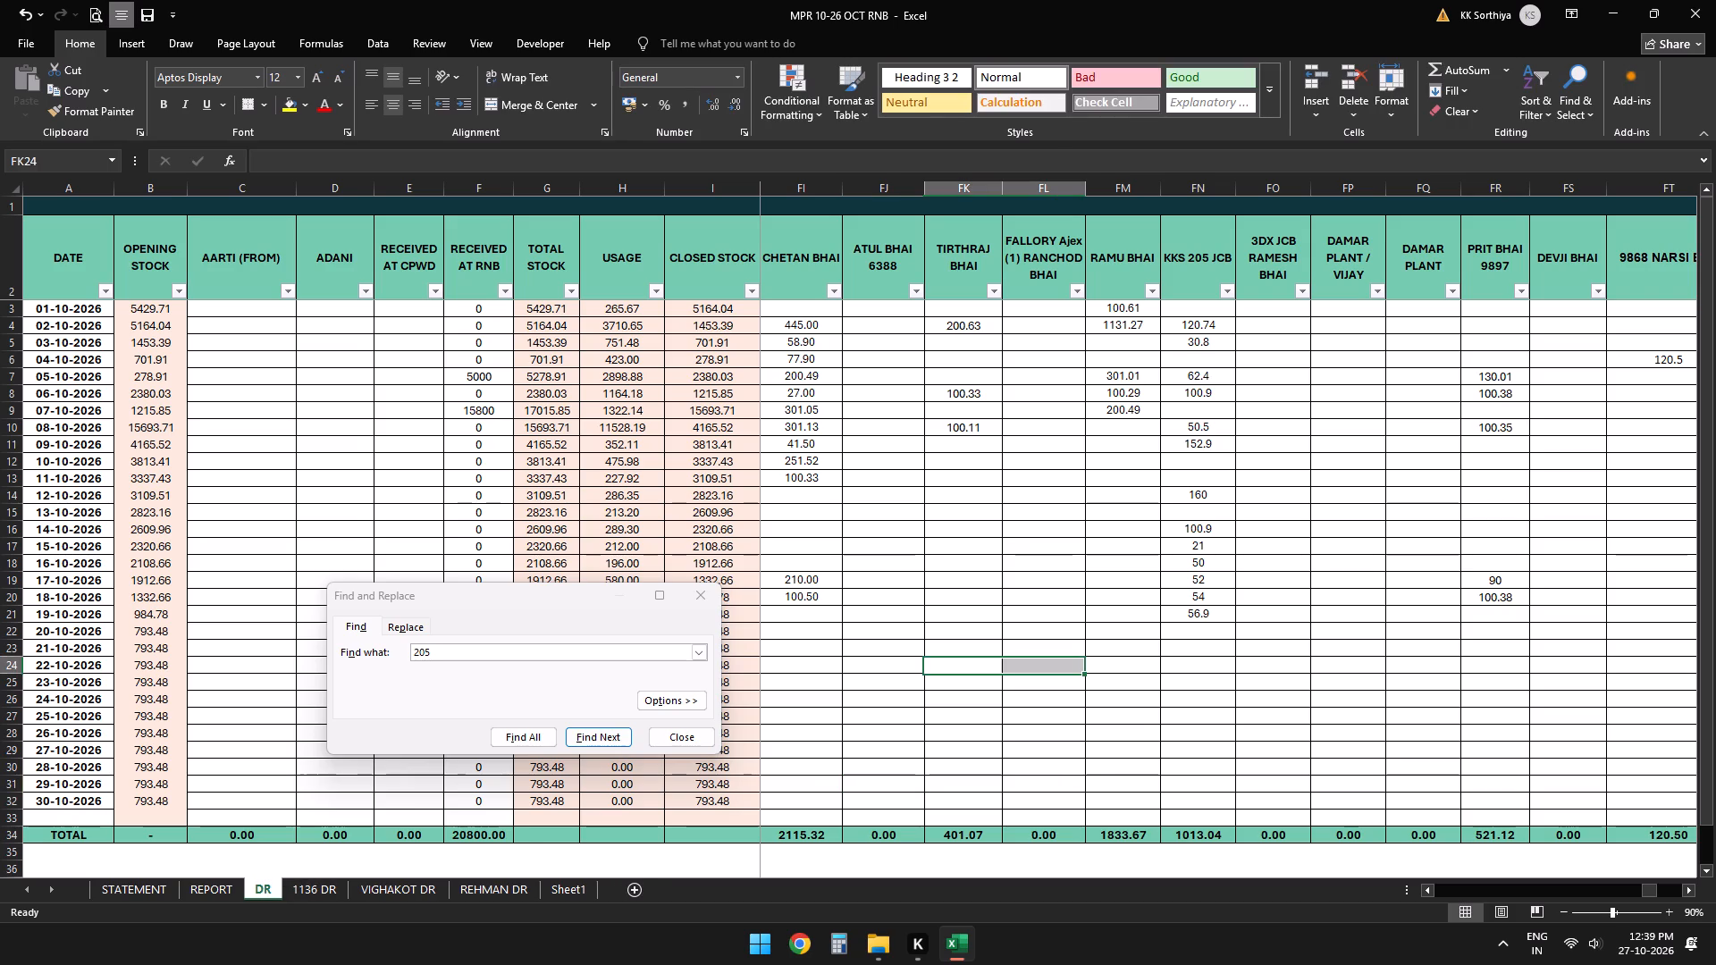
Check the KKS 205 JCB entry in the 19-10-2026 row and the remaining 19 October diesel usage rows on the REPORT sheet.
{"action": "left_click", "coordinate": [1215, 630]}
{"action": "left_click", "coordinate": [1225, 617]}
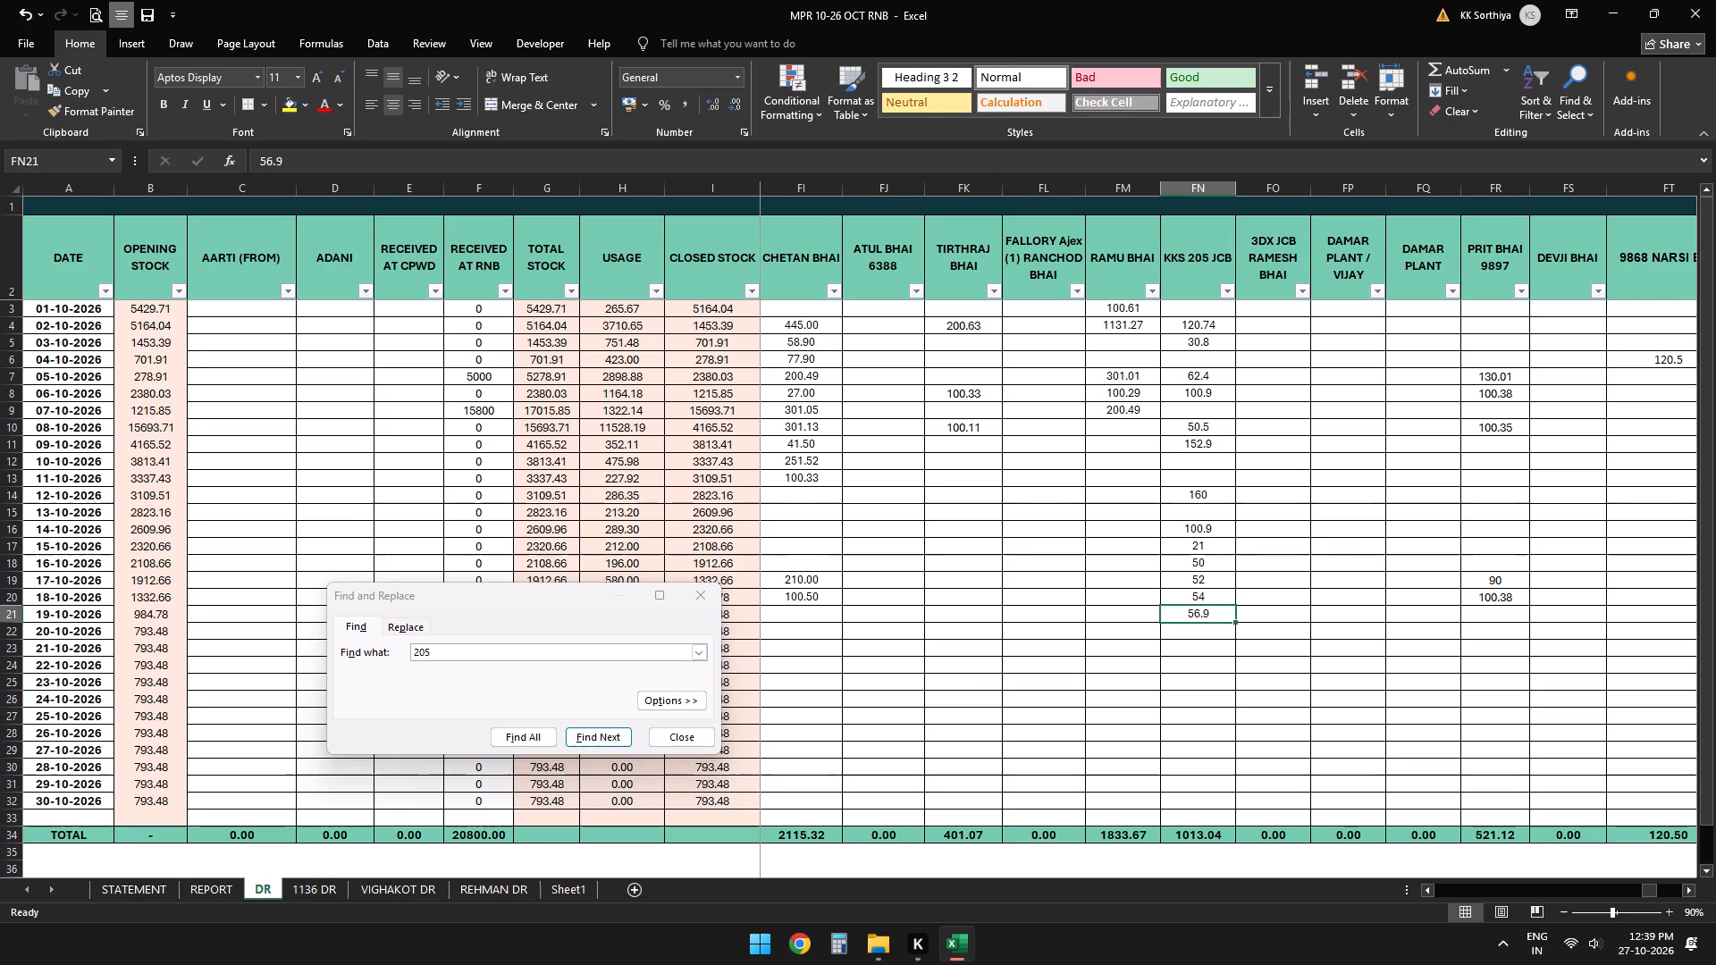
{"action": "left_click", "coordinate": [235, 885]}
{"action": "scroll", "coordinate": [217, 691], "scroll_direction": "down", "scroll_amount": 2}
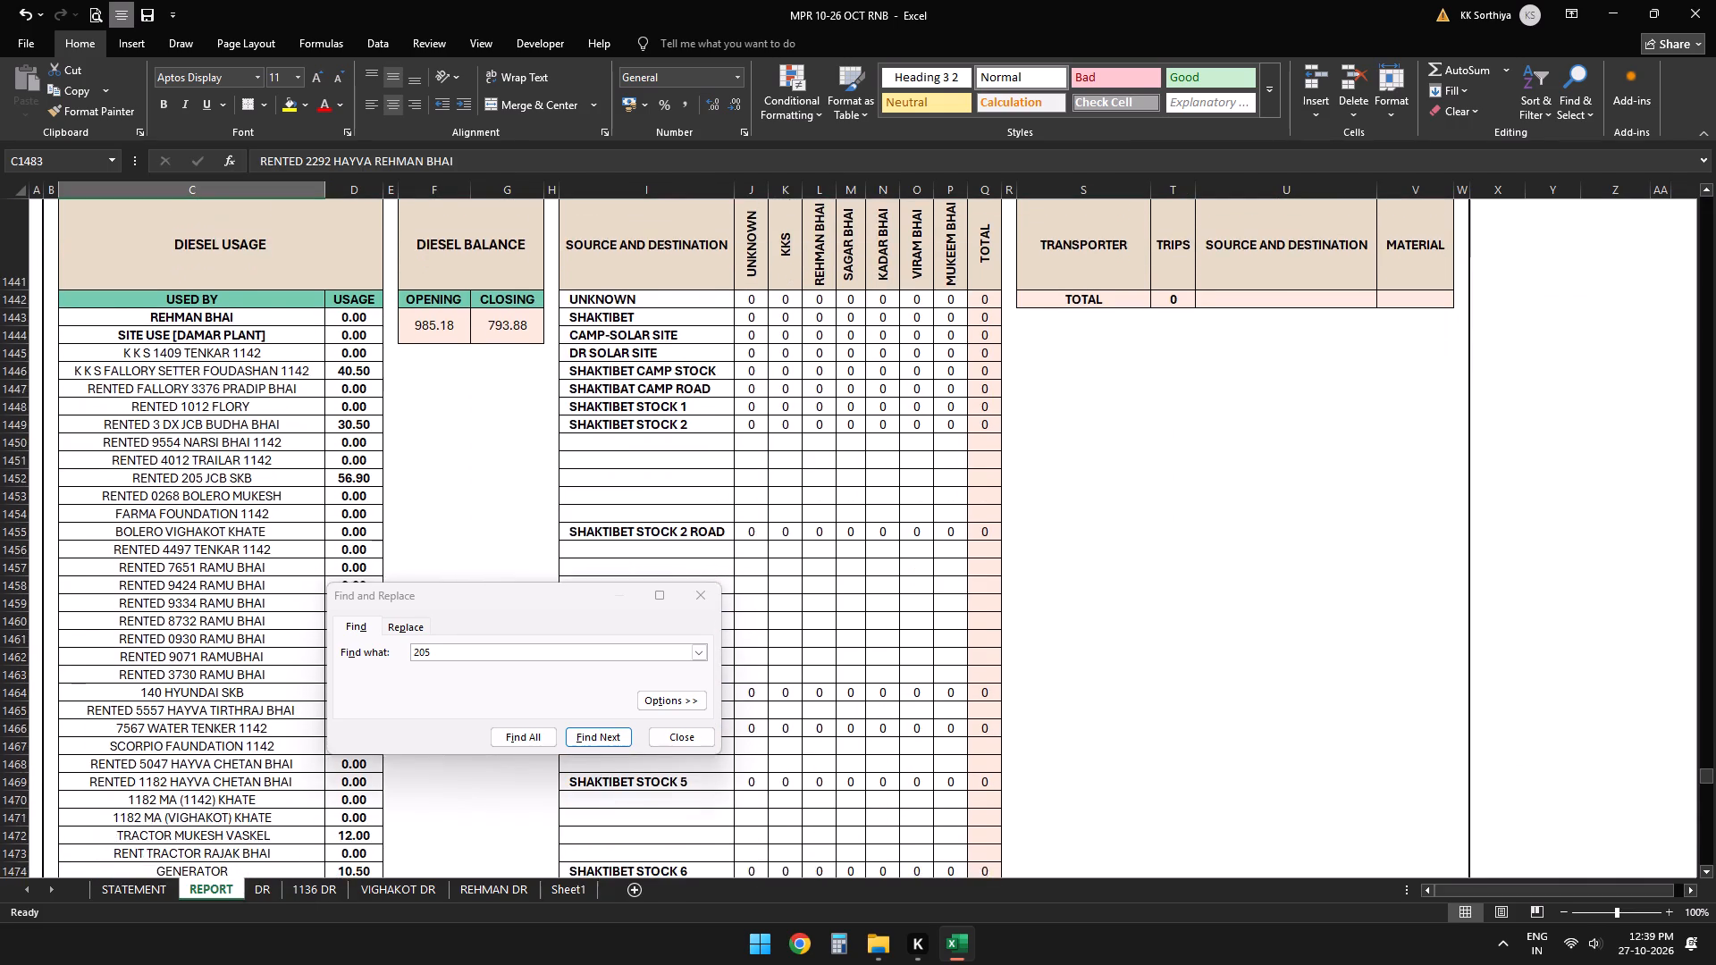
{"action": "scroll", "coordinate": [217, 691], "scroll_direction": "down", "scroll_amount": 1}
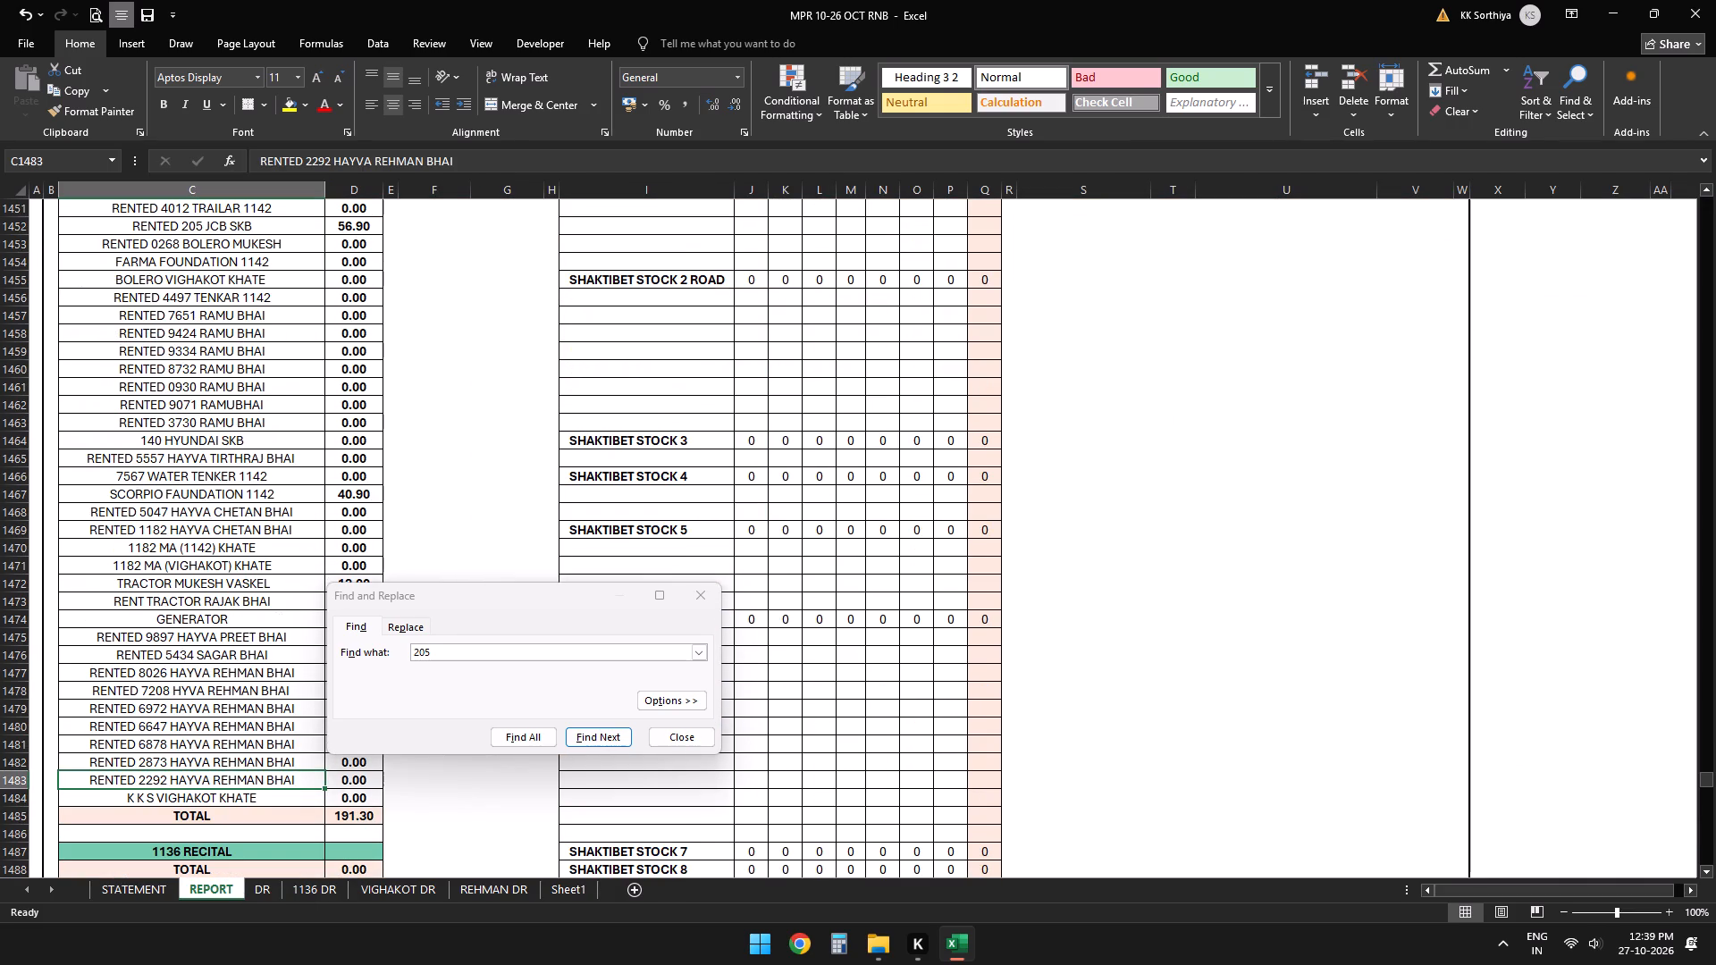
{"action": "scroll", "coordinate": [284, 739], "scroll_direction": "down", "scroll_amount": 2}
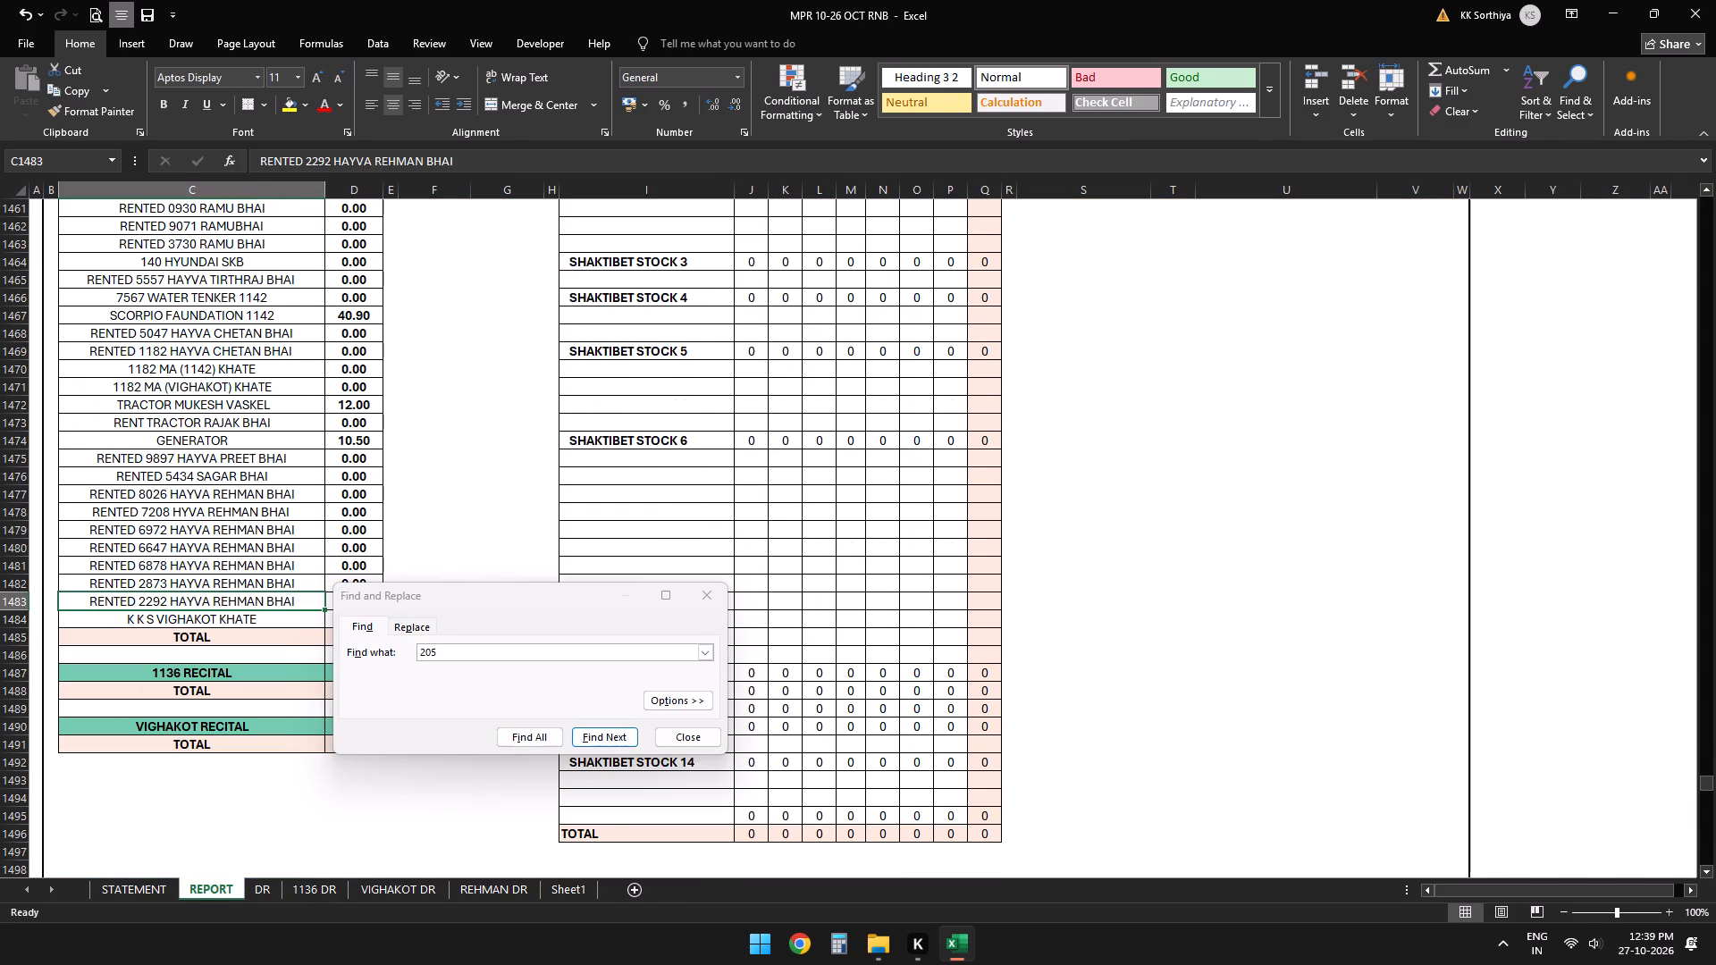
Search the DR sheet for TRACTOR and go through the matching column headers for the tractor used on 19 October.
{"action": "left_click", "coordinate": [276, 895]}
{"action": "left_click", "coordinate": [525, 648]}
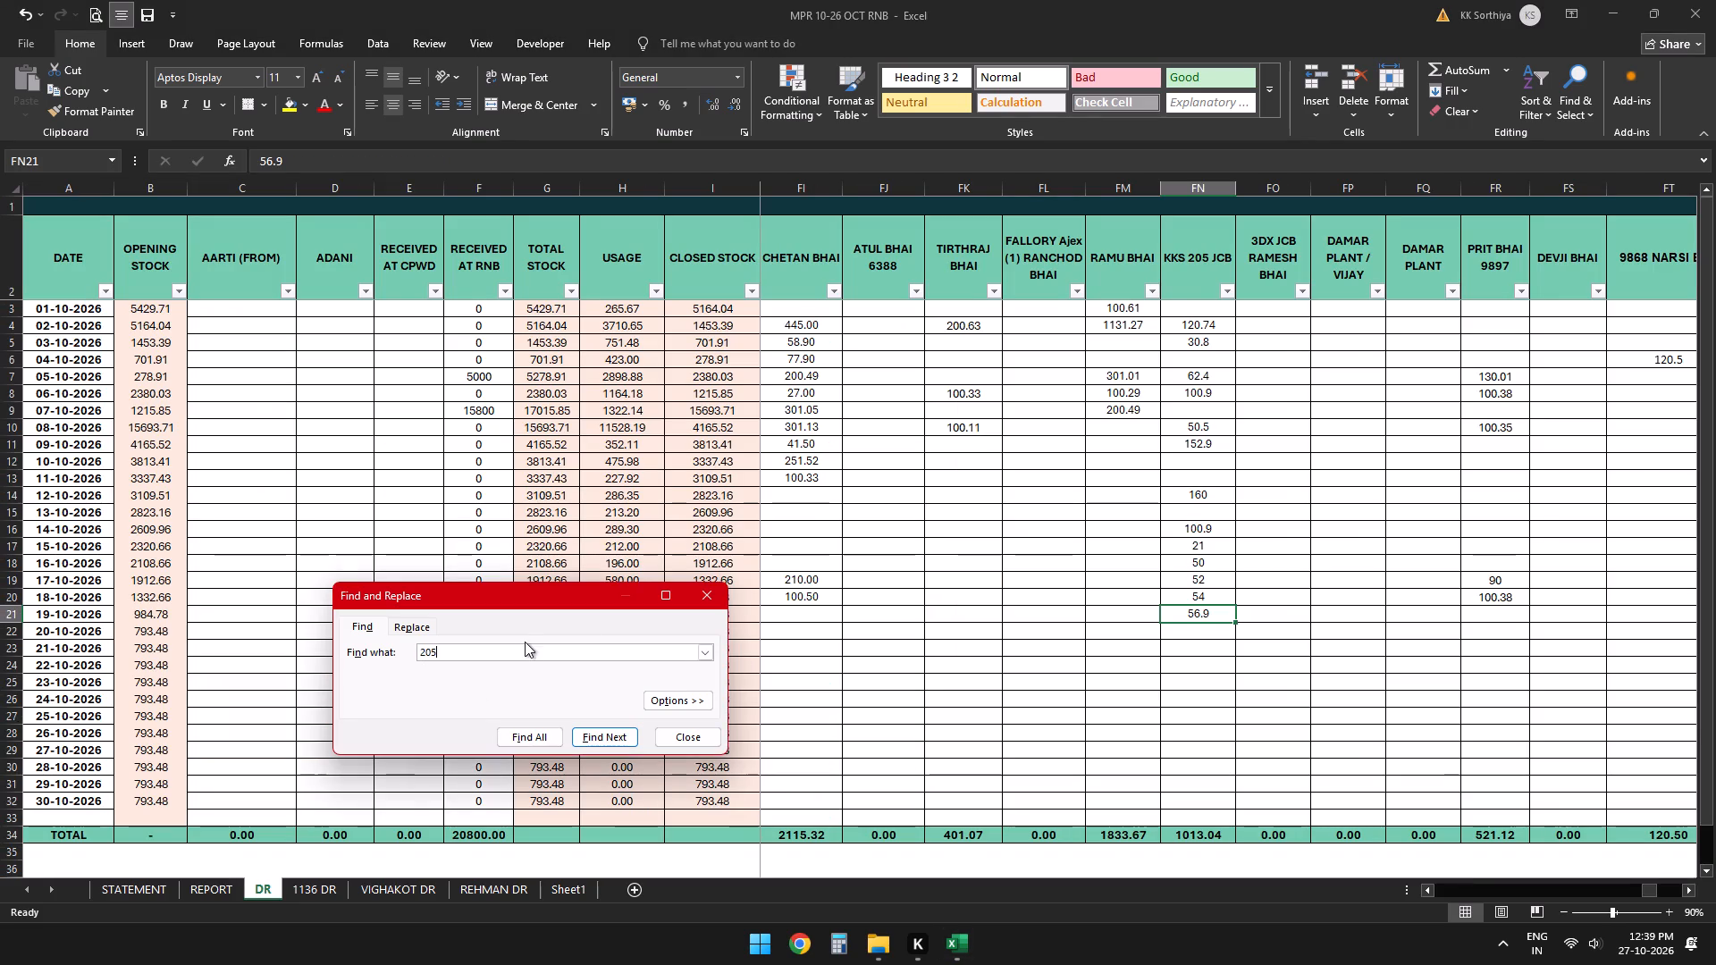
{"action": "key", "text": "BackSpace"}
{"action": "key", "text": "BackSpace"}
{"action": "key", "text": "BackSpace"}
{"action": "key", "text": "BackSpace"}
{"action": "key", "text": "BackSpace"}
{"action": "key", "text": "BackSpace"}
{"action": "key", "text": "BackSpace"}
{"action": "key", "text": "BackSpace"}
{"action": "key", "text": "BackSpace"}
{"action": "type", "text": "TRACT"}
{"action": "type", "text": "OR"}
{"action": "left_click", "coordinate": [624, 738]}
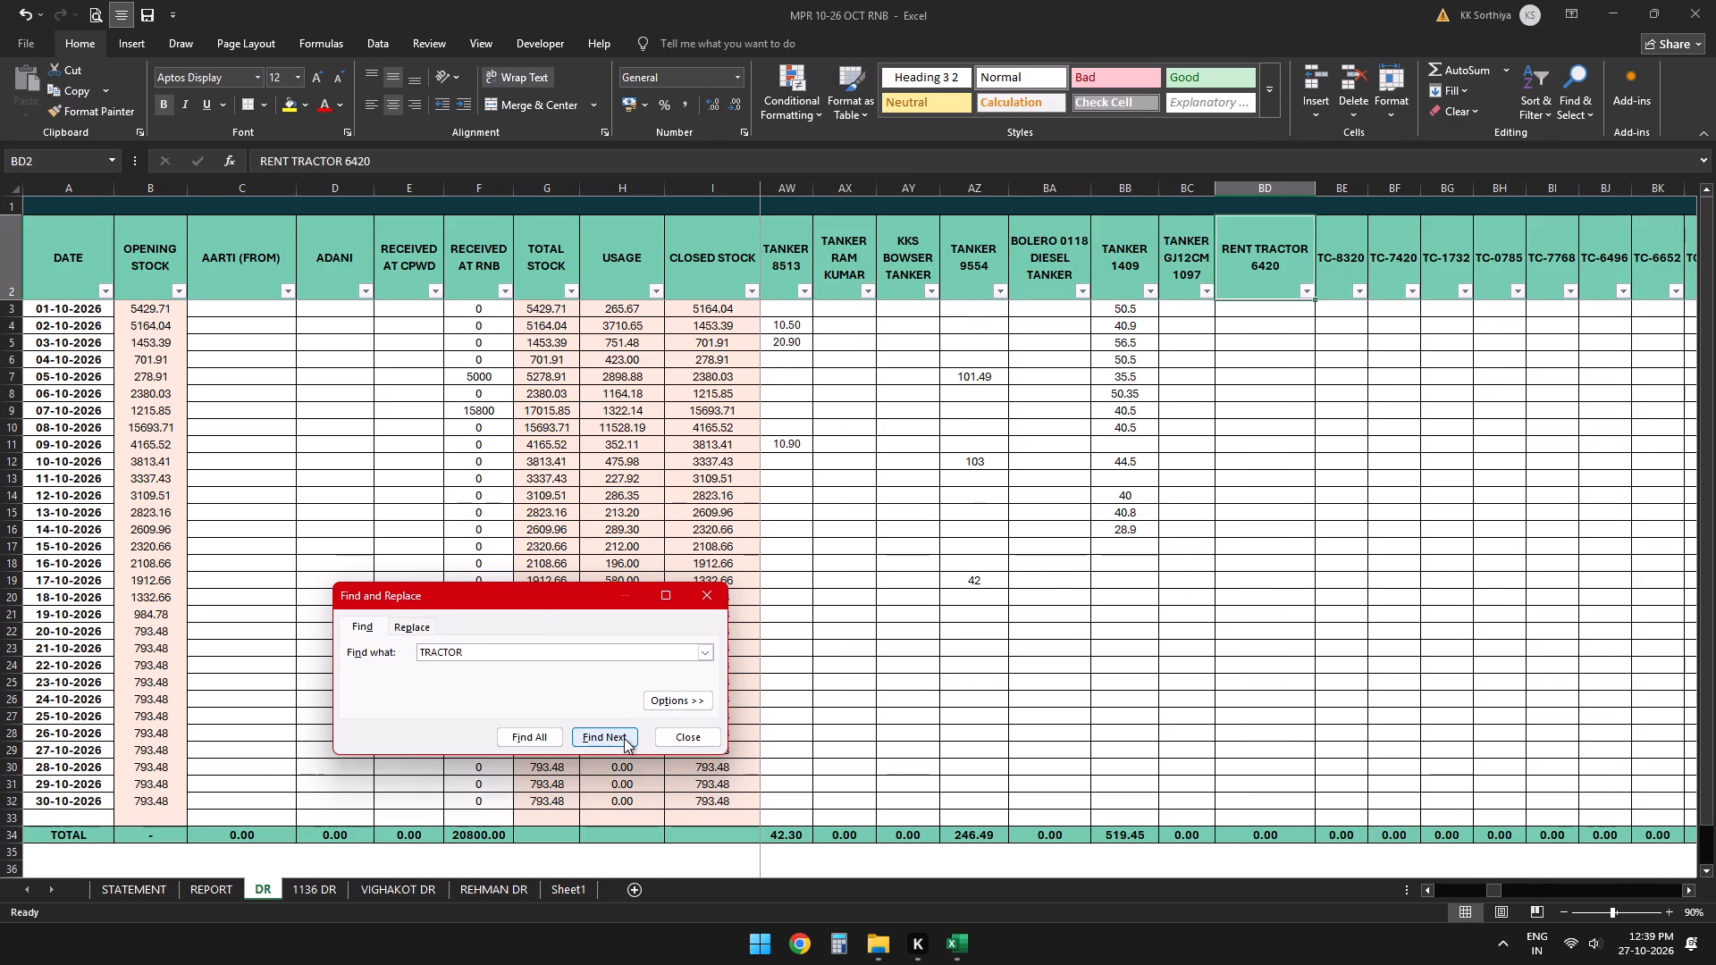
{"action": "left_click", "coordinate": [624, 738]}
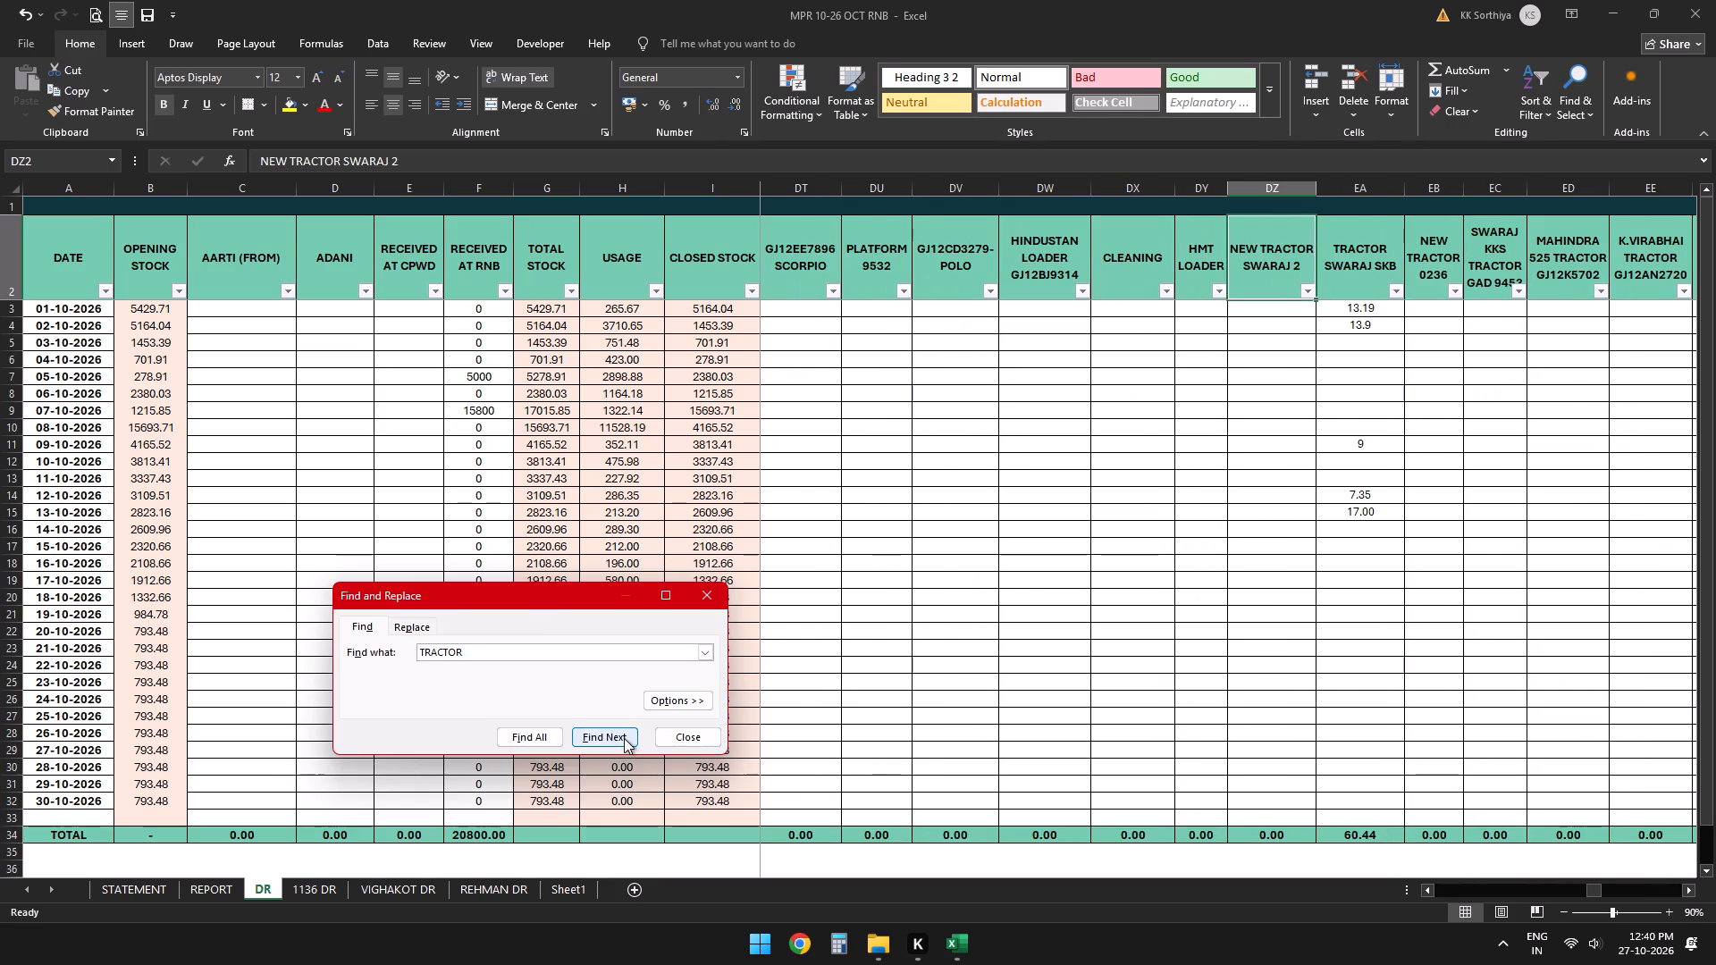
{"action": "double_click", "coordinate": [229, 901]}
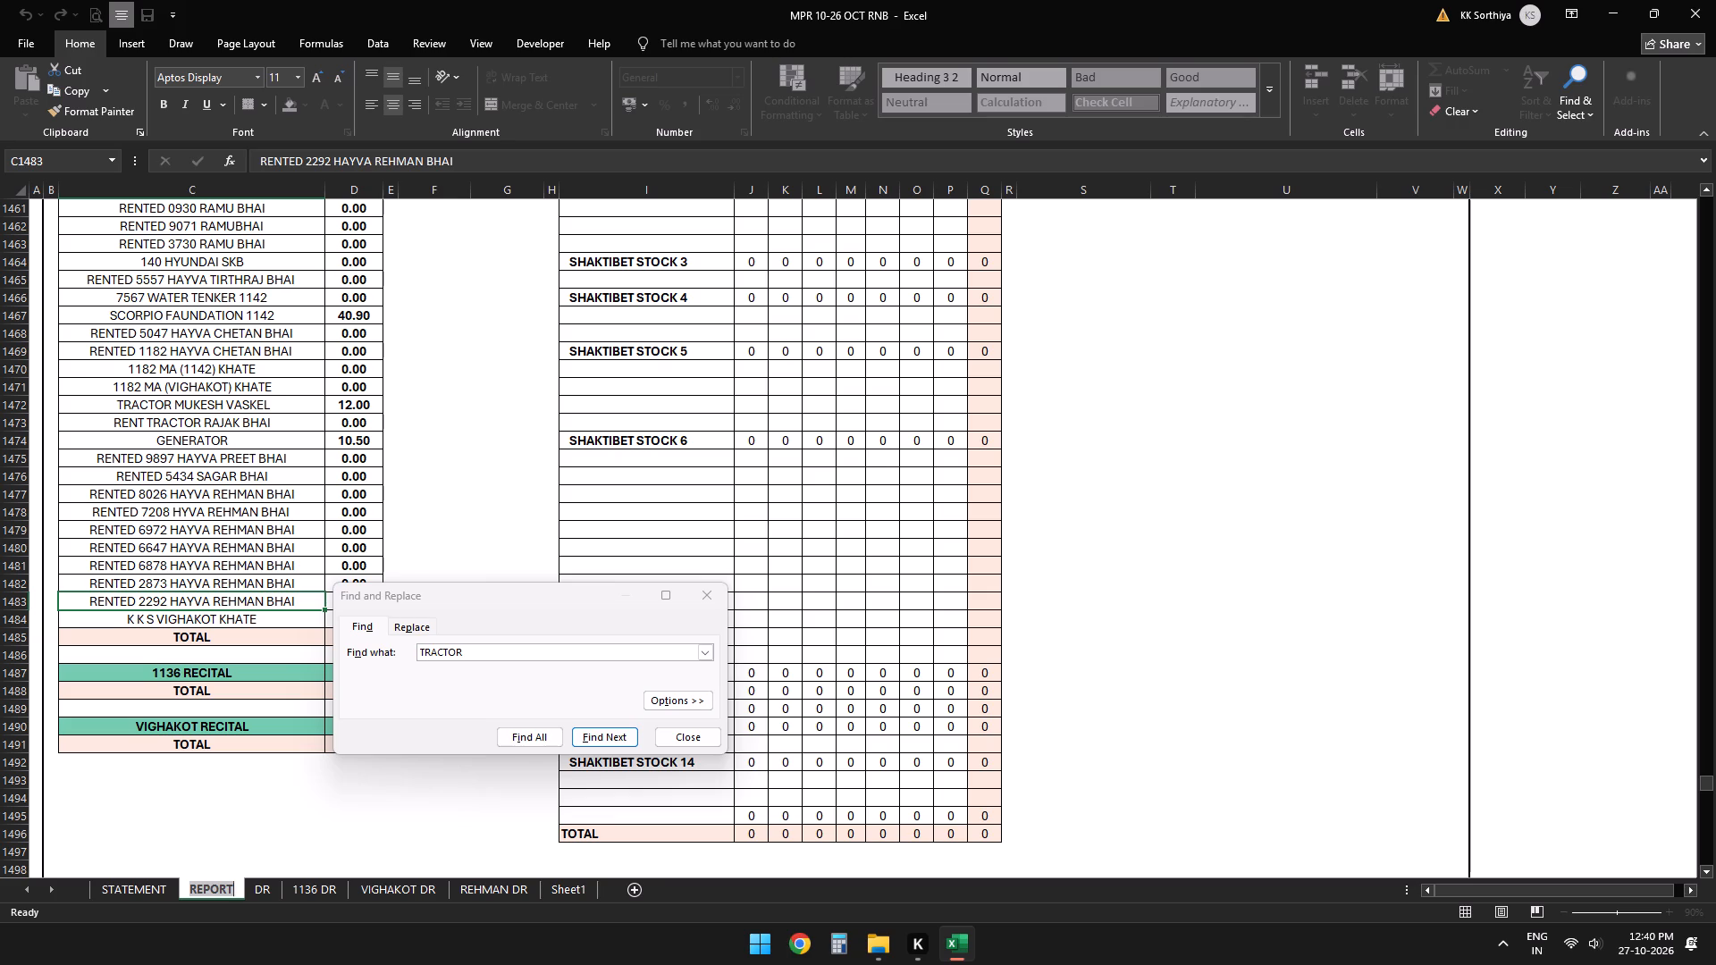
{"action": "left_click", "coordinate": [268, 895]}
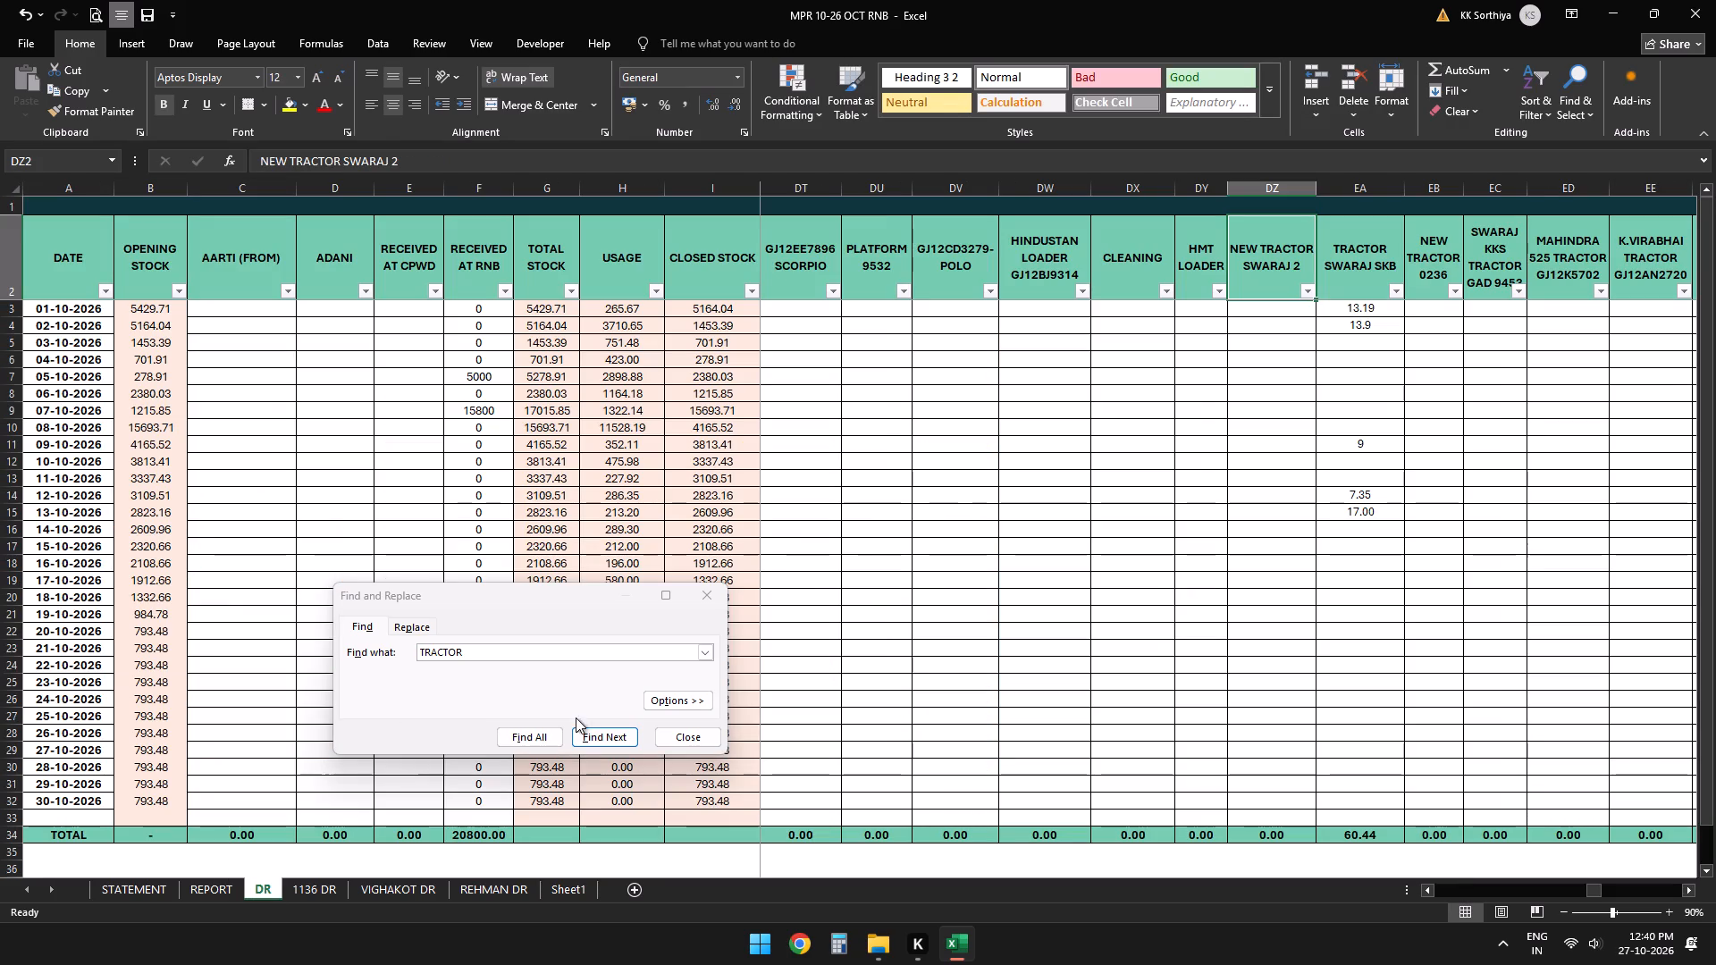
{"action": "left_click", "coordinate": [588, 742]}
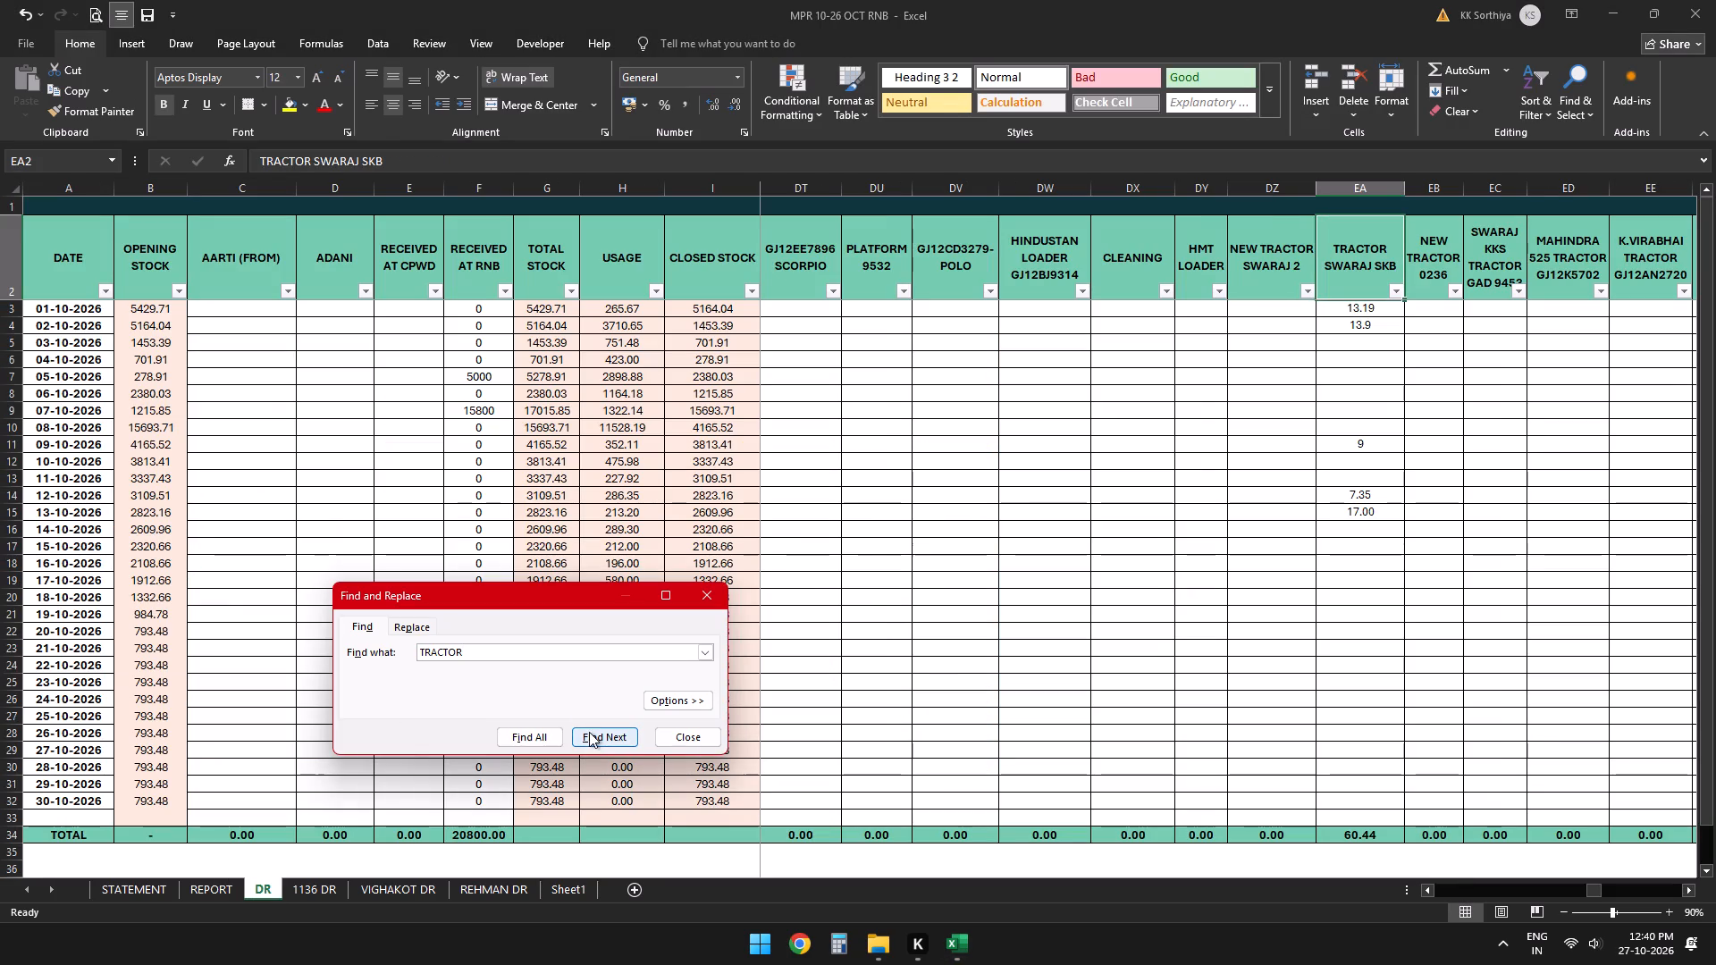
{"action": "left_click", "coordinate": [589, 732]}
{"action": "triple_click", "coordinate": [589, 732]}
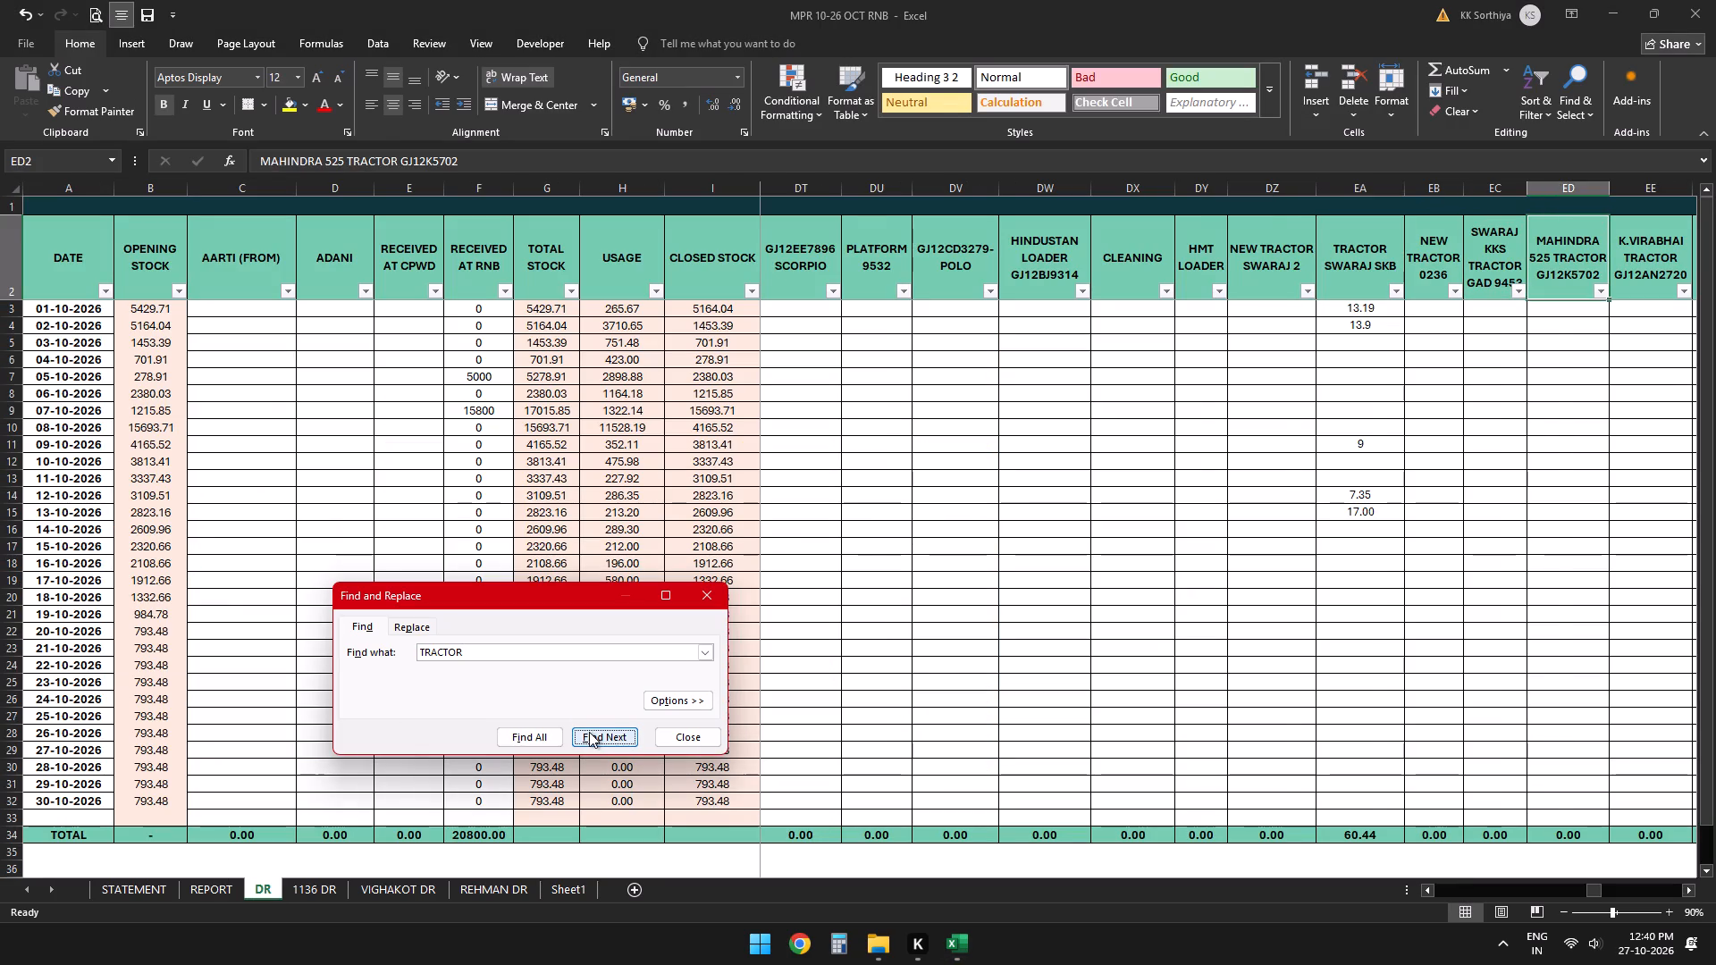
{"action": "triple_click", "coordinate": [589, 732]}
{"action": "double_click", "coordinate": [589, 732]}
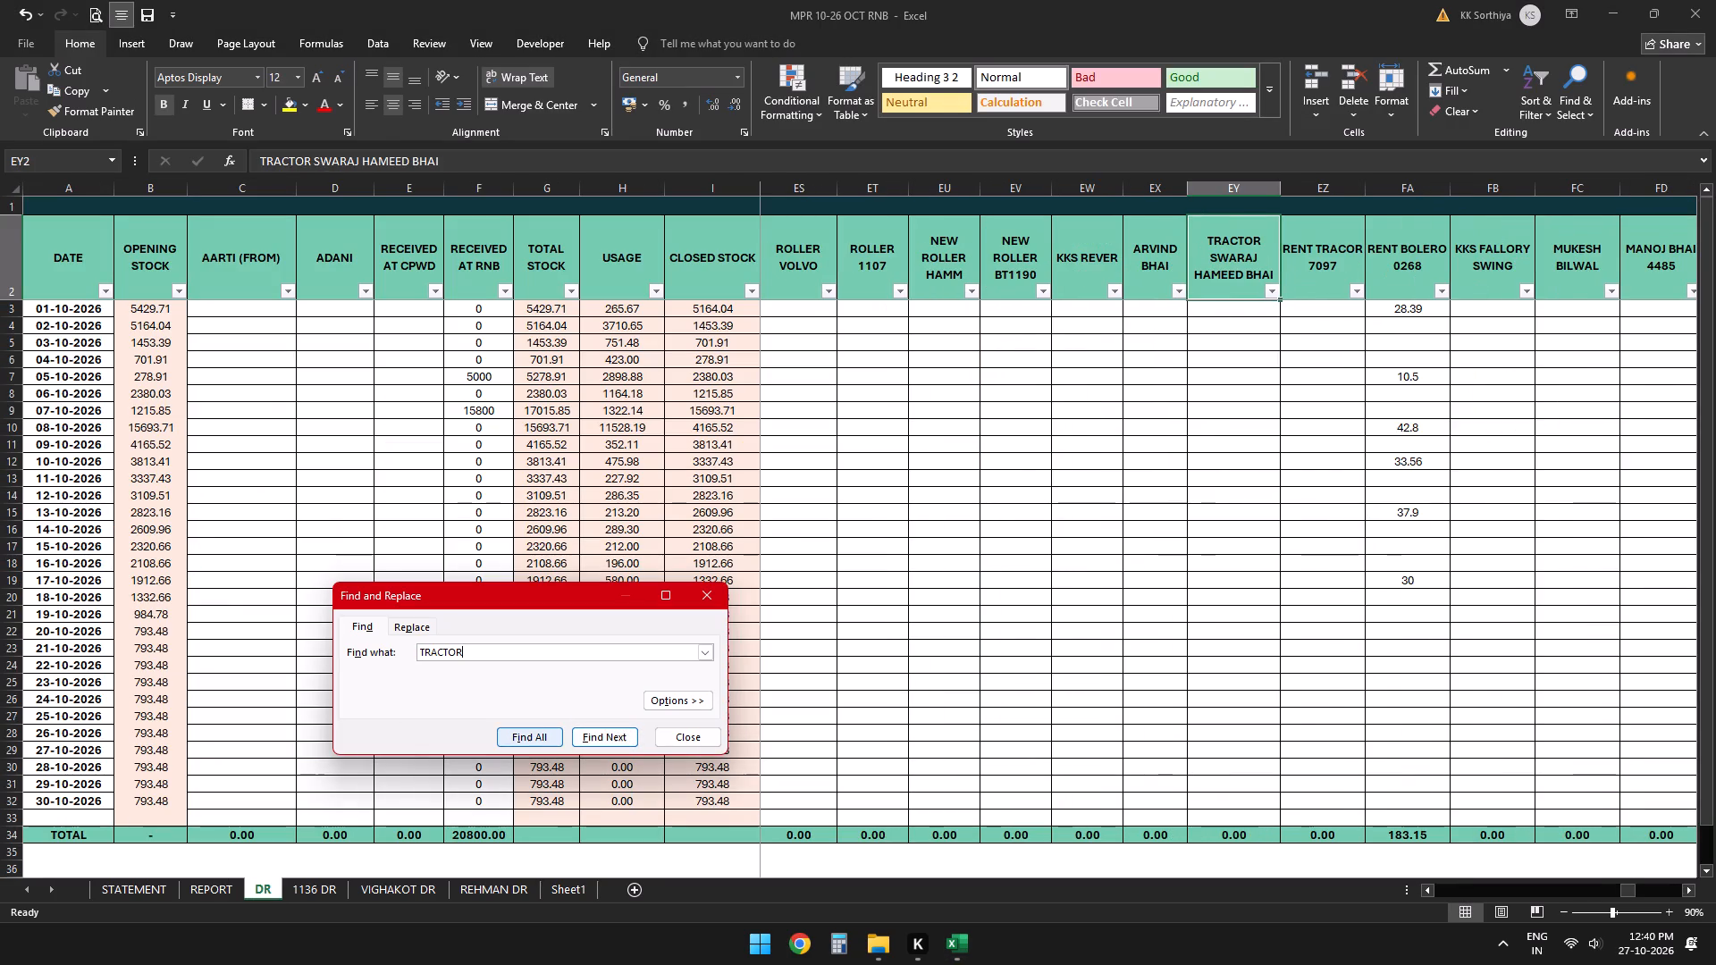
Find the GENERATOR column in the DR sheet and enter the REPORT sheet's generator usage, 10.5, in the 19-10-2026 row.
{"action": "left_click", "coordinate": [238, 883]}
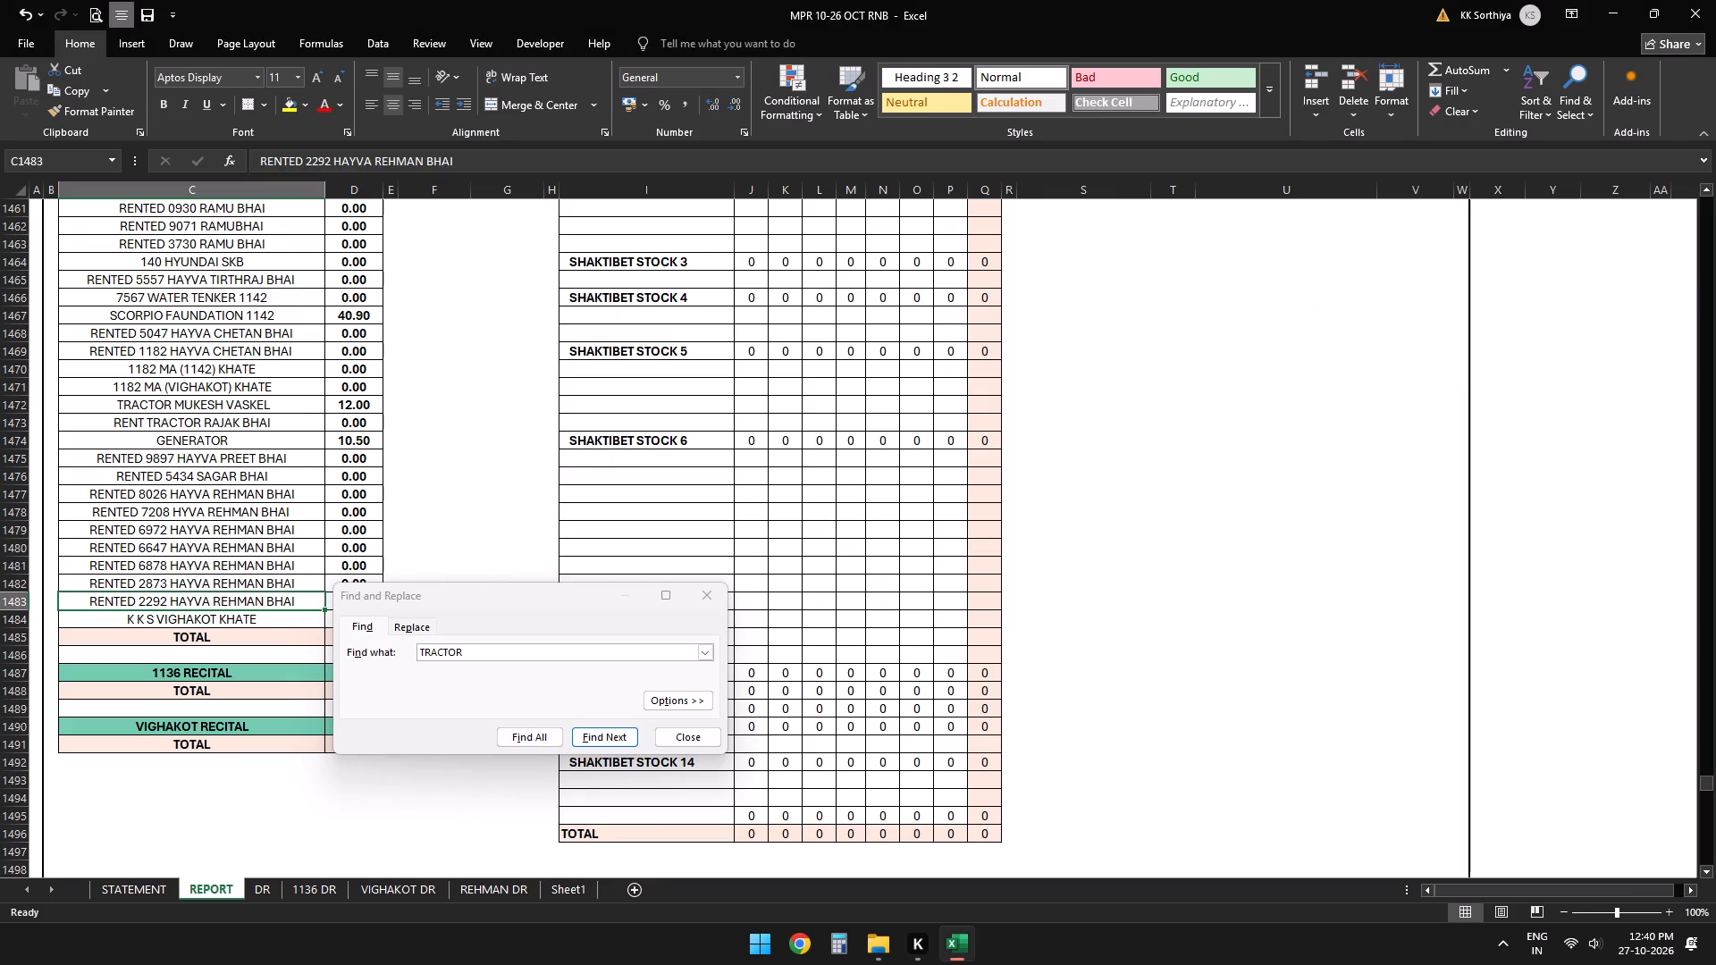
{"action": "left_click", "coordinate": [255, 884]}
{"action": "double_click", "coordinate": [560, 653]}
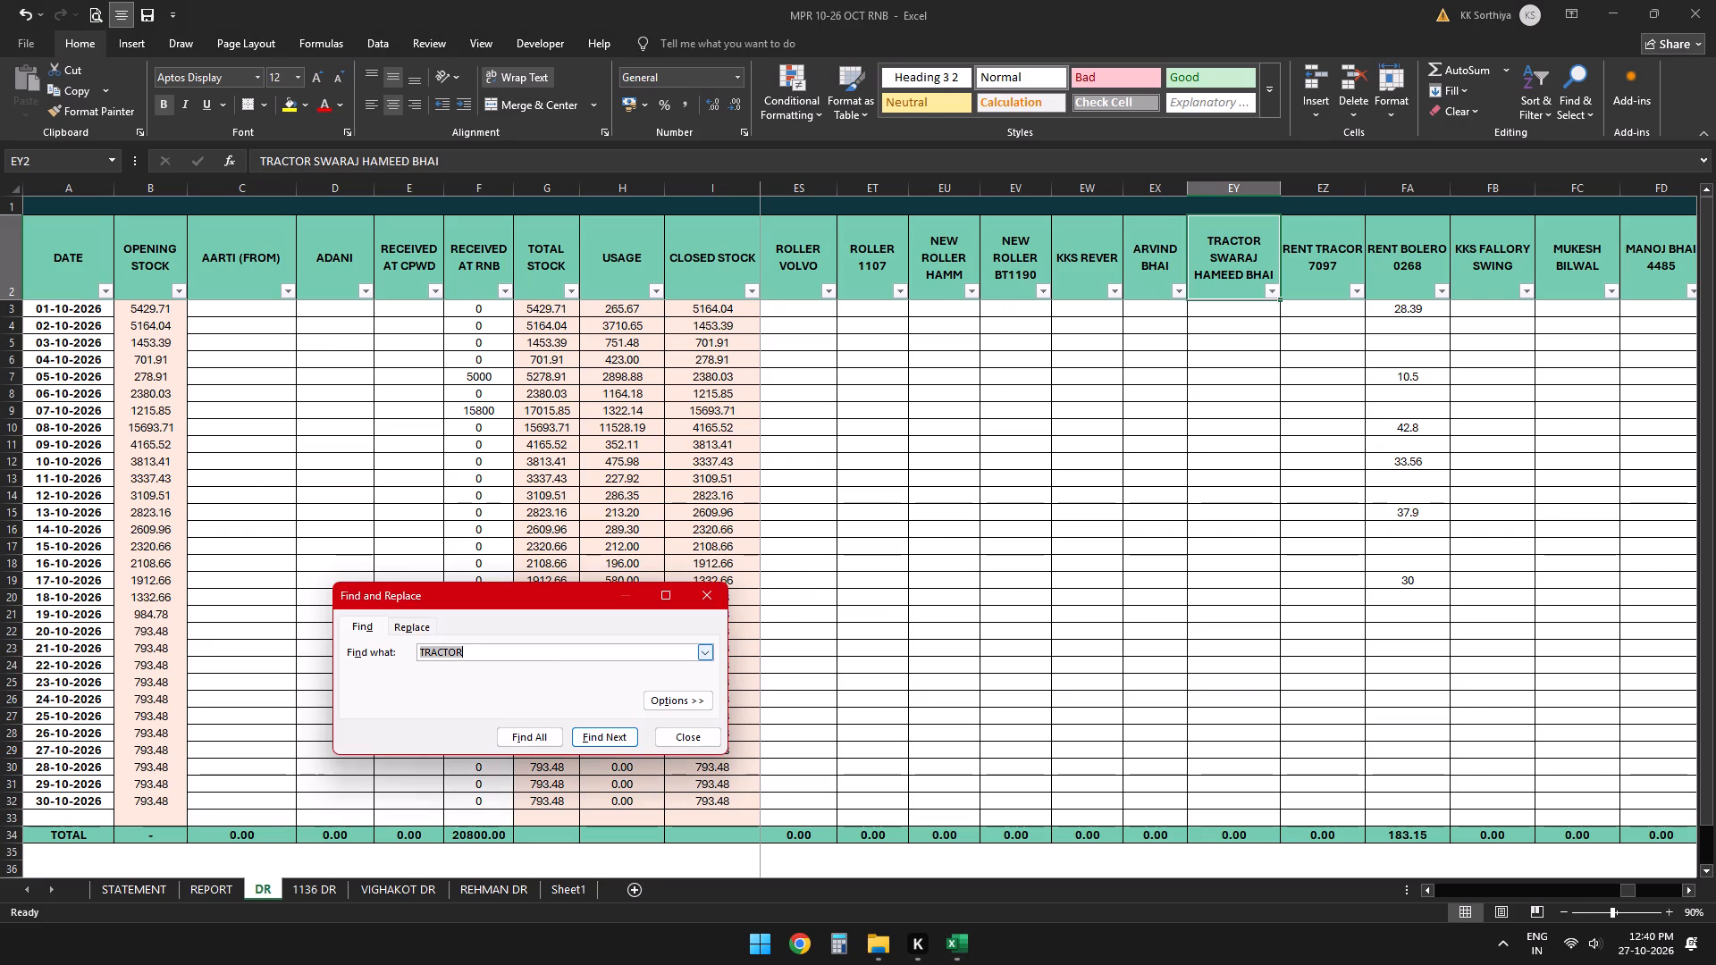
{"action": "type", "text": "GENERATOR"}
{"action": "left_click", "coordinate": [609, 737]}
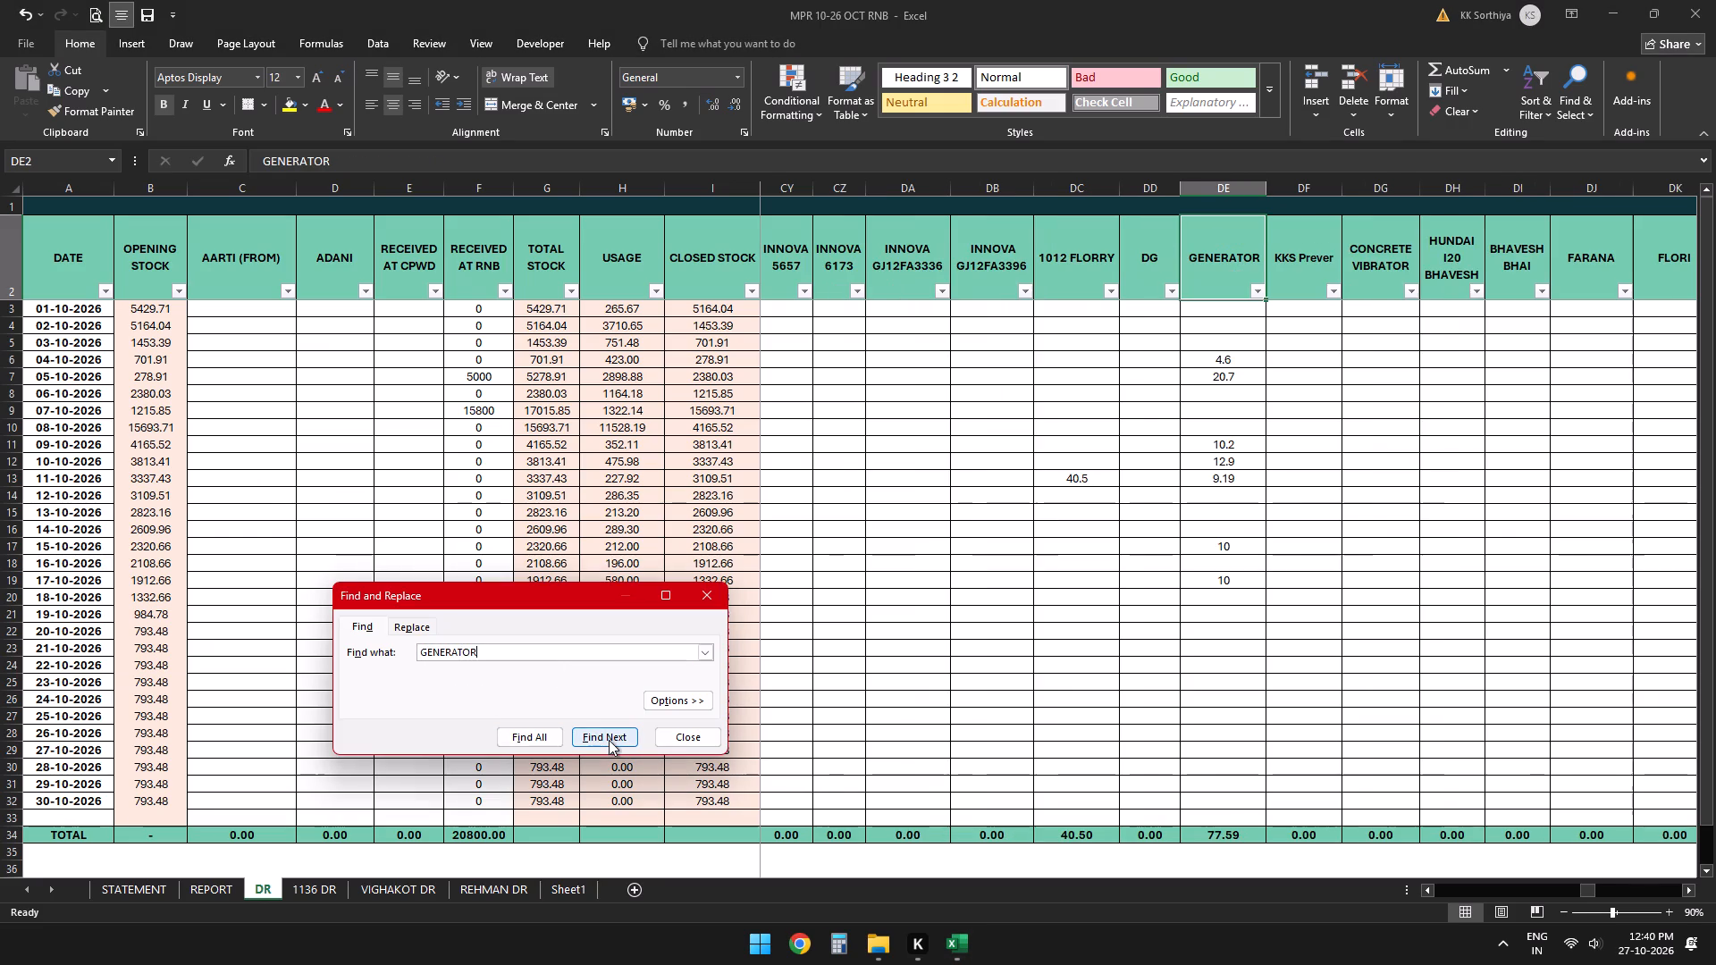
{"action": "left_click", "coordinate": [1224, 592]}
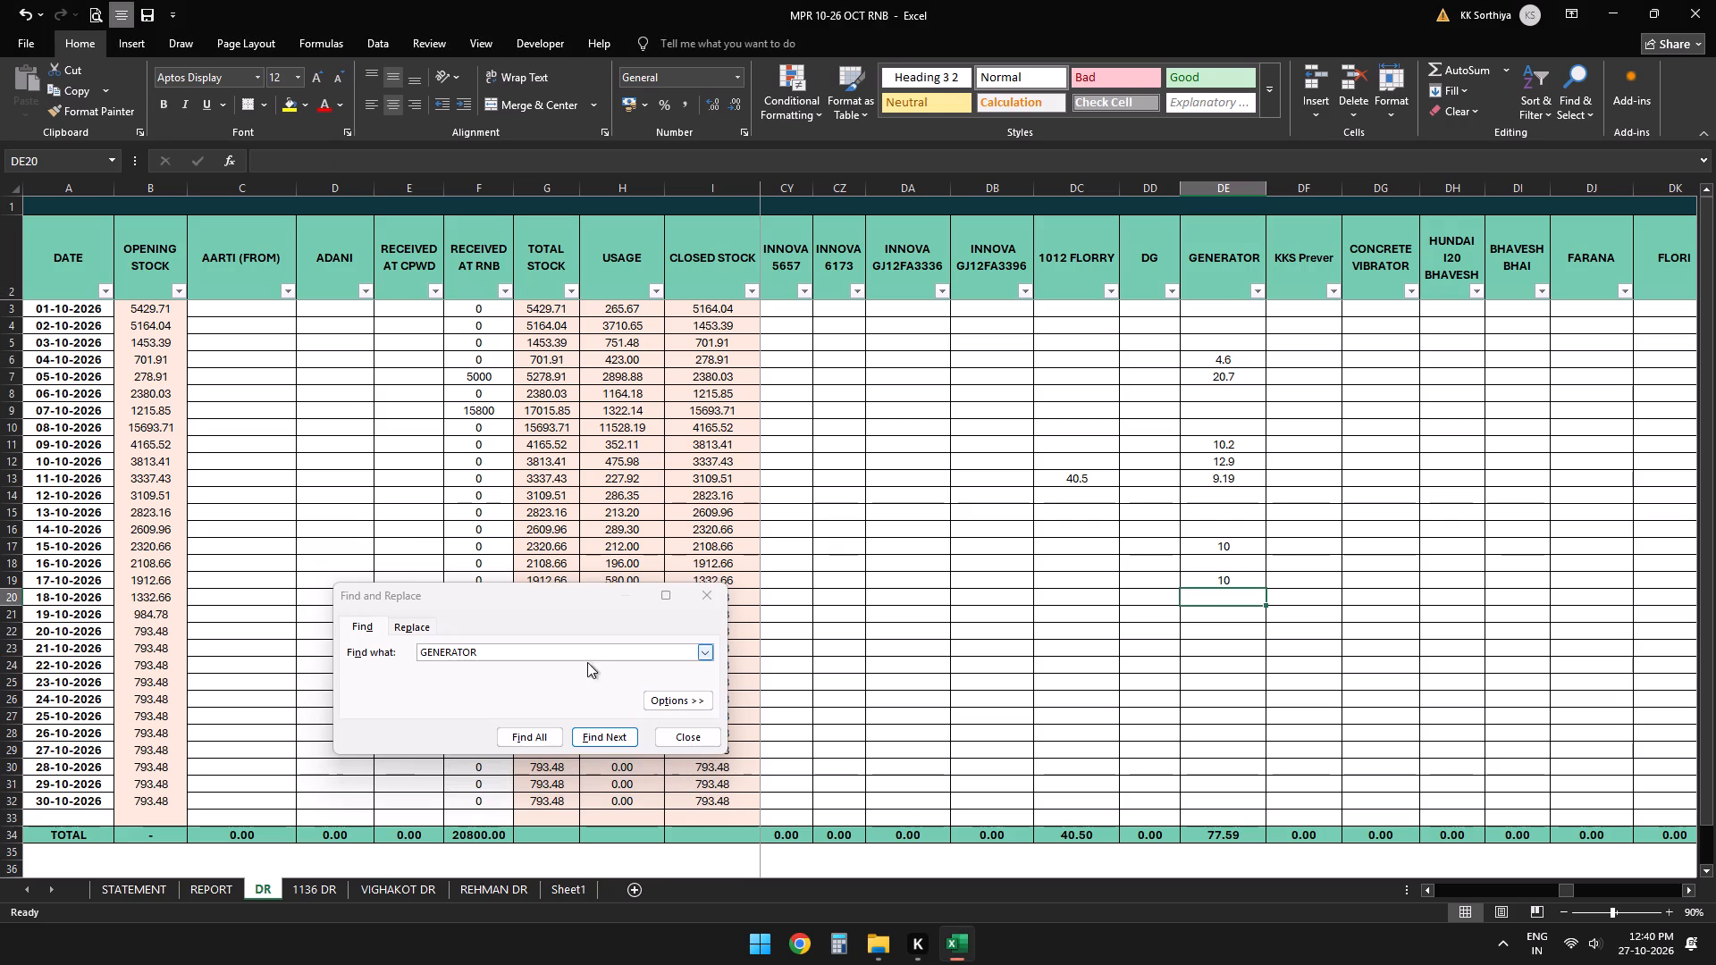
{"action": "key", "text": "Down"}
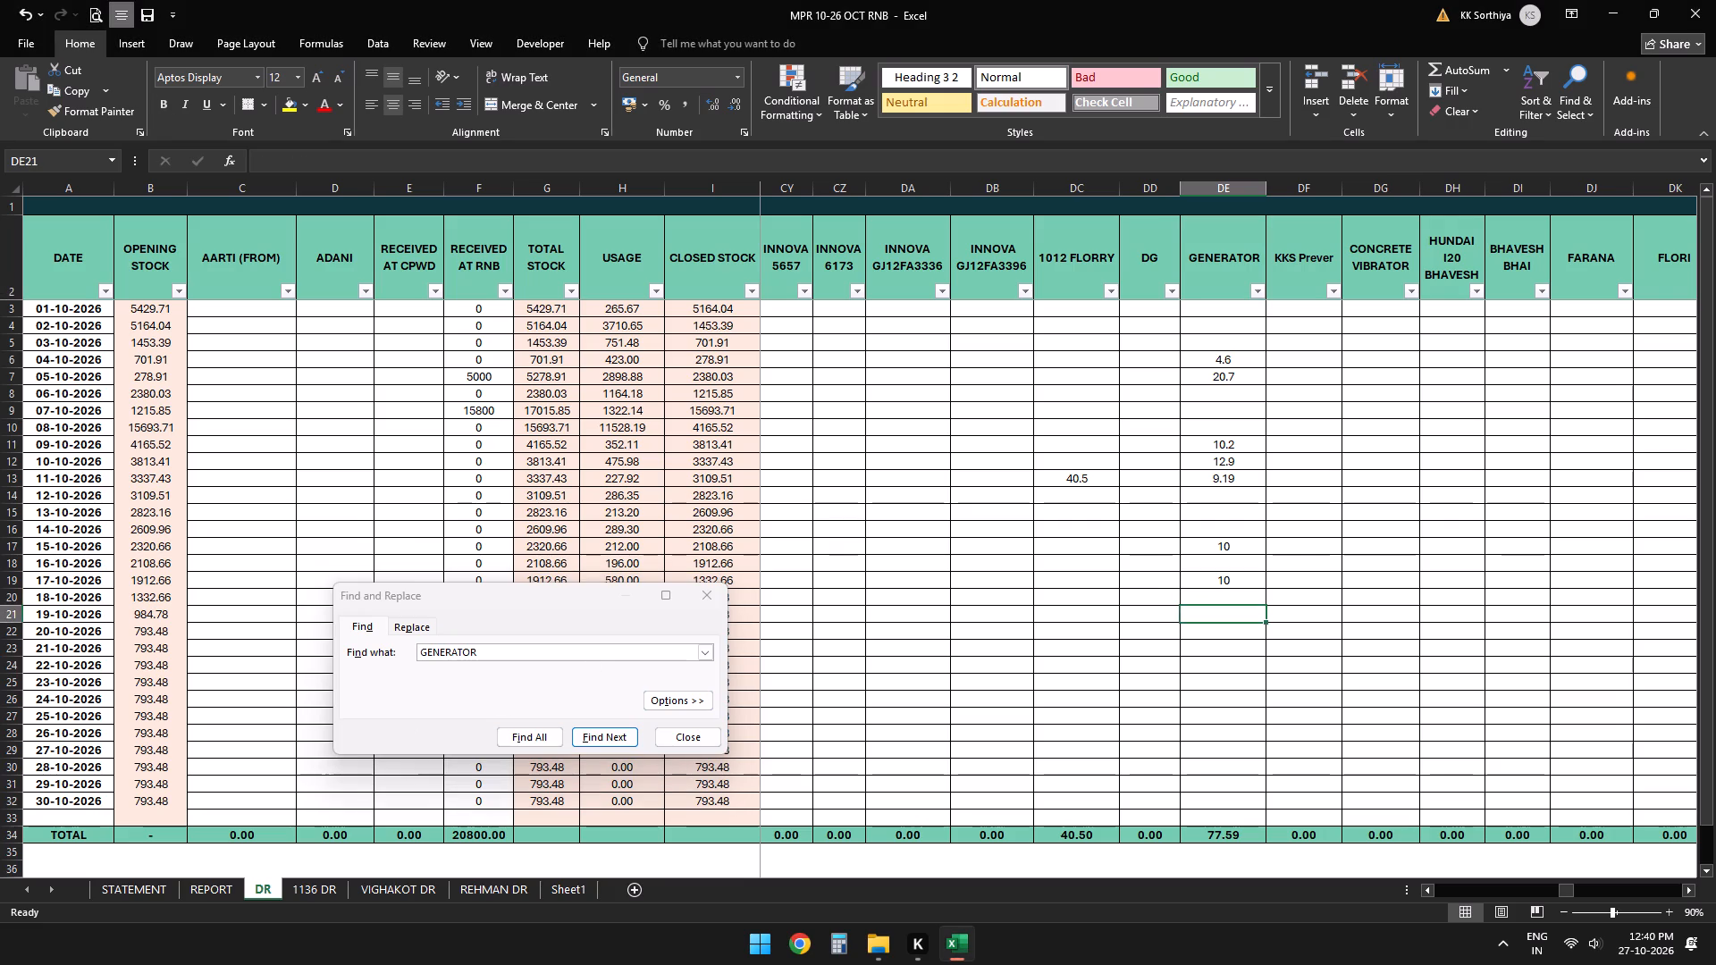
{"action": "double_click", "coordinate": [209, 892]}
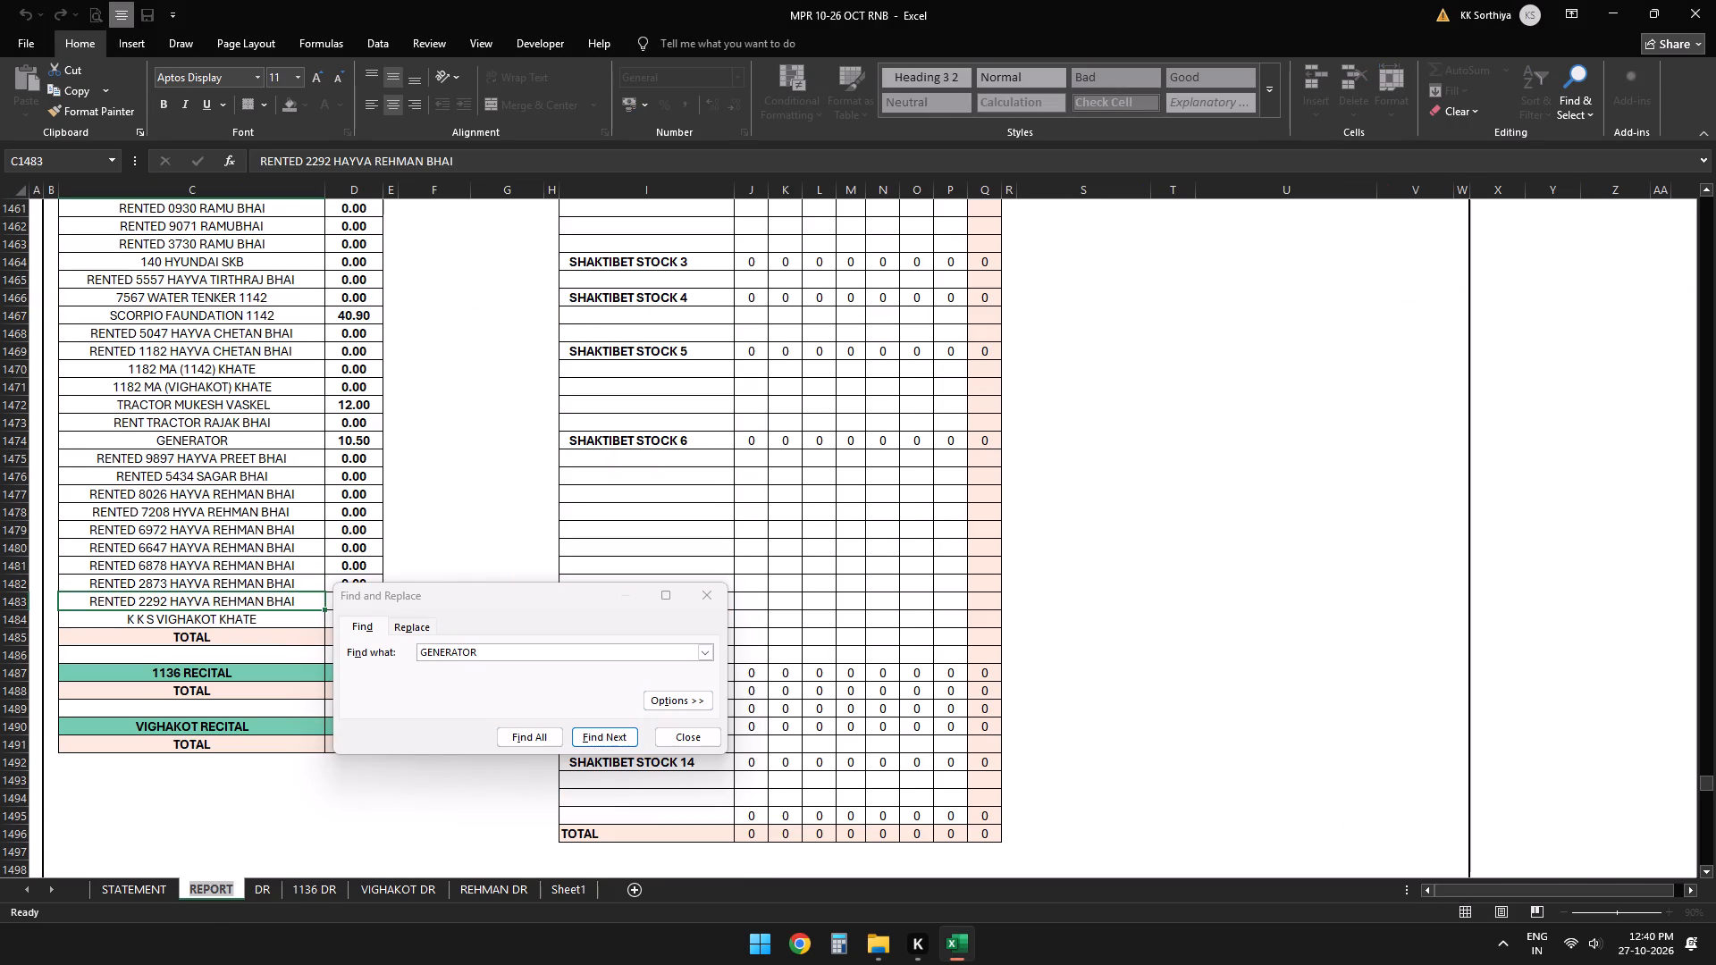
{"action": "left_click", "coordinate": [262, 898]}
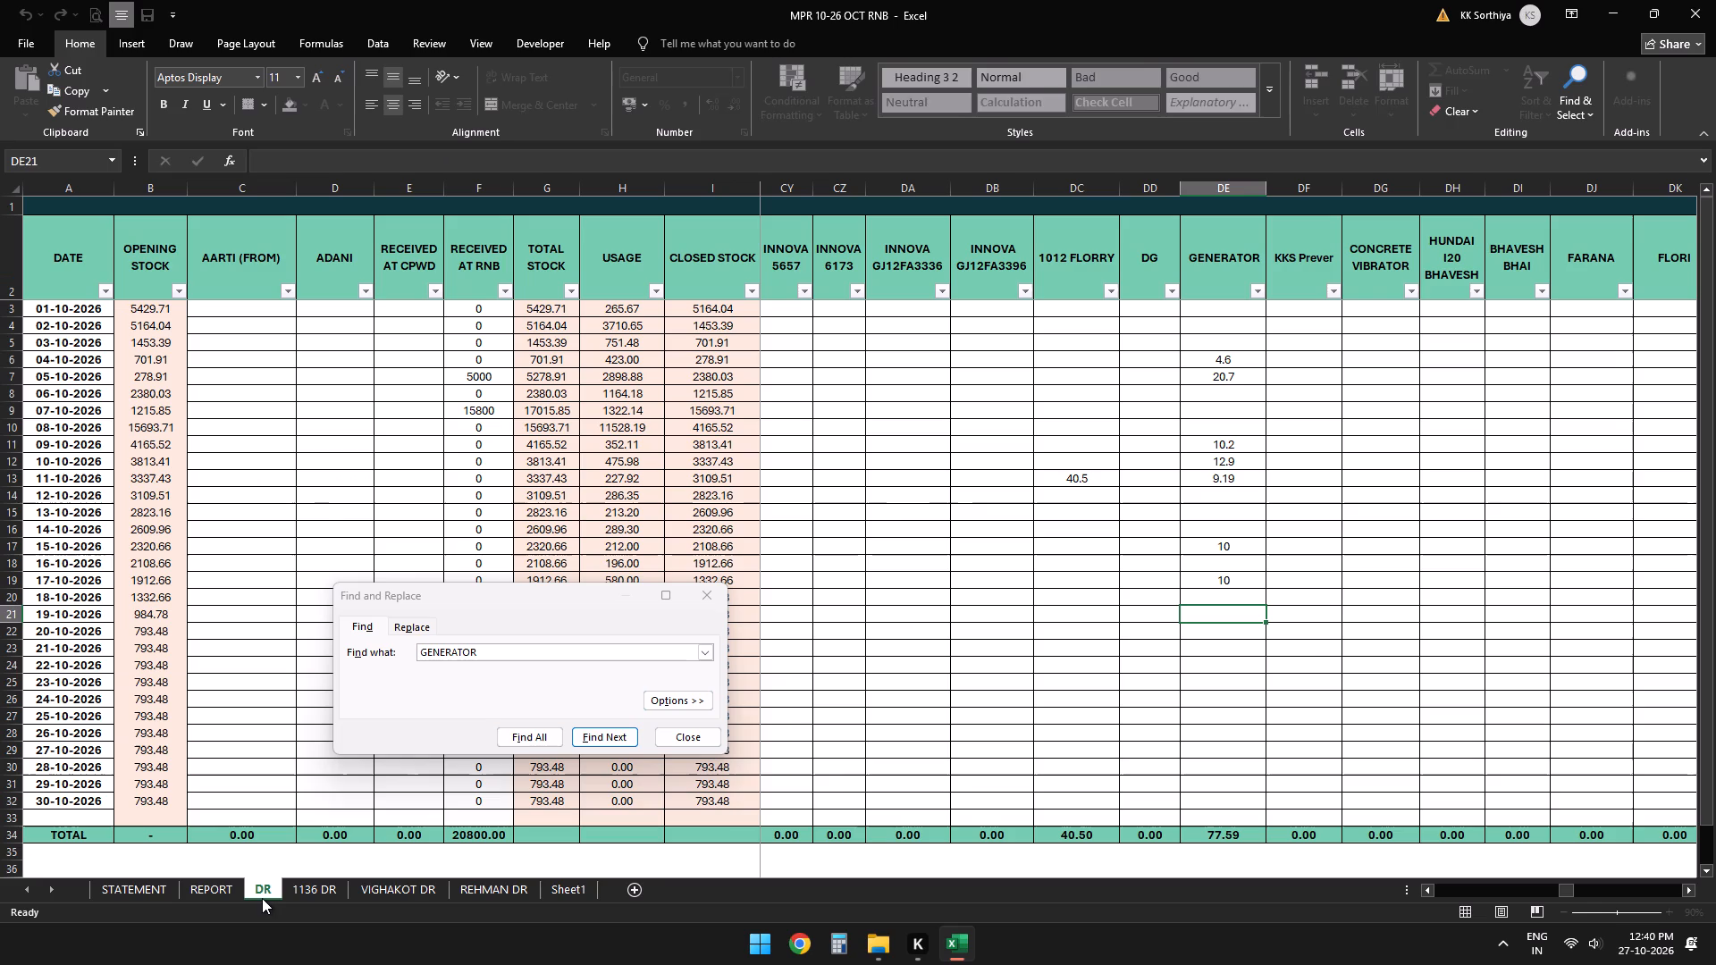
{"action": "type", "text": "10.5"}
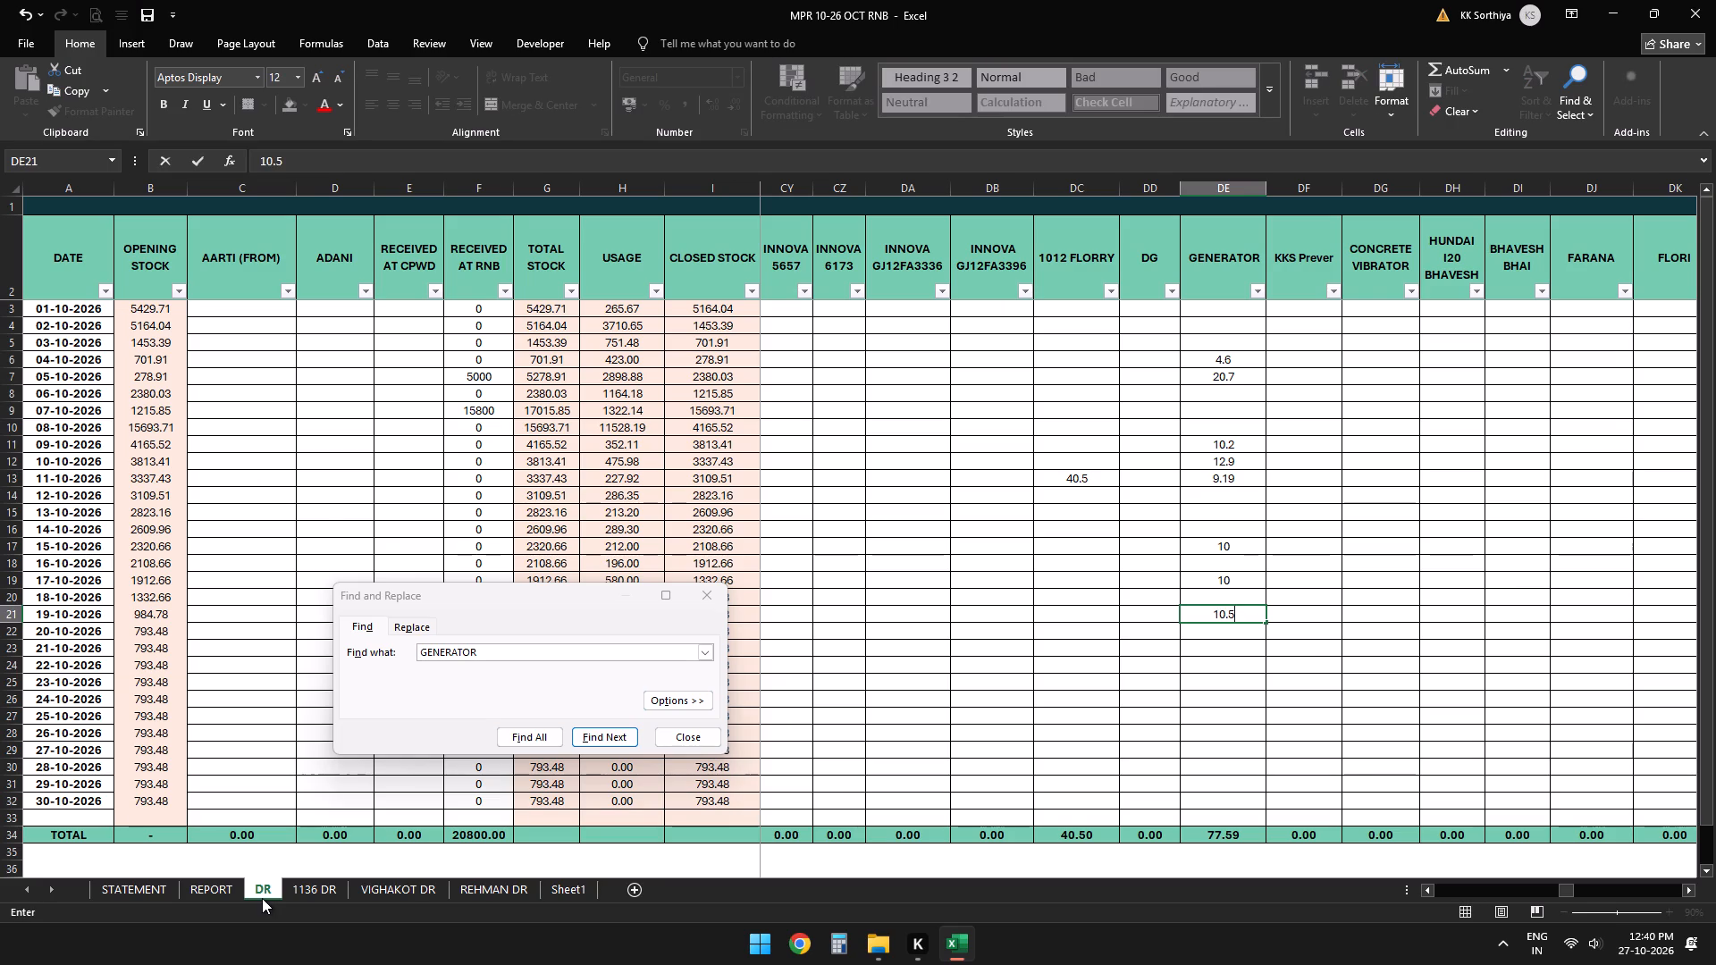
{"action": "key", "text": "Right"}
{"action": "key", "text": "Left"}
Examine the end of the REPORT sheet's 19 October block and the 20 October diesel usage rows and total.
{"action": "left_click", "coordinate": [235, 883]}
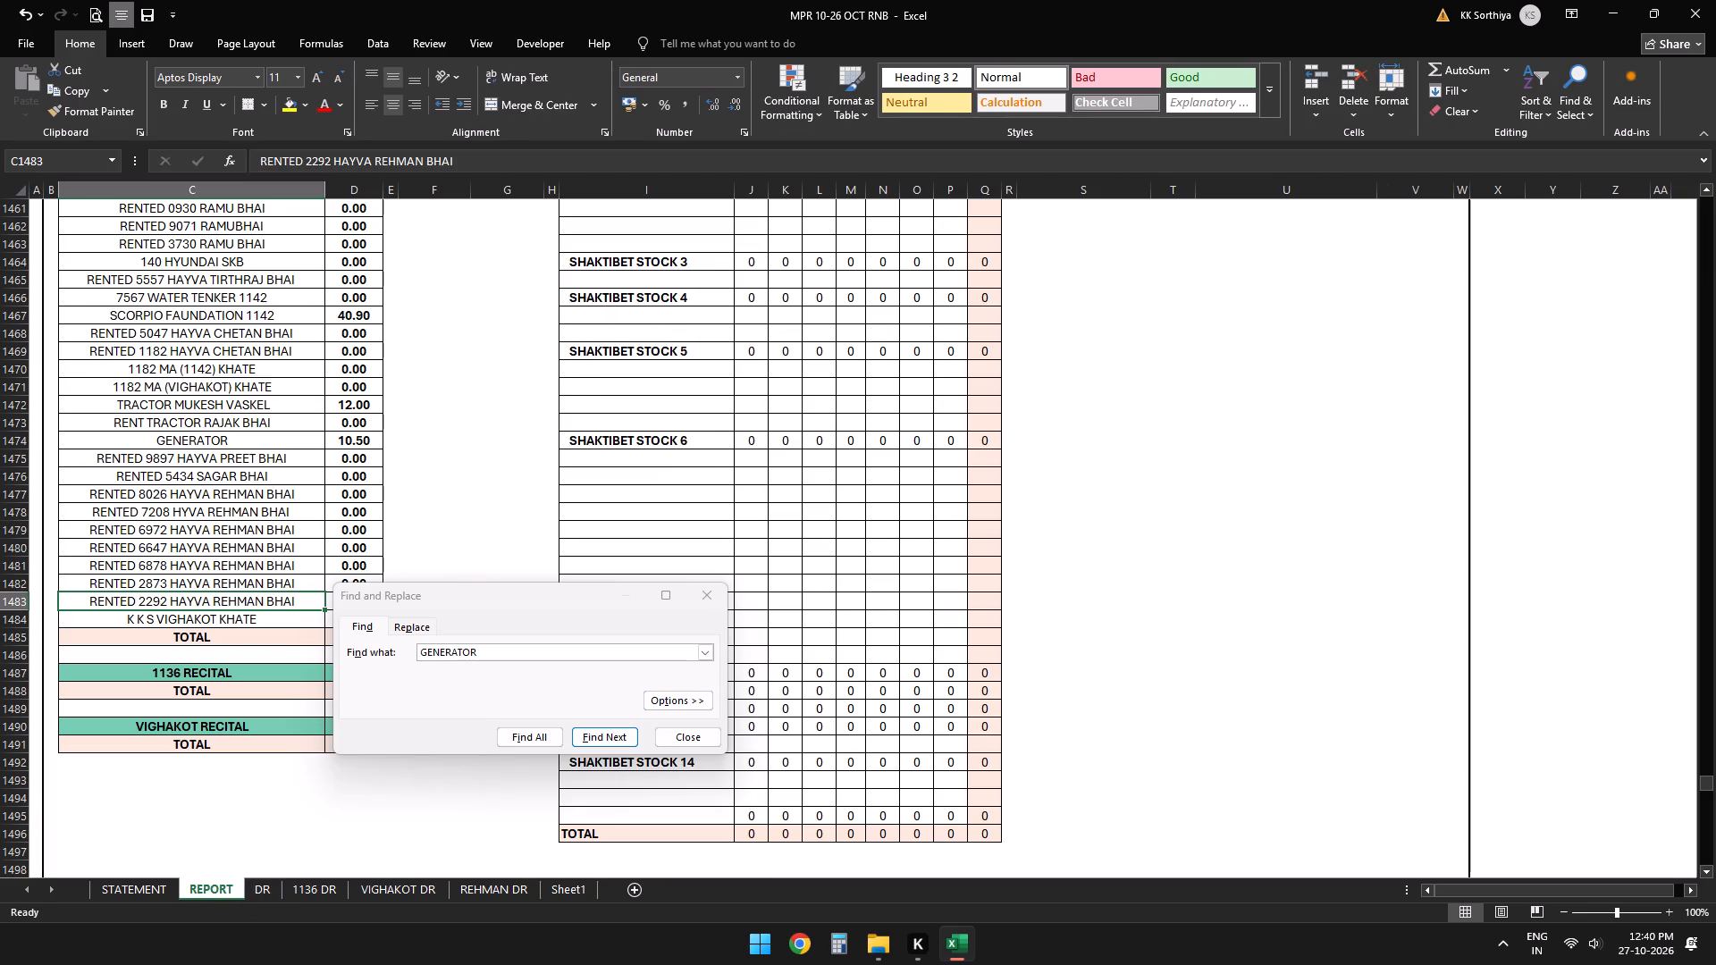
{"action": "scroll", "coordinate": [291, 528], "scroll_direction": "down", "scroll_amount": 2}
{"action": "scroll", "coordinate": [288, 528], "scroll_direction": "up", "scroll_amount": 2}
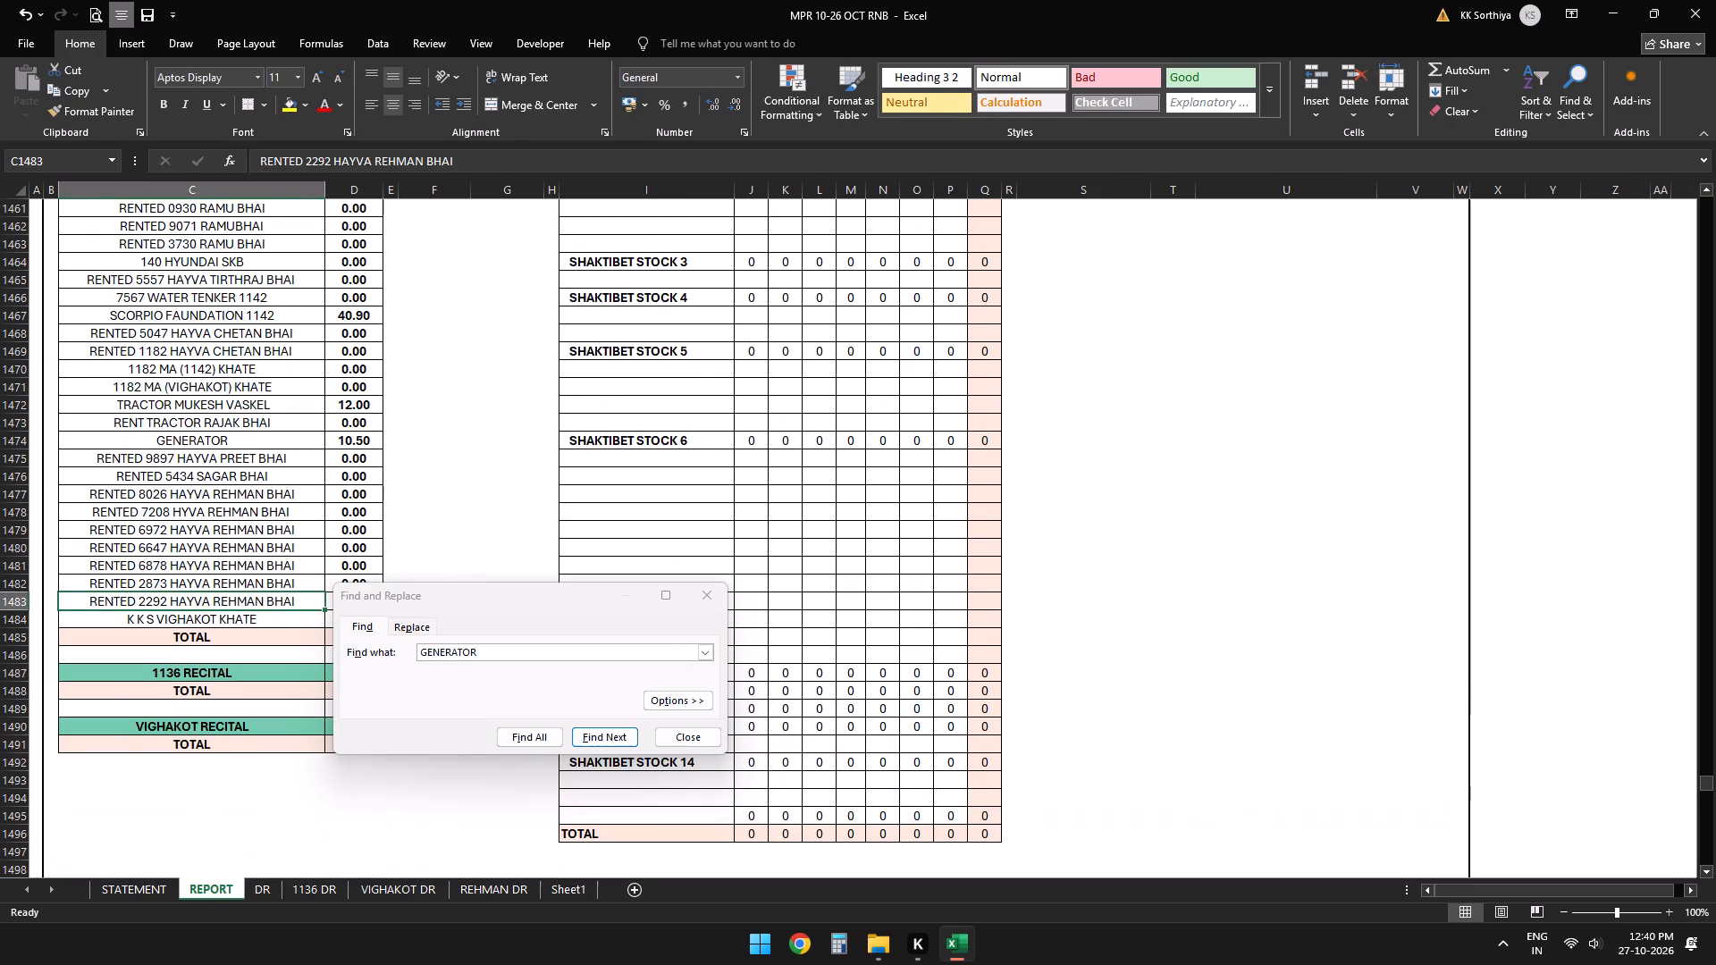
{"action": "scroll", "coordinate": [322, 486], "scroll_direction": "down", "scroll_amount": 2}
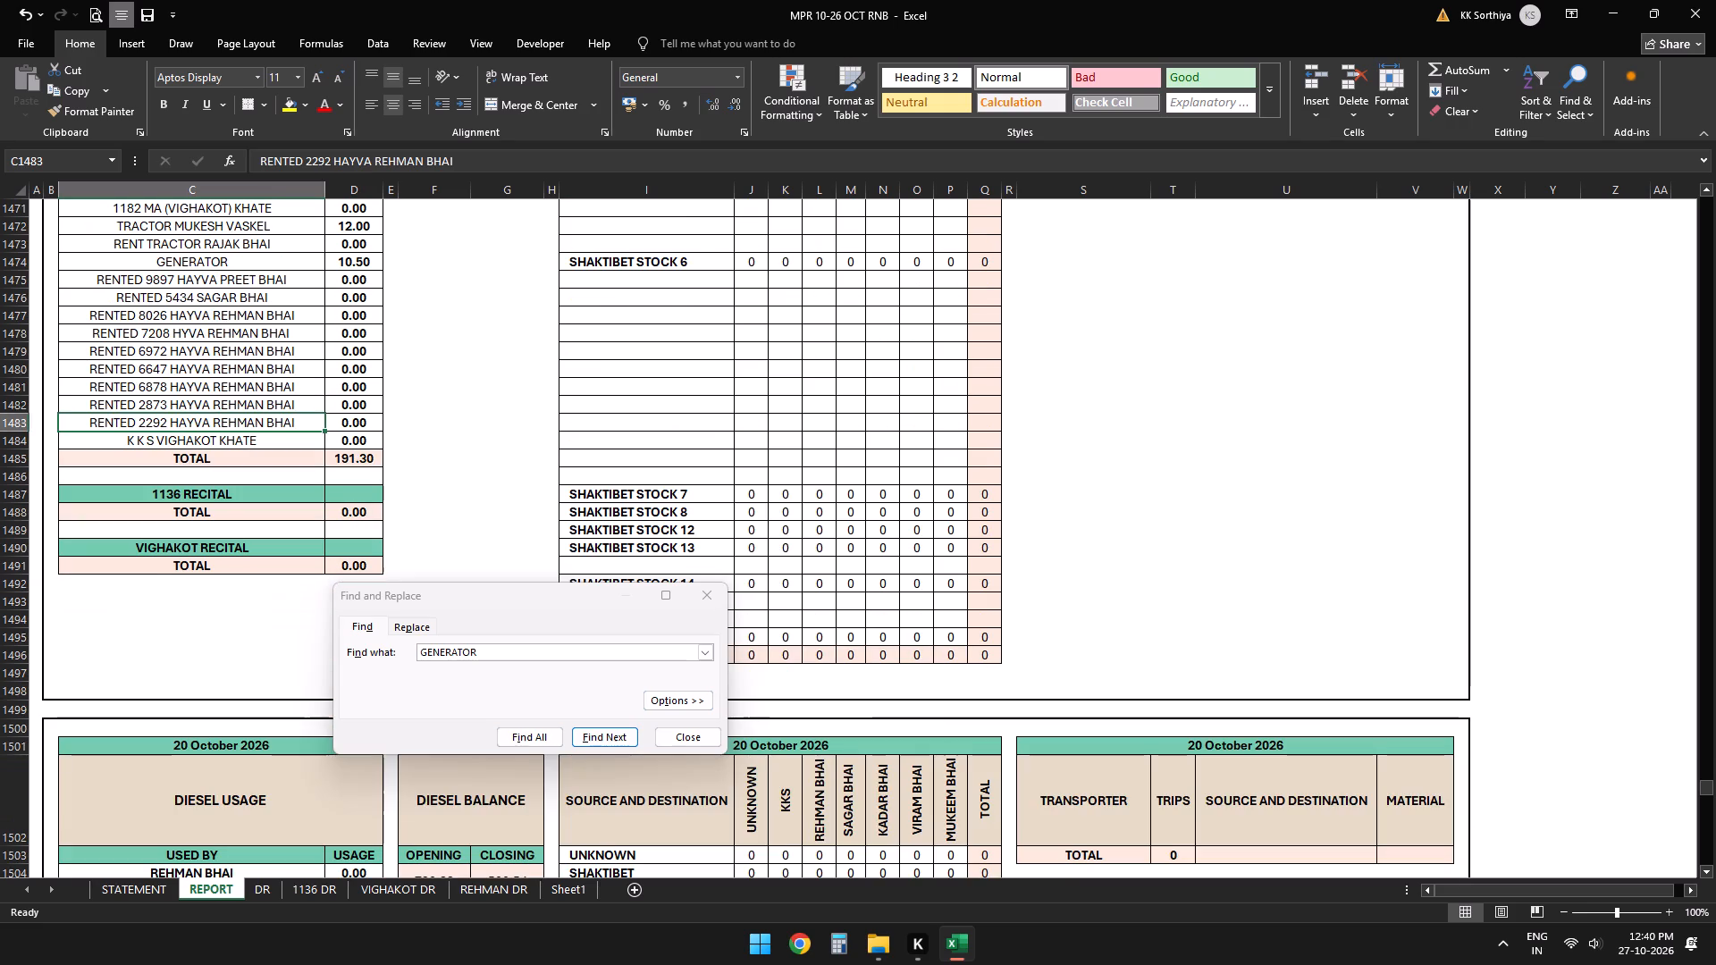
{"action": "scroll", "coordinate": [322, 491], "scroll_direction": "up", "scroll_amount": 3}
{"action": "scroll", "coordinate": [322, 494], "scroll_direction": "down", "scroll_amount": 10}
{"action": "scroll", "coordinate": [305, 508], "scroll_direction": "up", "scroll_amount": 2}
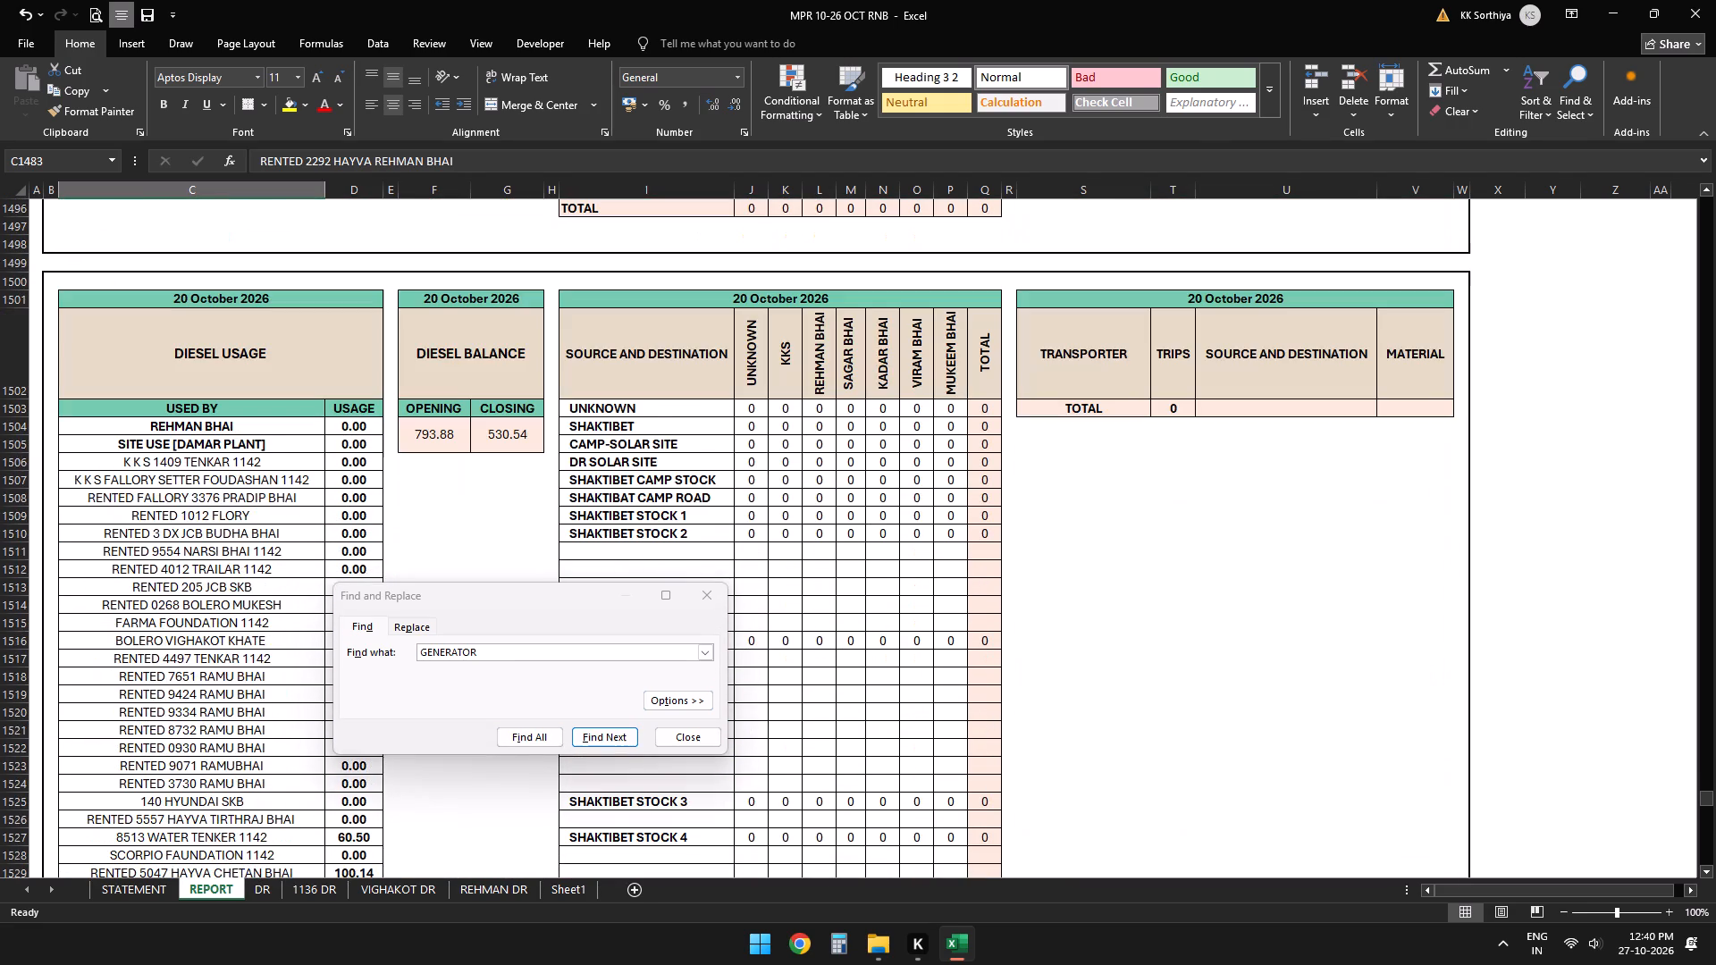
{"action": "scroll", "coordinate": [305, 508], "scroll_direction": "down", "scroll_amount": 1}
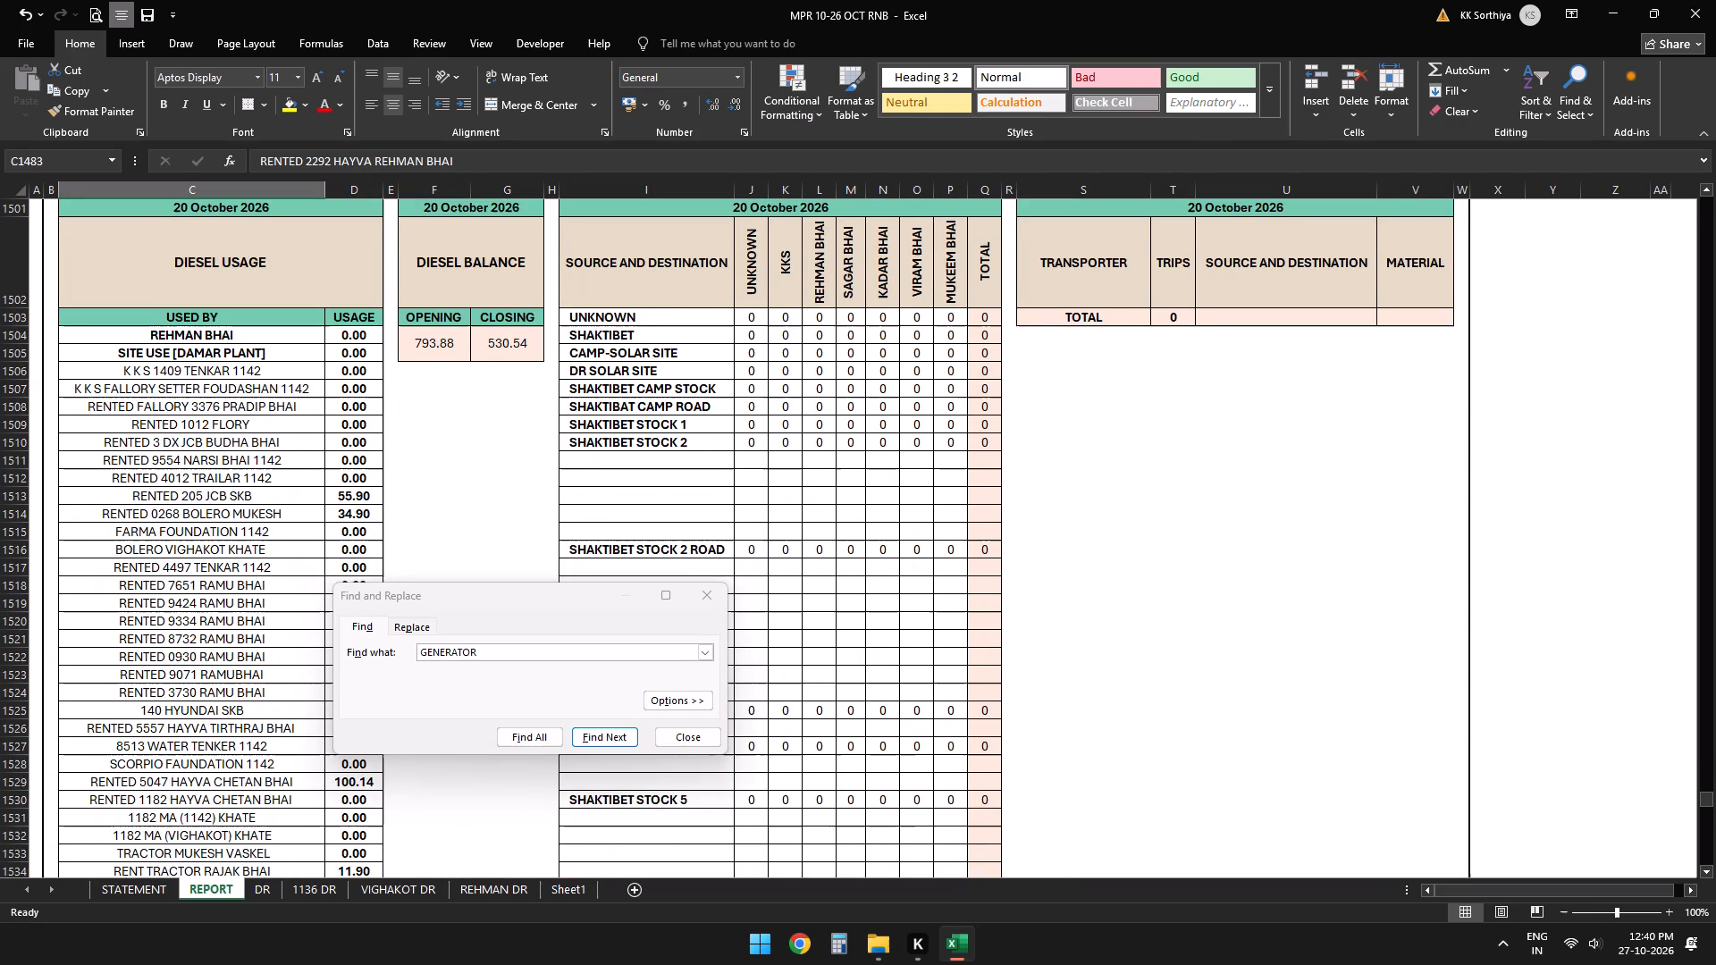
{"action": "scroll", "coordinate": [305, 508], "scroll_direction": "down", "scroll_amount": 4}
{"action": "scroll", "coordinate": [305, 508], "scroll_direction": "up", "scroll_amount": 2}
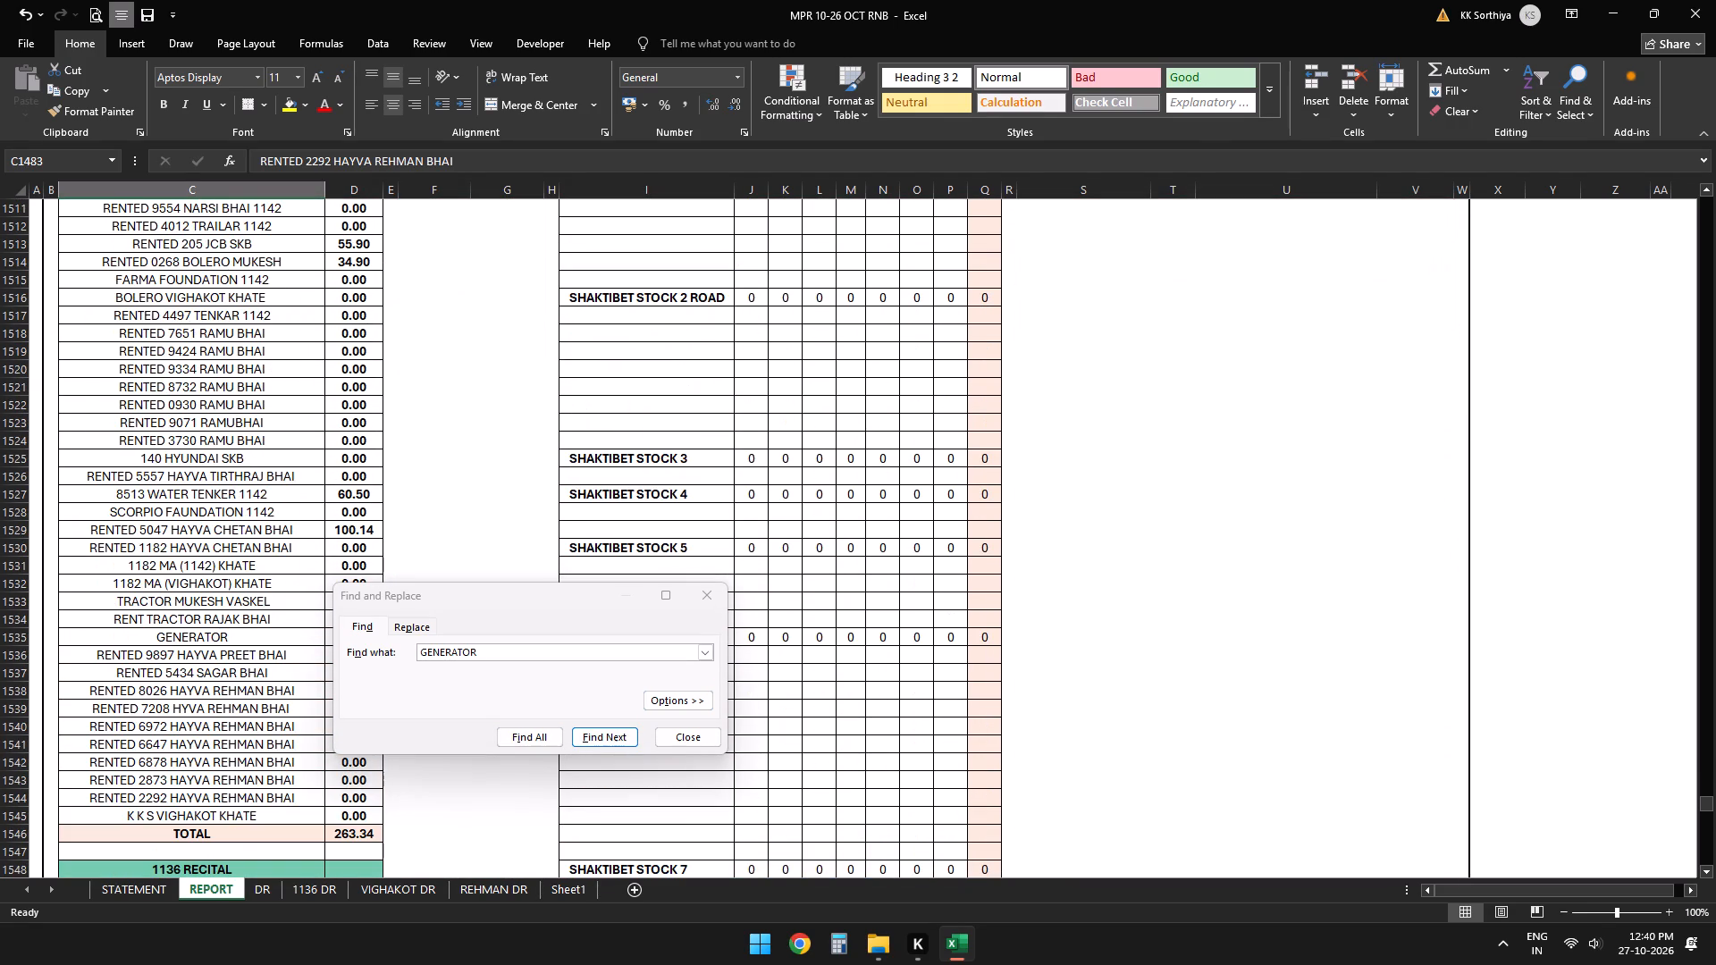
Move the Find and Replace dialog clear of the DR sheet's stock columns and enter 263.34 as USAGE for 20-10-2026.
{"action": "left_click", "coordinate": [245, 891]}
{"action": "double_click", "coordinate": [509, 583]}
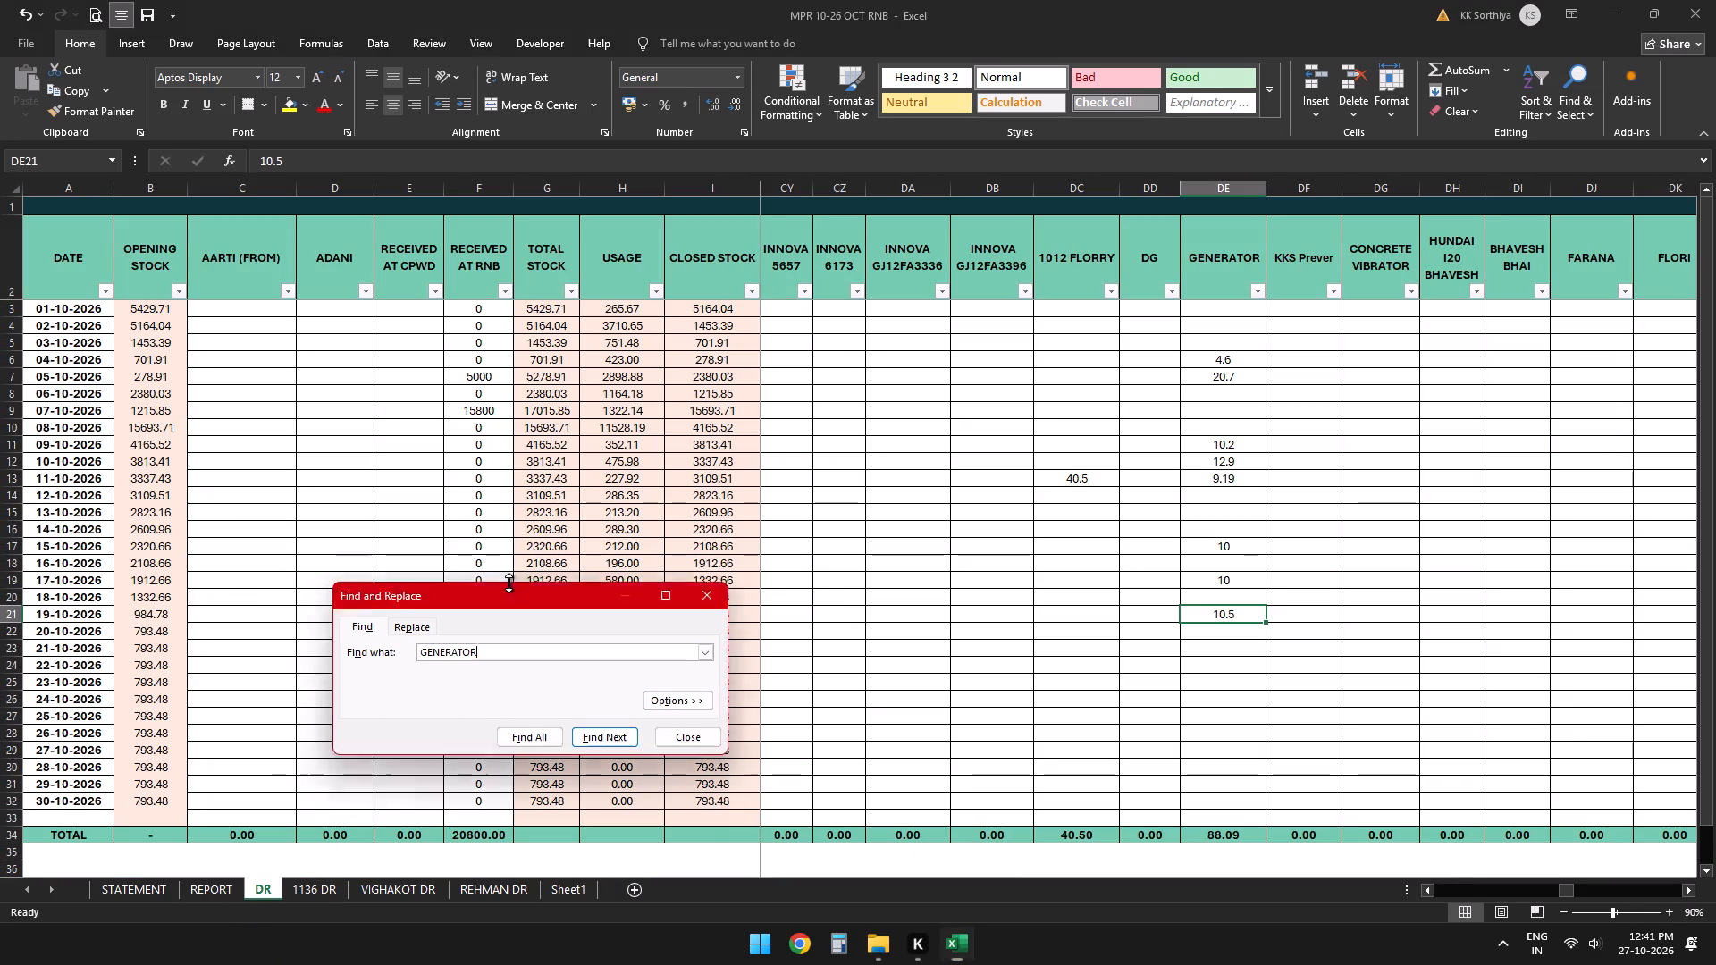
{"action": "left_click", "coordinate": [513, 581]}
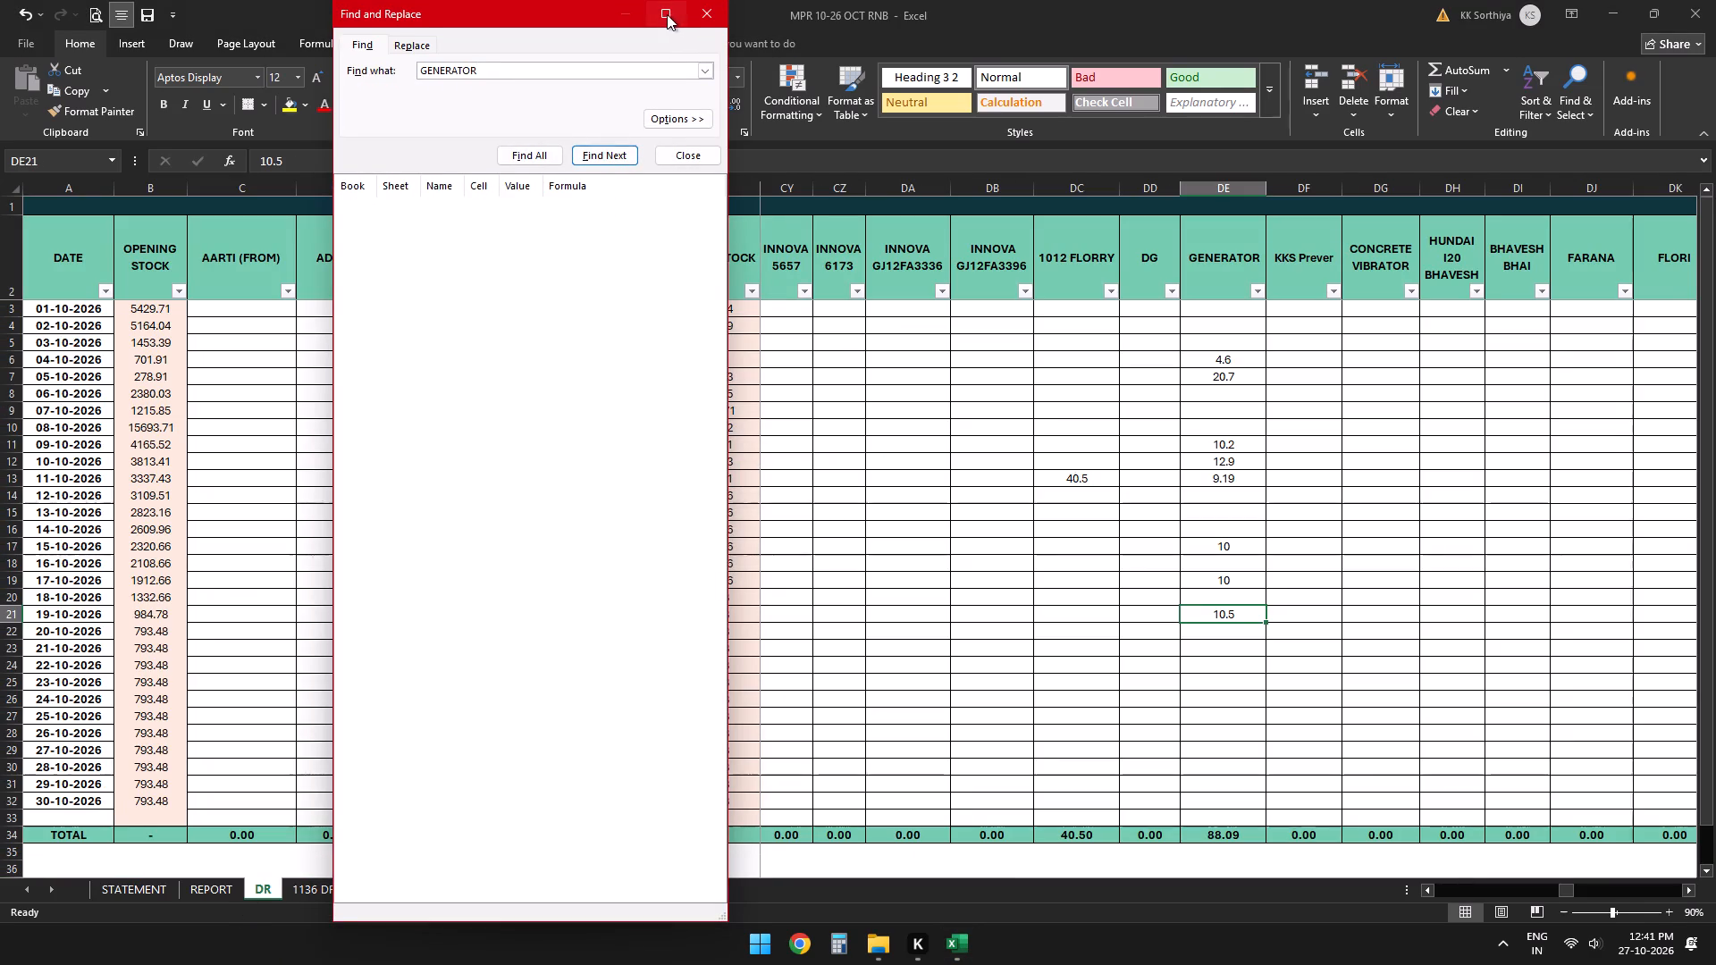
{"action": "left_click", "coordinate": [665, 14]}
{"action": "left_click", "coordinate": [1651, 4]}
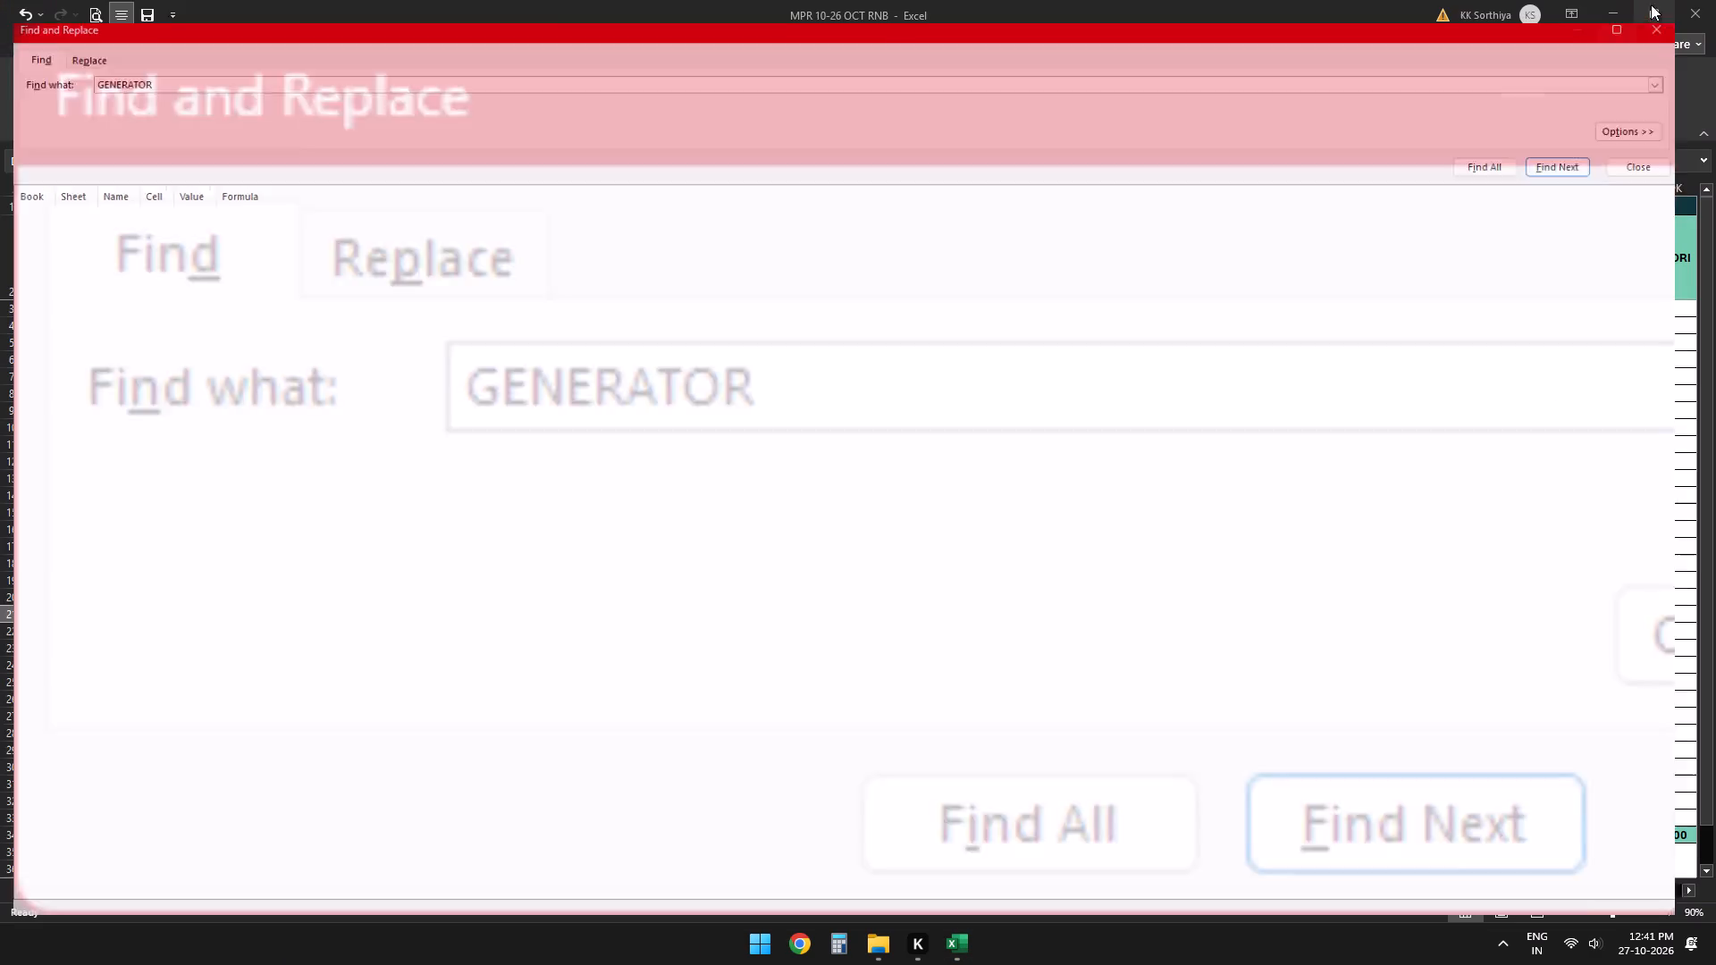
{"action": "left_click_drag", "start_coordinate": [471, 600], "coordinate": [1215, 521]}
{"action": "left_click", "coordinate": [1232, 516]}
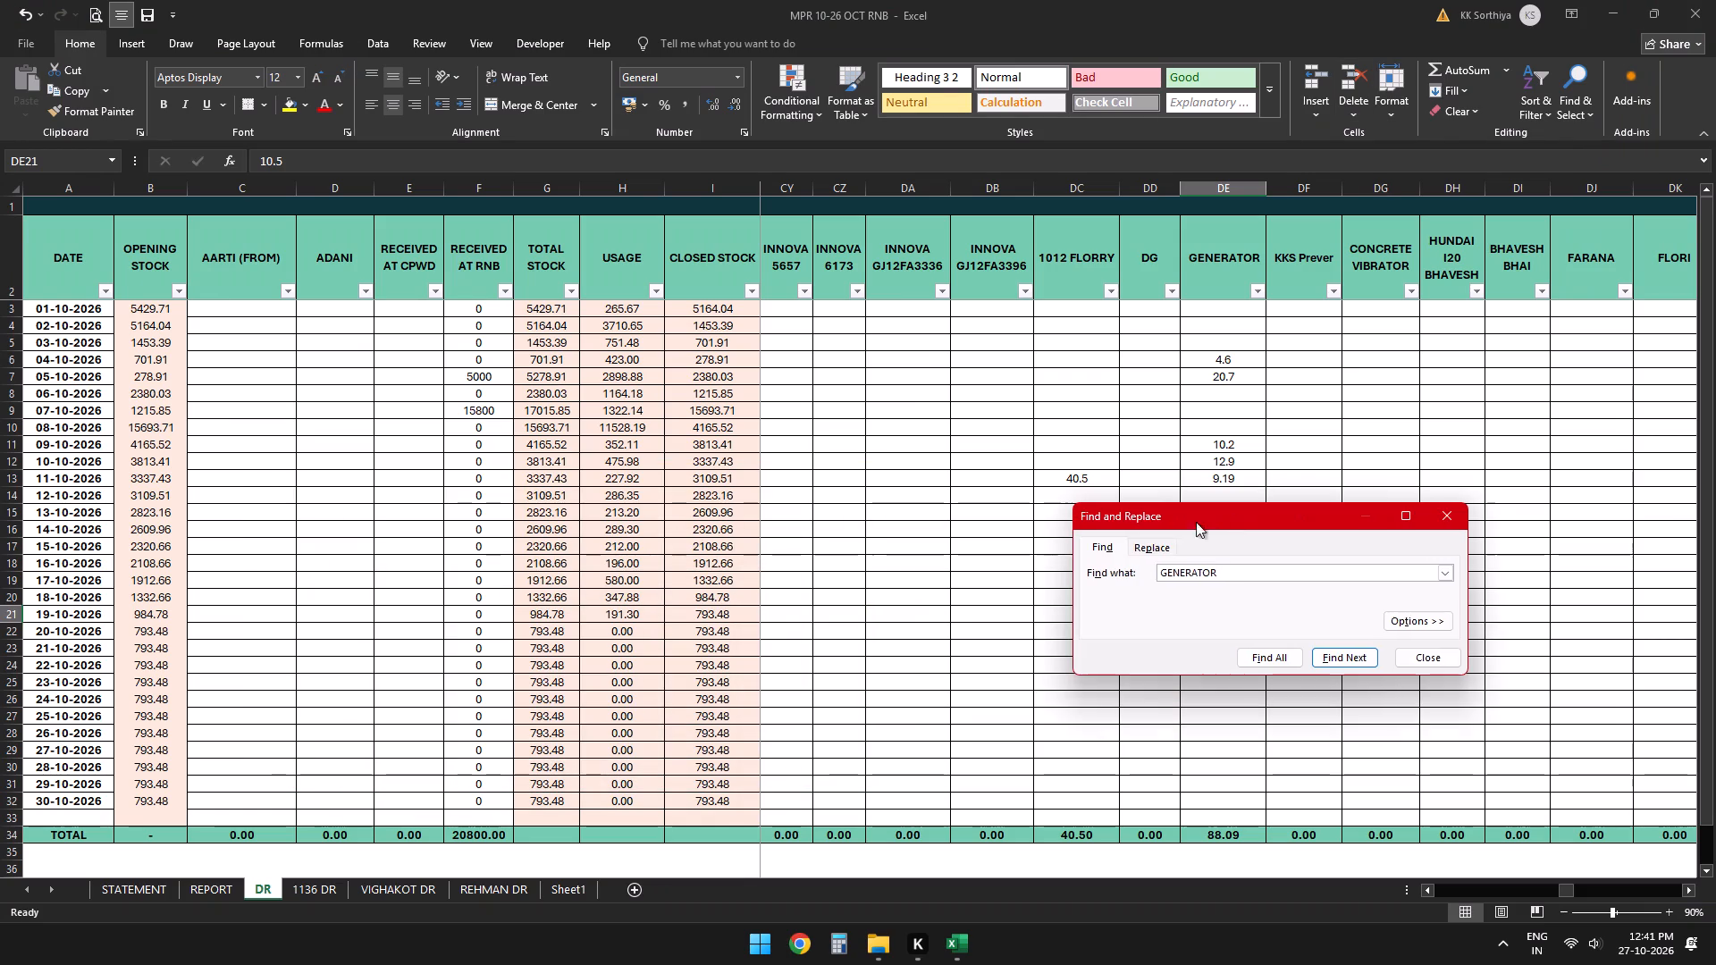
{"action": "left_click", "coordinate": [641, 633]}
{"action": "type", "text": "263.34"}
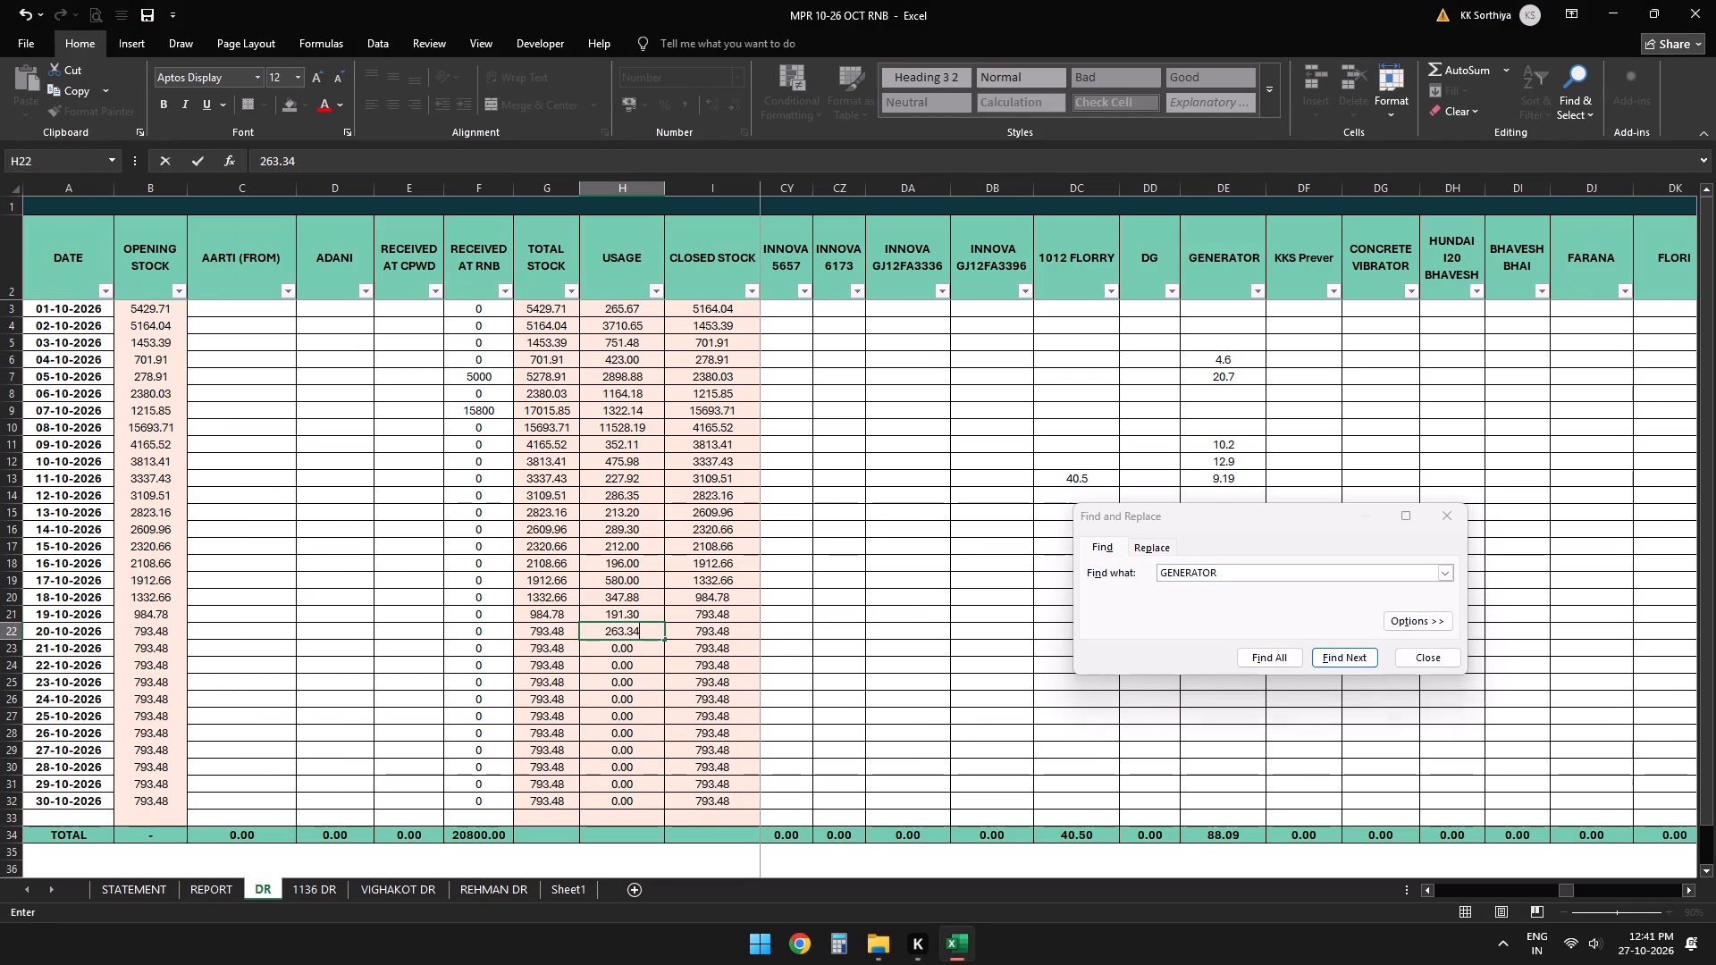
{"action": "key", "text": "Right"}
{"action": "key", "text": "Left"}
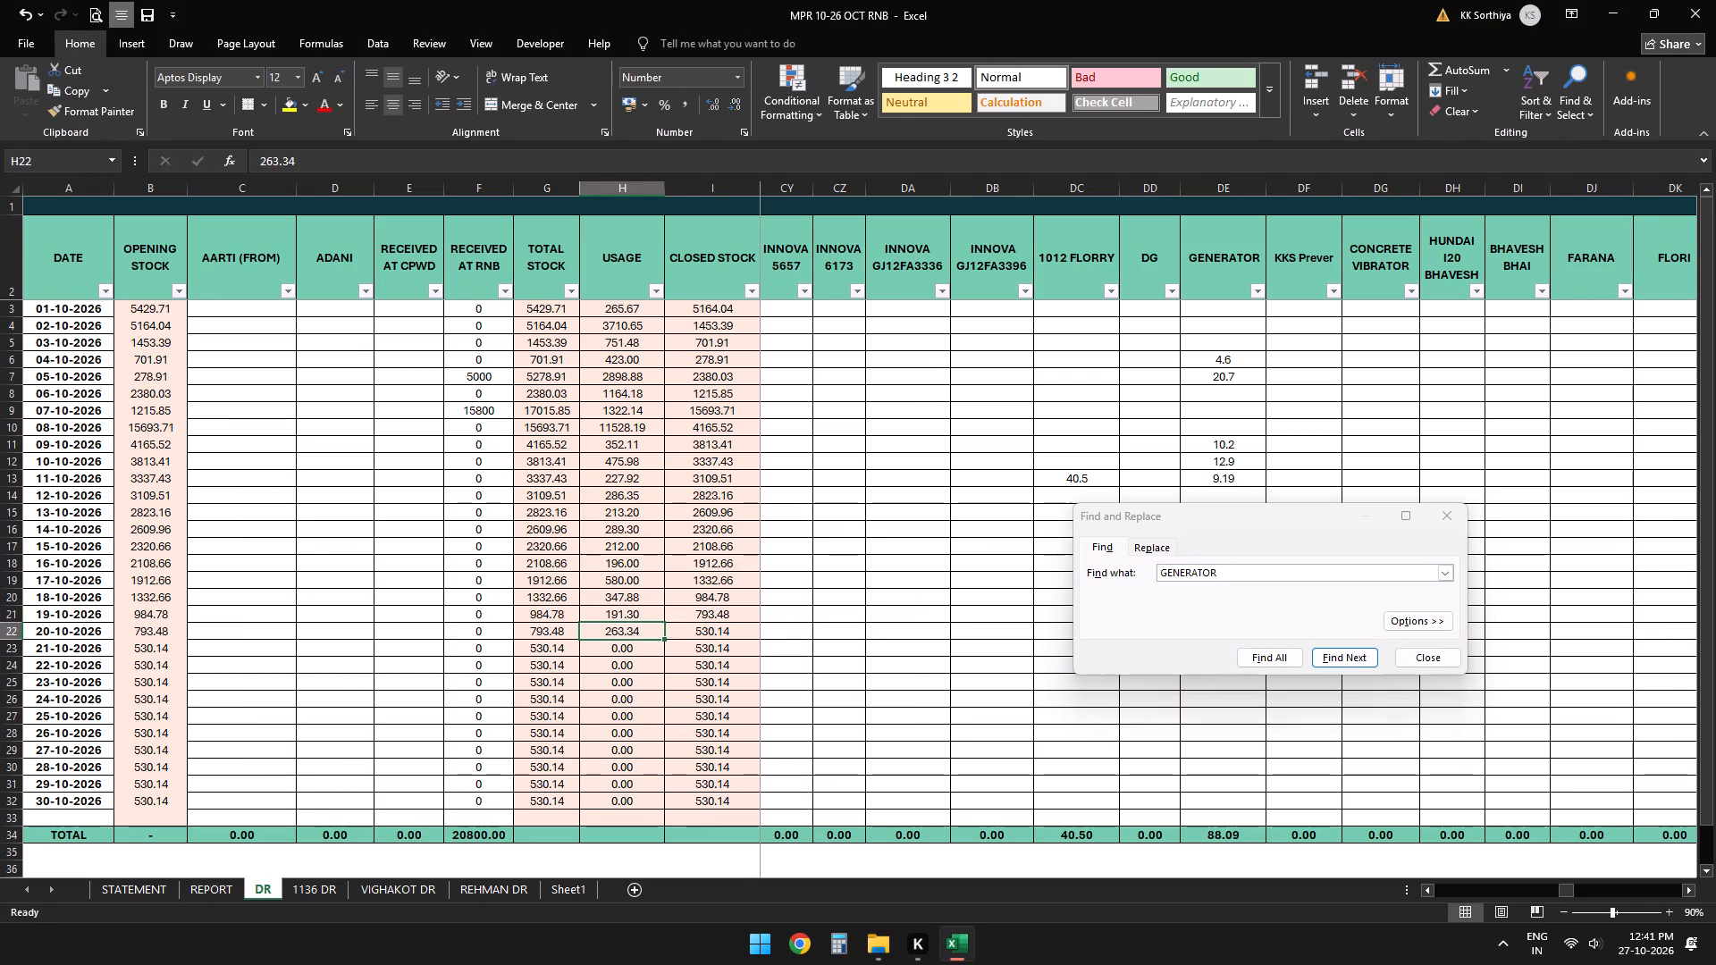
Compare the REPORT sheet's 20 October diesel usage rows with the DR sheet's 20-10-2026 row.
{"action": "left_click", "coordinate": [217, 884]}
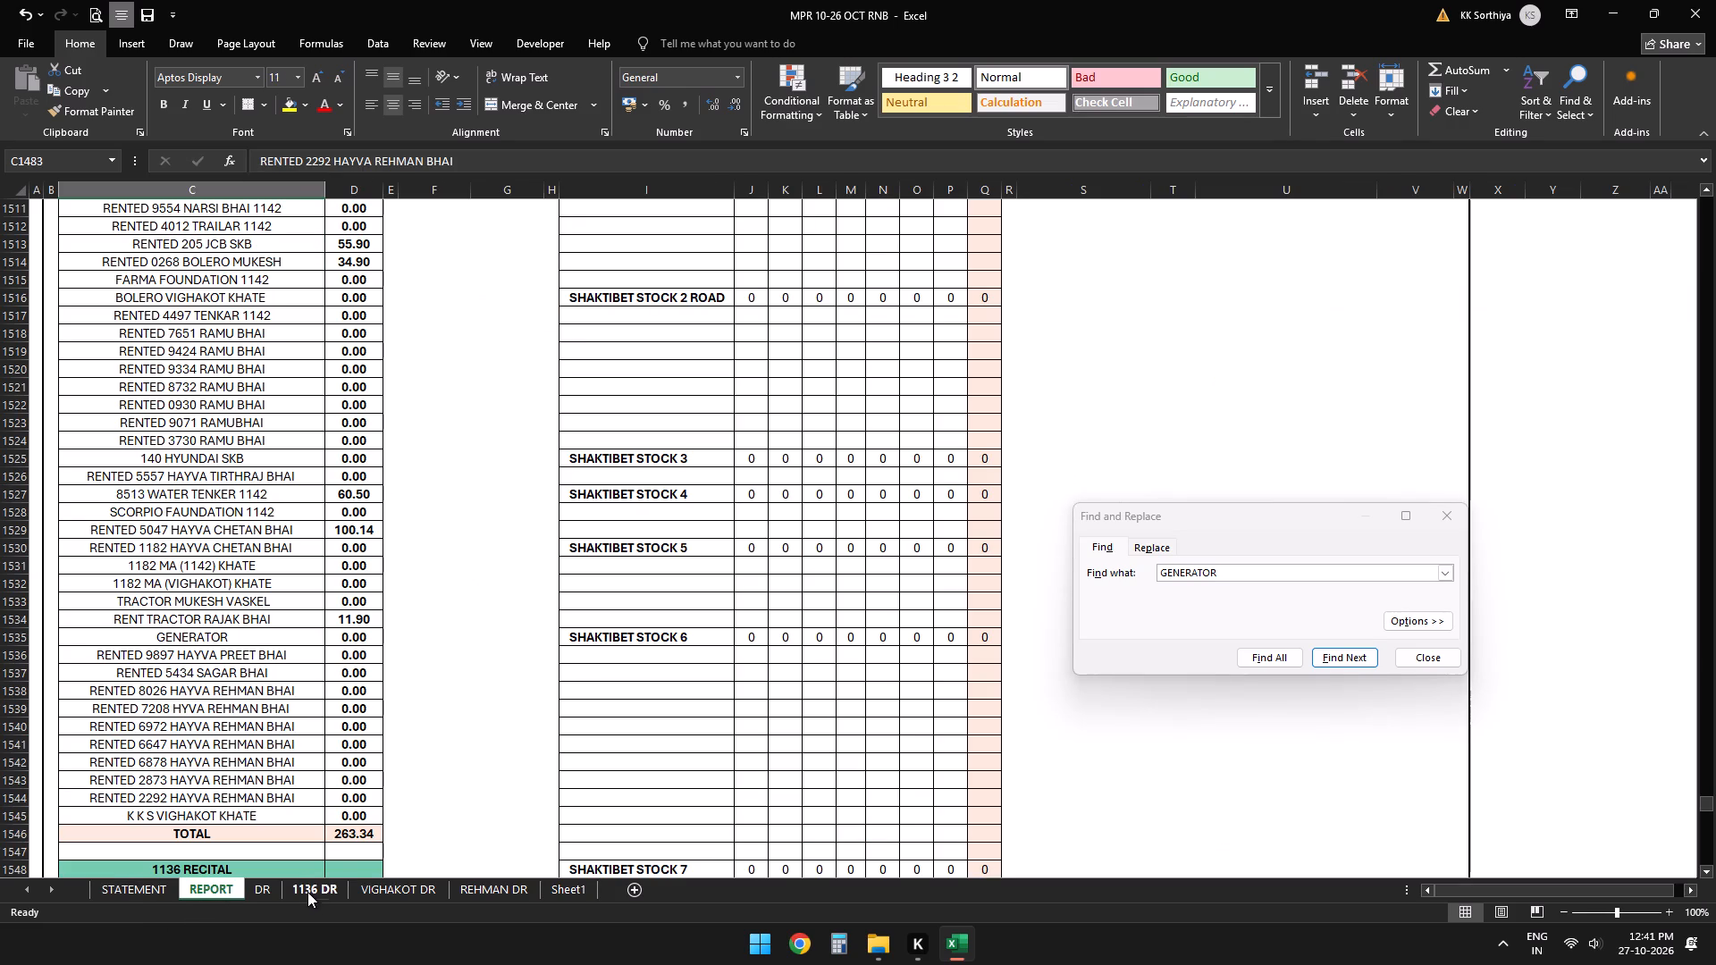
{"action": "left_click", "coordinate": [257, 887]}
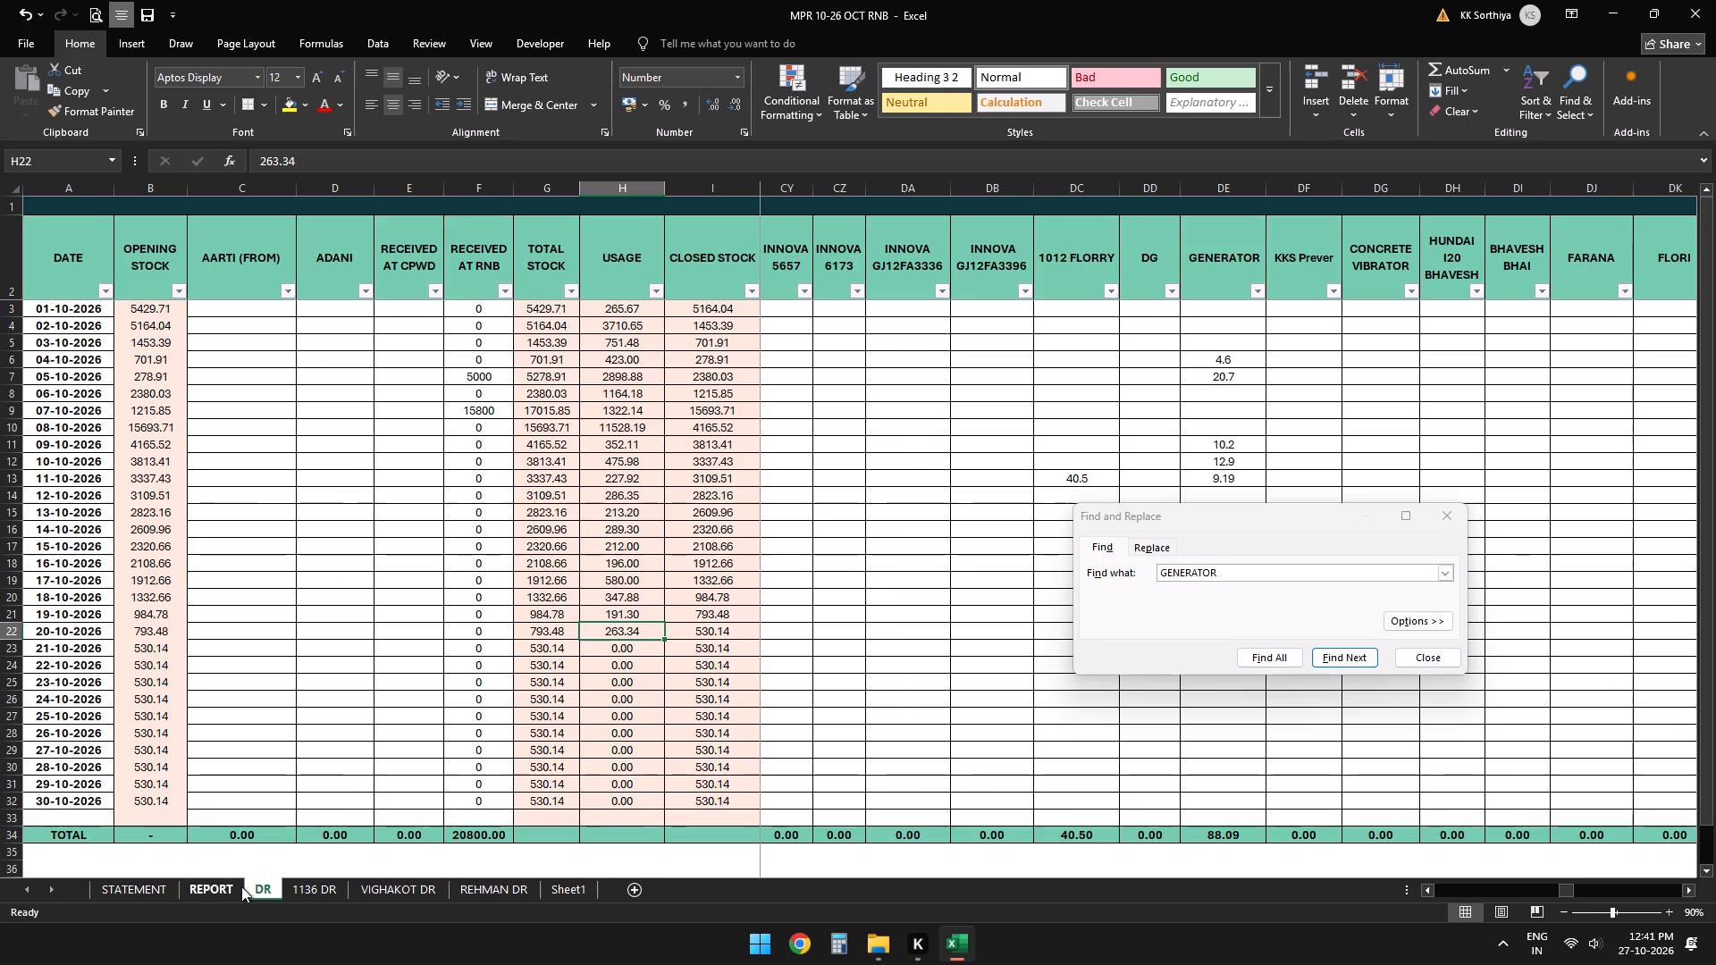
{"action": "left_click", "coordinate": [223, 885]}
{"action": "scroll", "coordinate": [377, 650], "scroll_direction": "up", "scroll_amount": 3}
{"action": "scroll", "coordinate": [377, 650], "scroll_direction": "down", "scroll_amount": 1}
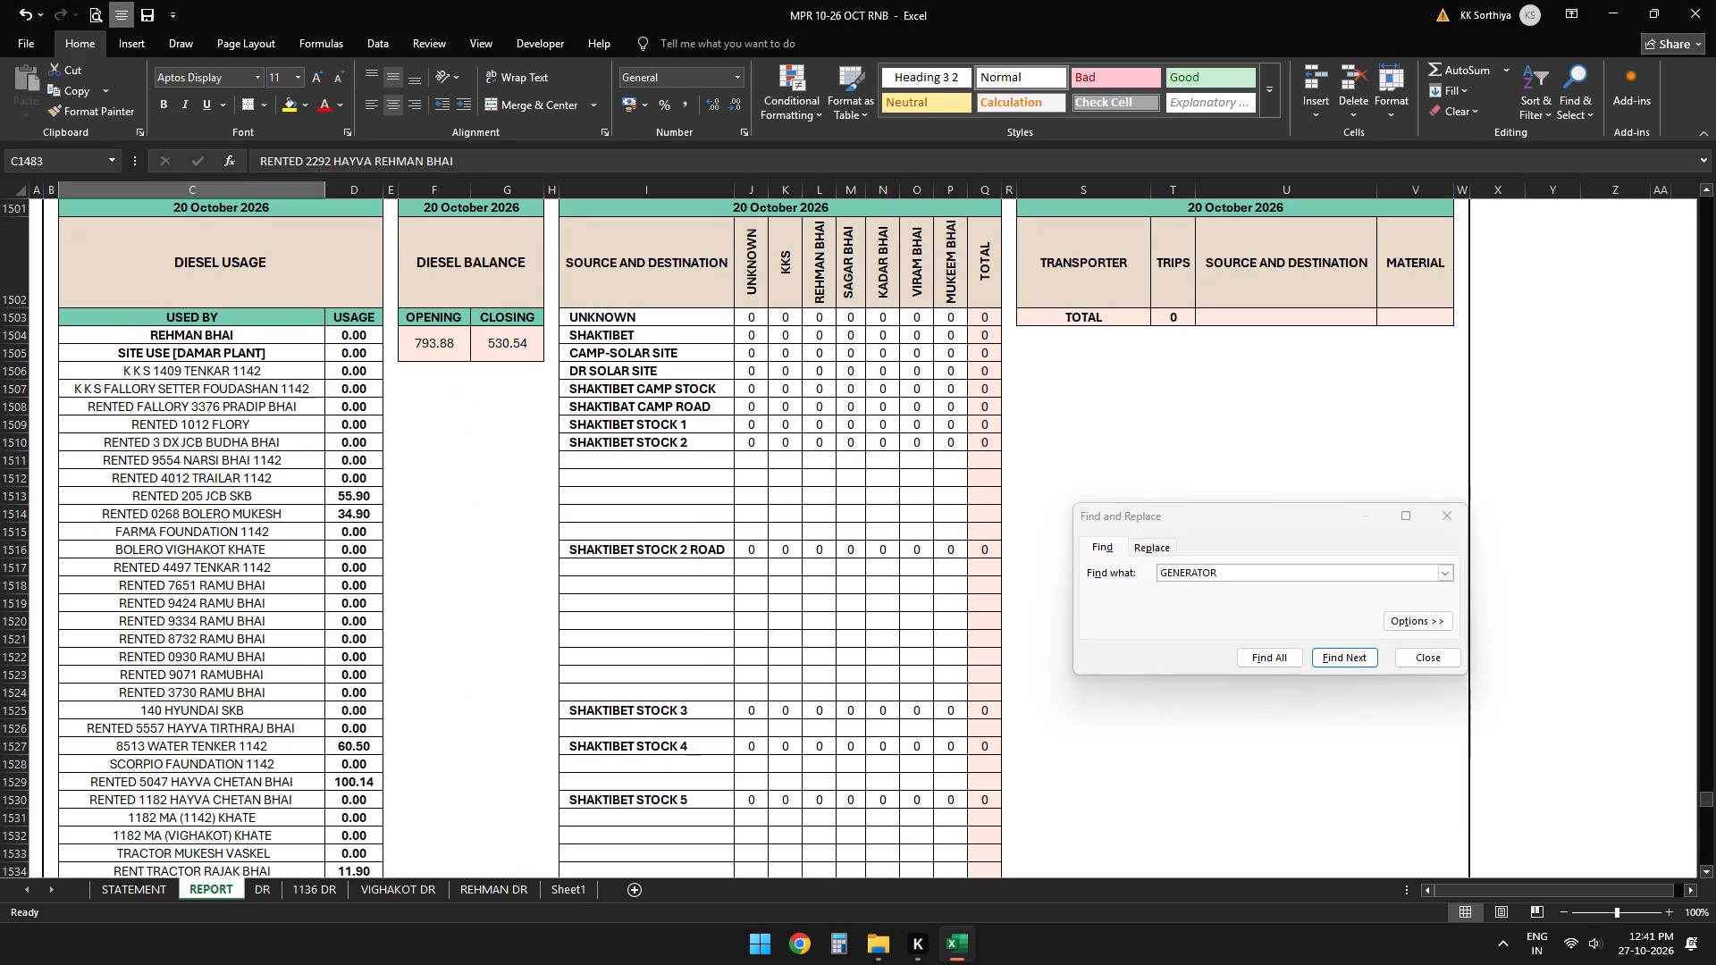
{"action": "left_click", "coordinate": [265, 887]}
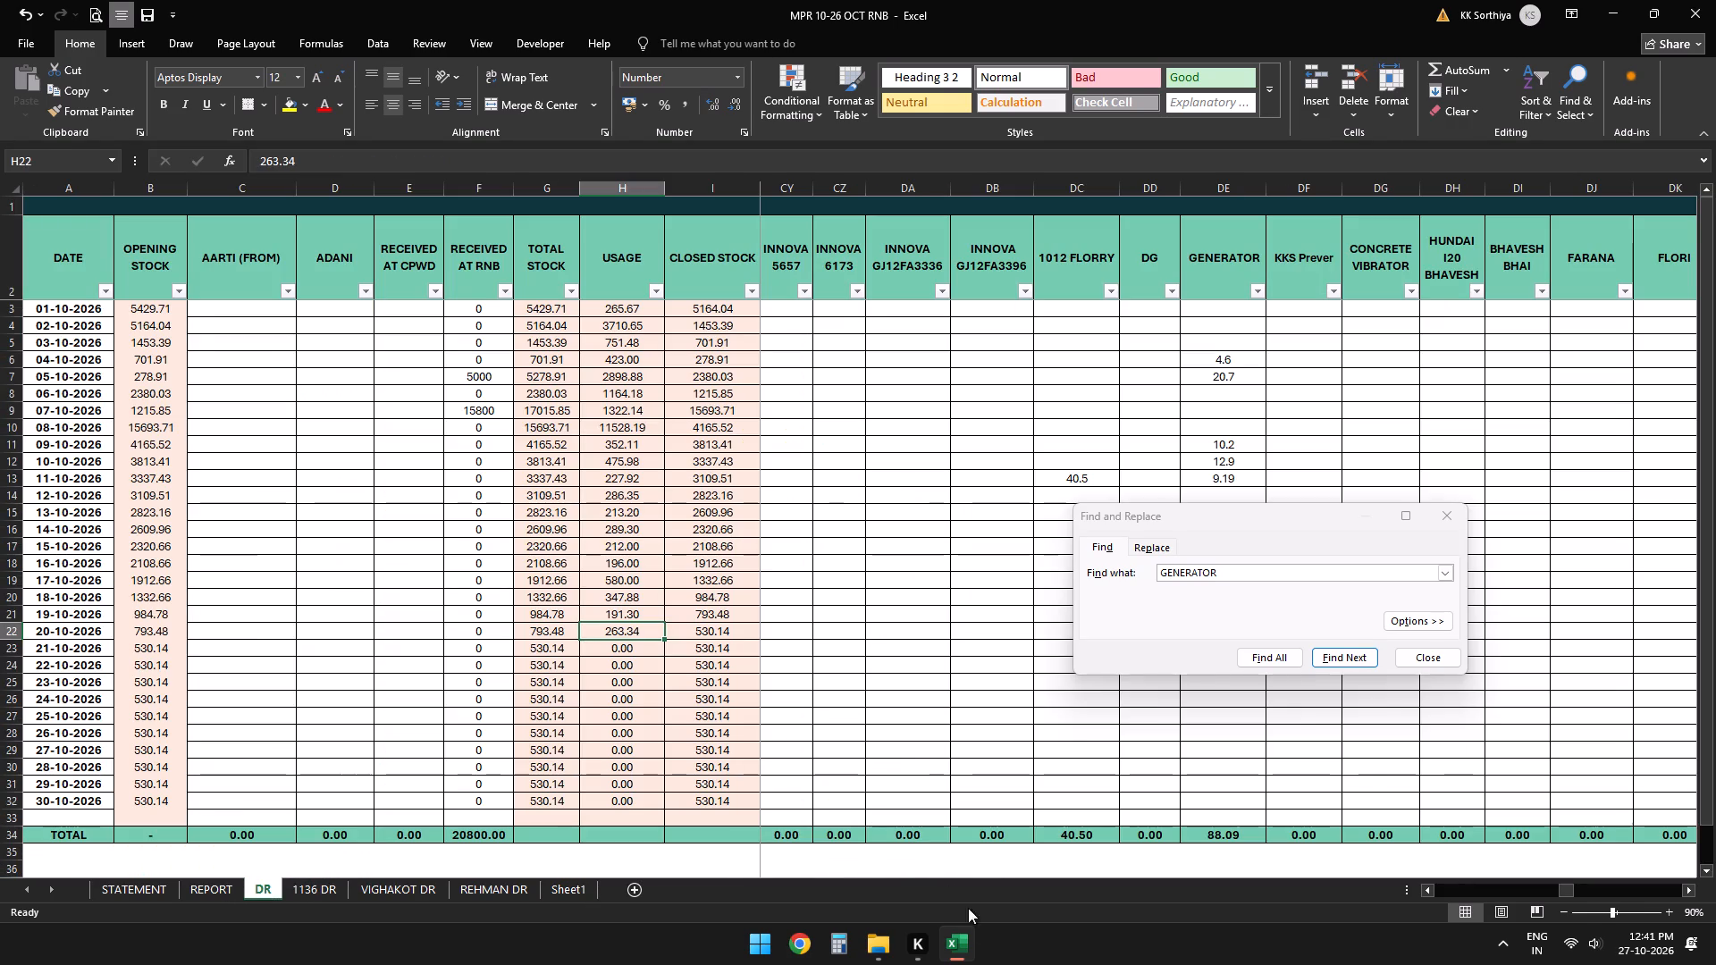
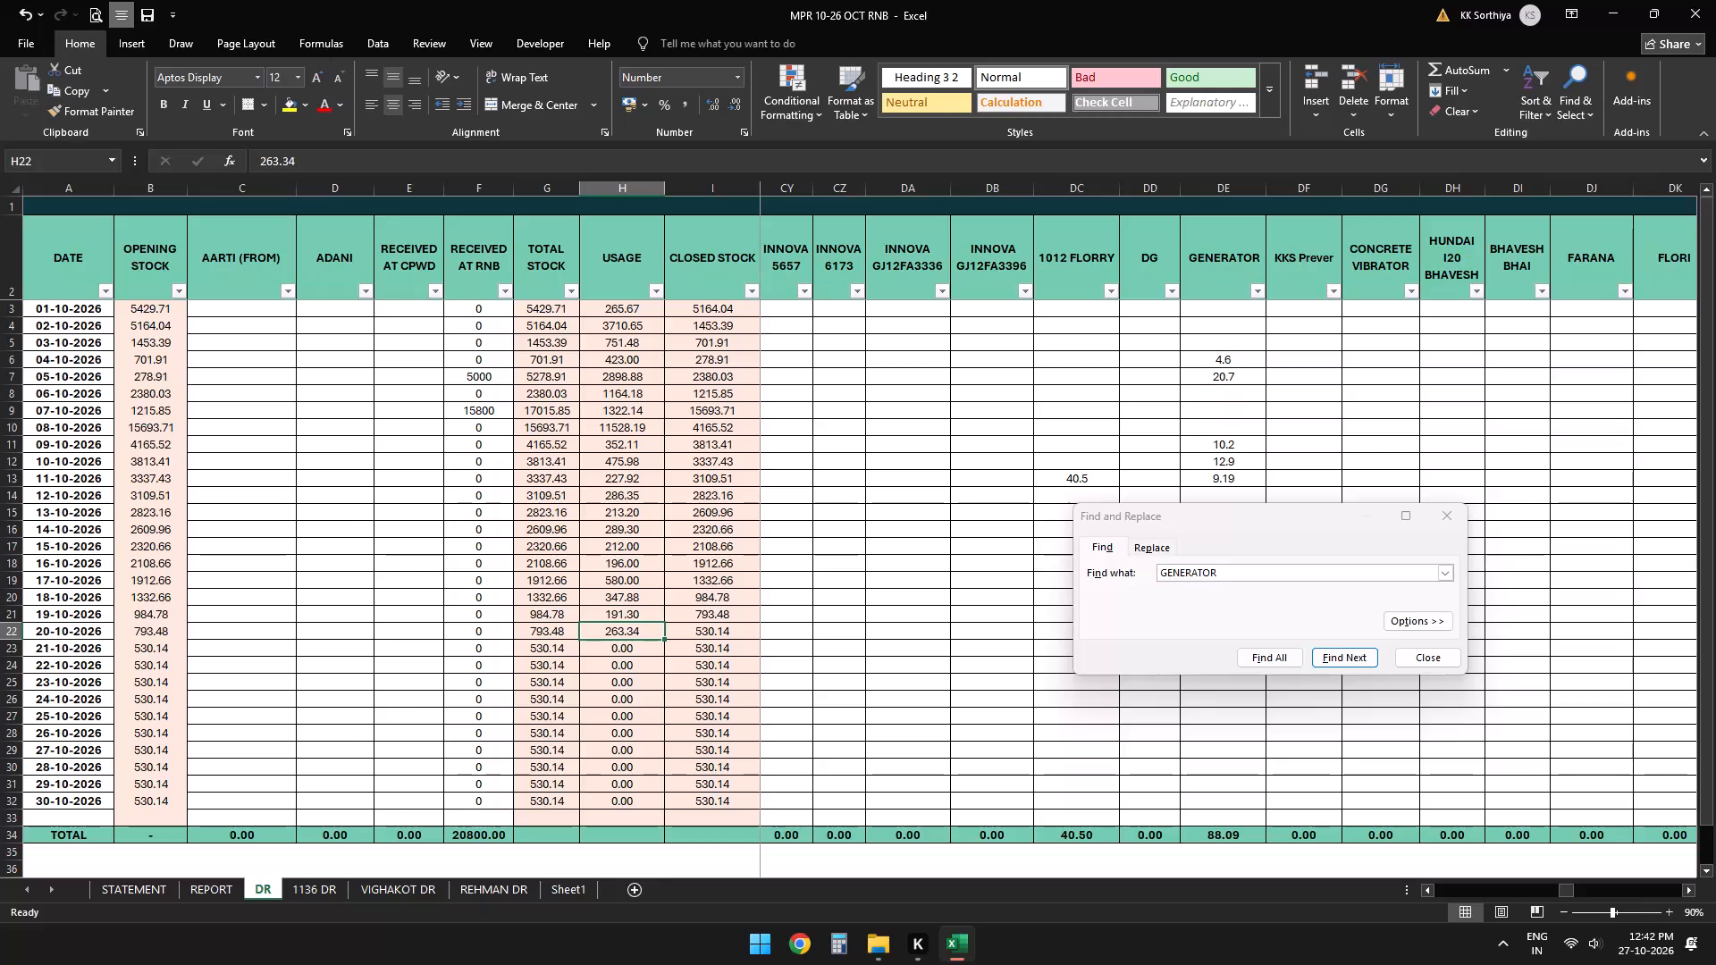
Move the Find and Replace dialog over the DR sheet's stock columns, clear of the vehicle usage columns and the 20-10-2026 row.
{"action": "key", "text": "Right"}
{"action": "key", "text": "Right"}
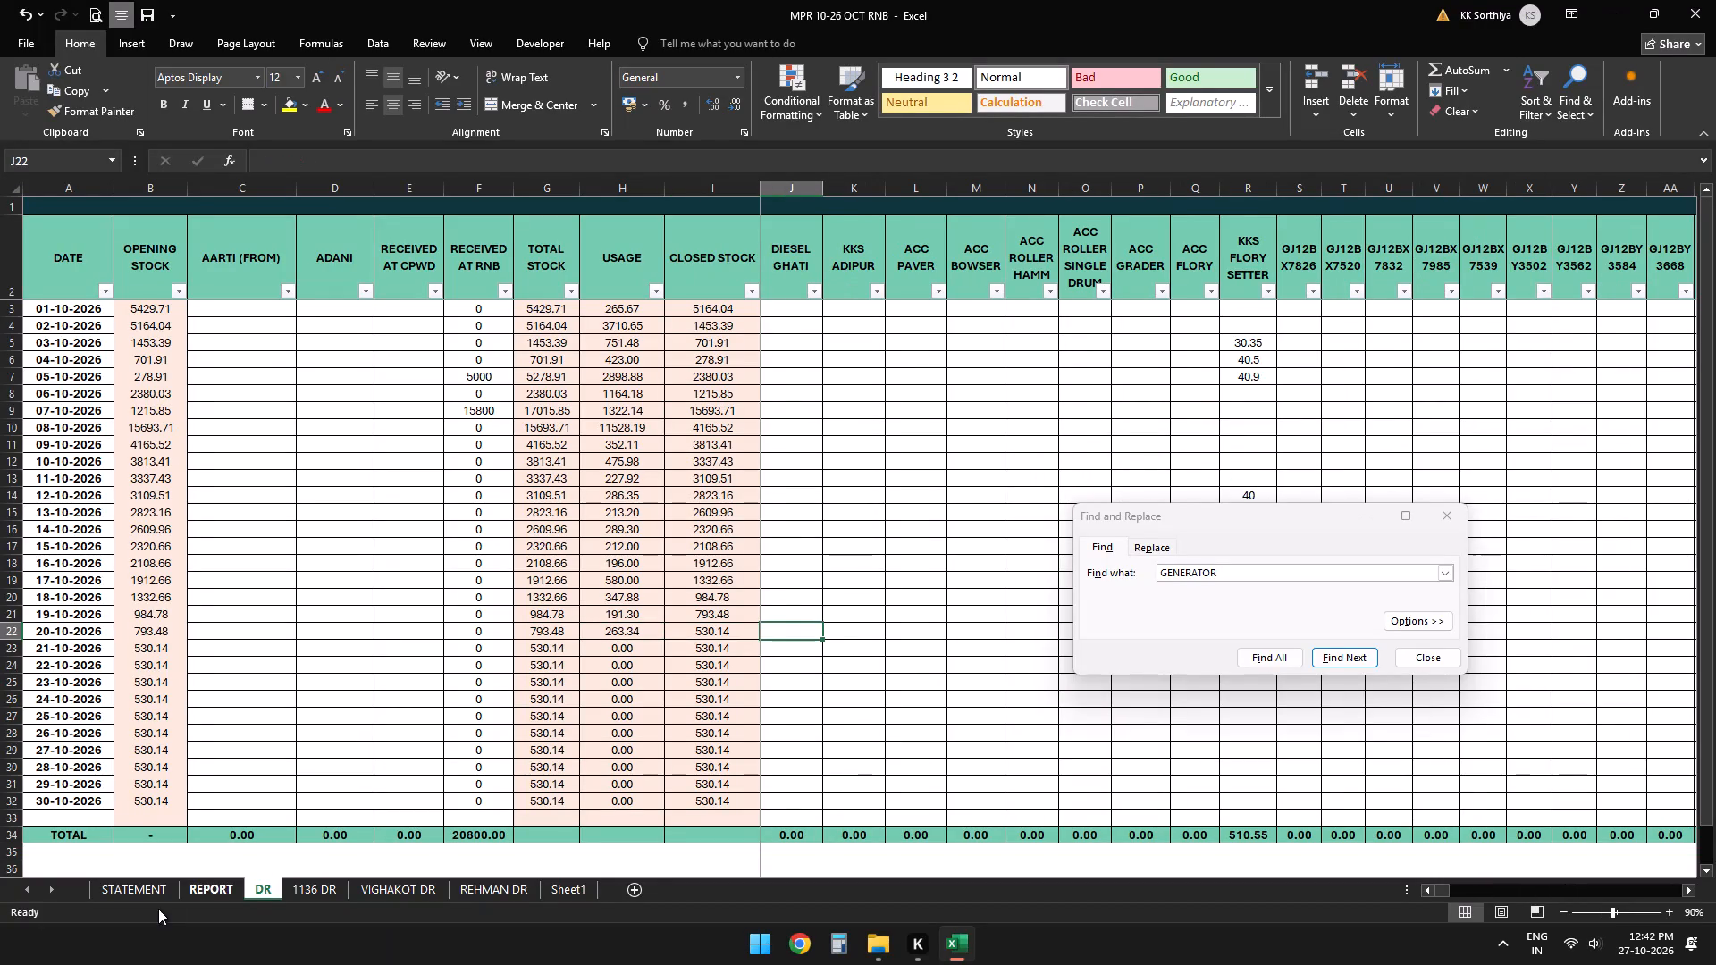
{"action": "left_click", "coordinate": [1297, 524]}
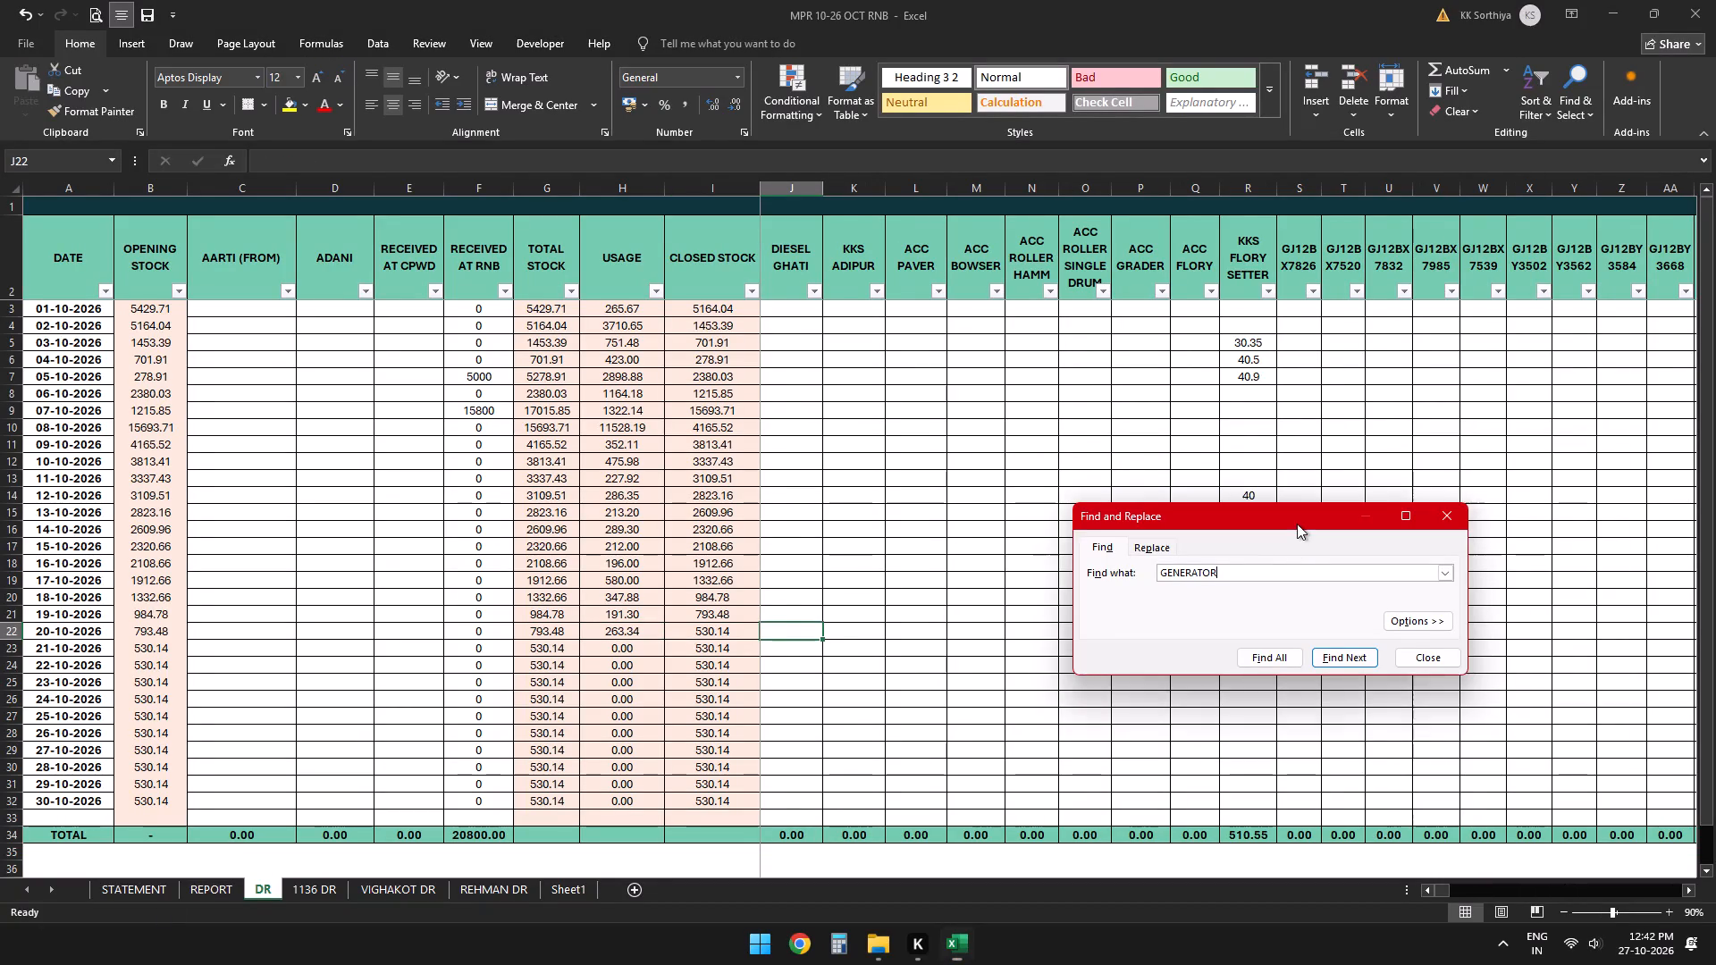
{"action": "left_click_drag", "start_coordinate": [1274, 518], "coordinate": [1030, 534]}
{"action": "left_click", "coordinate": [478, 650]}
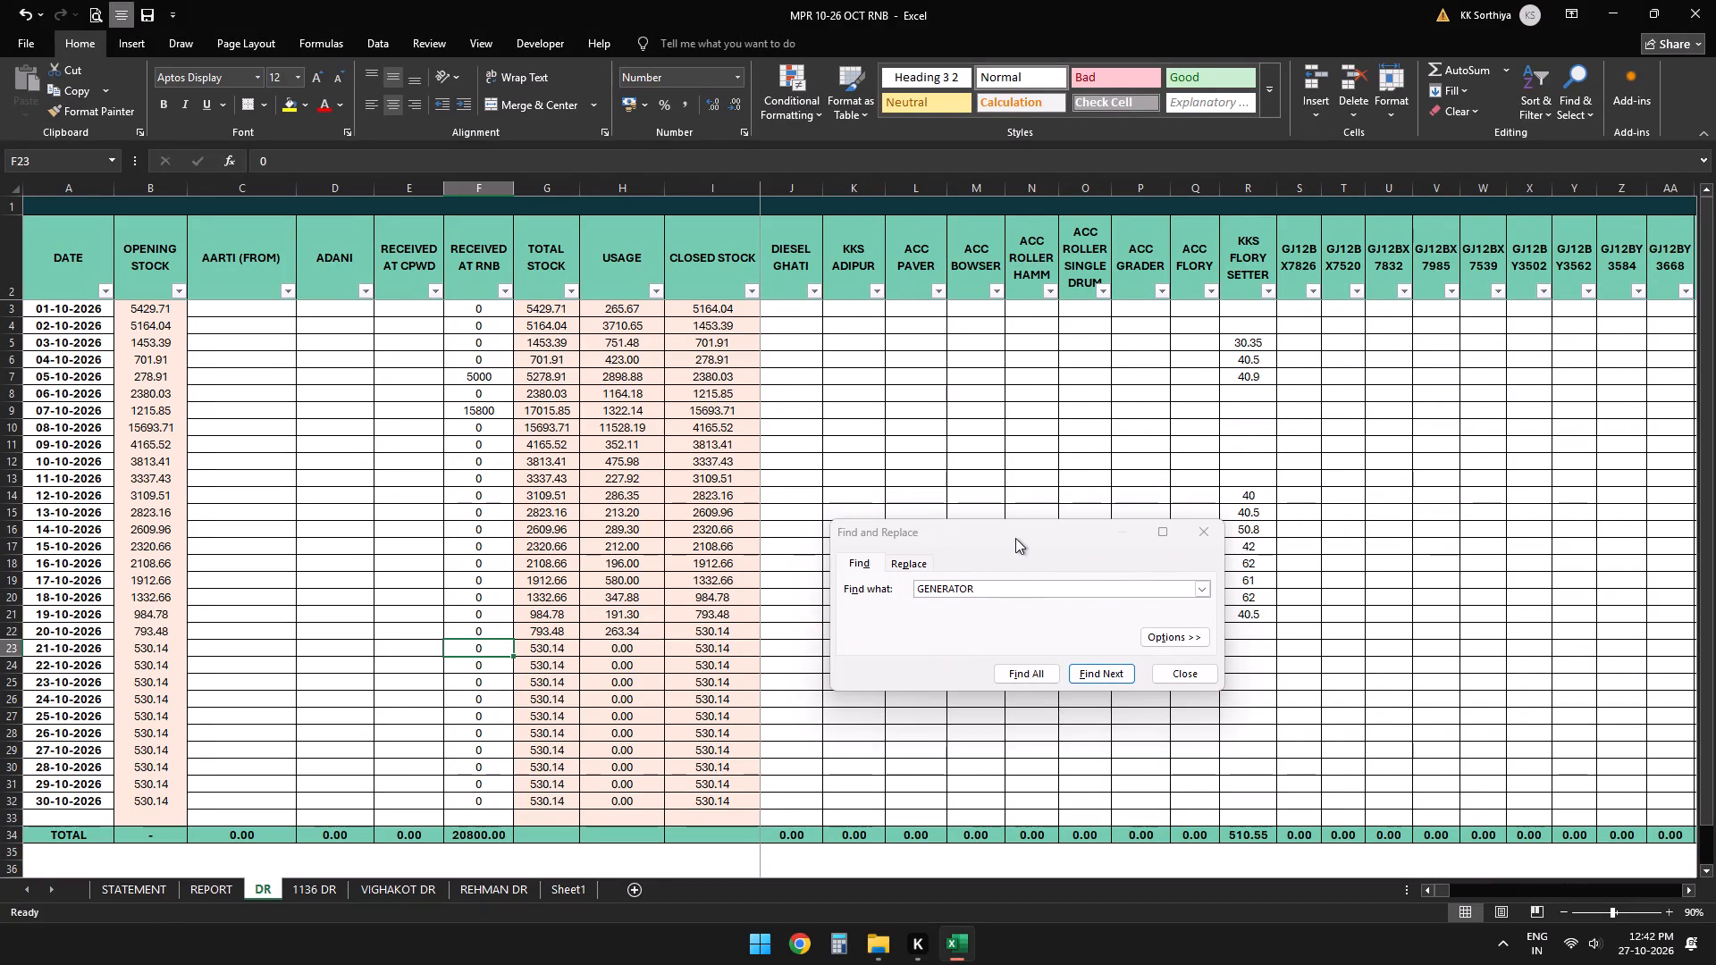
{"action": "left_click", "coordinate": [1025, 527]}
{"action": "left_click_drag", "start_coordinate": [1025, 527], "coordinate": [870, 534]}
{"action": "left_click", "coordinate": [870, 534]}
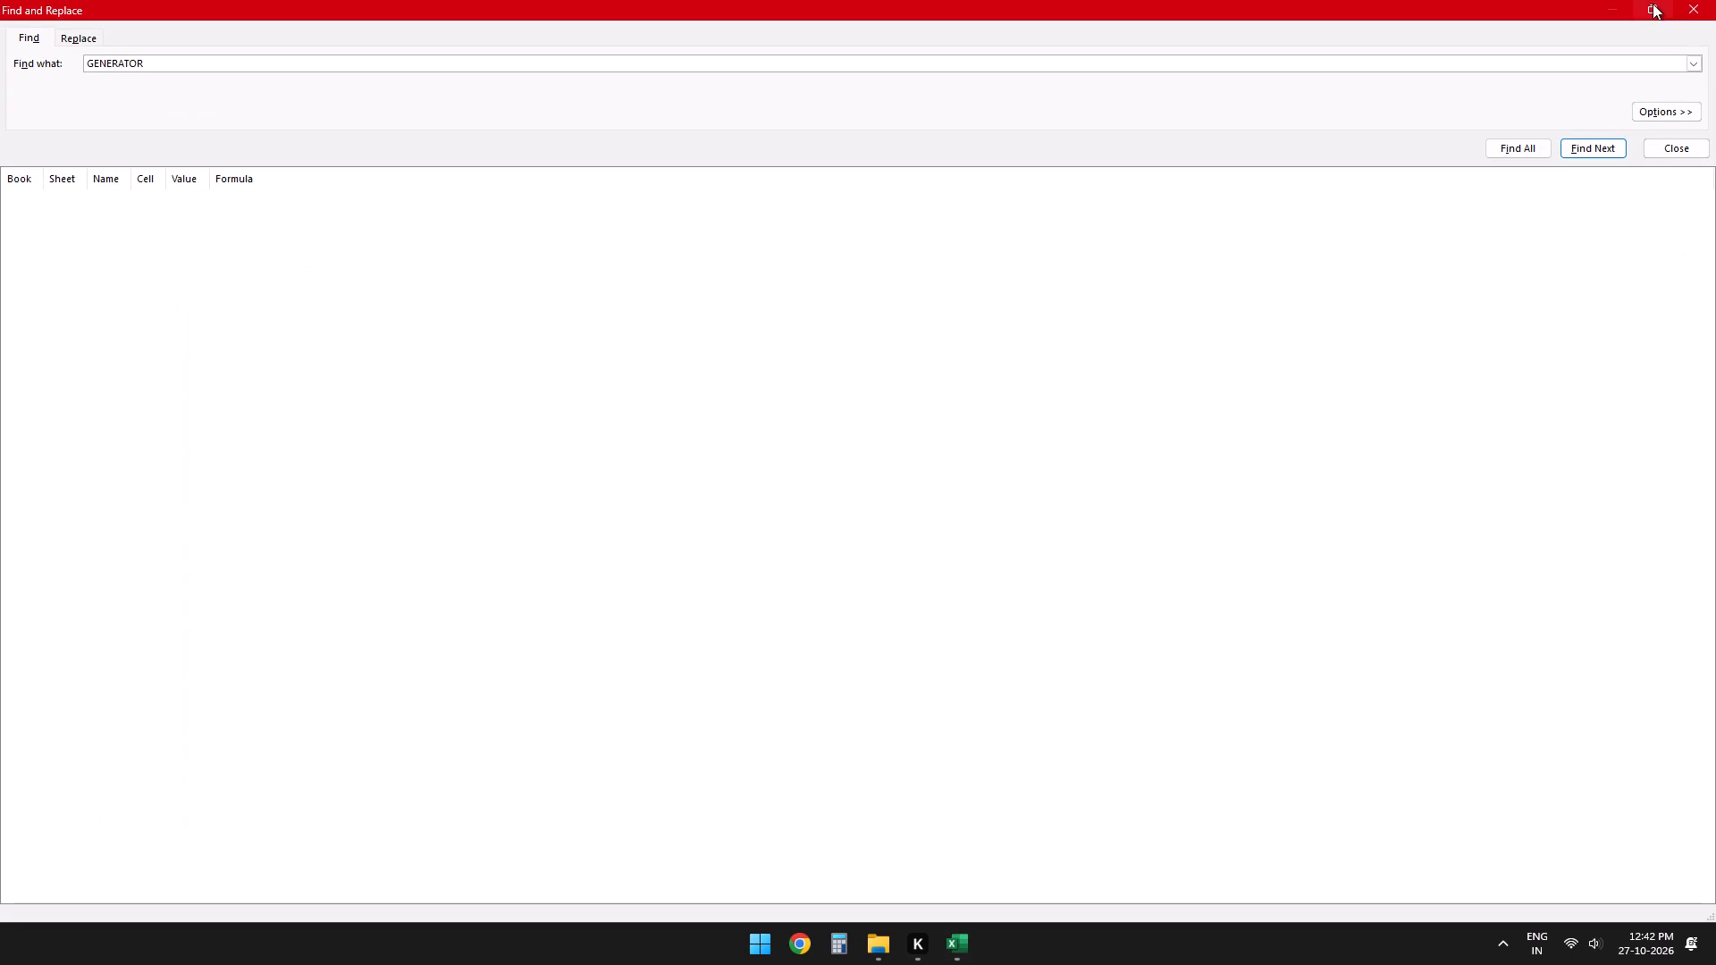
{"action": "left_click", "coordinate": [1653, 4]}
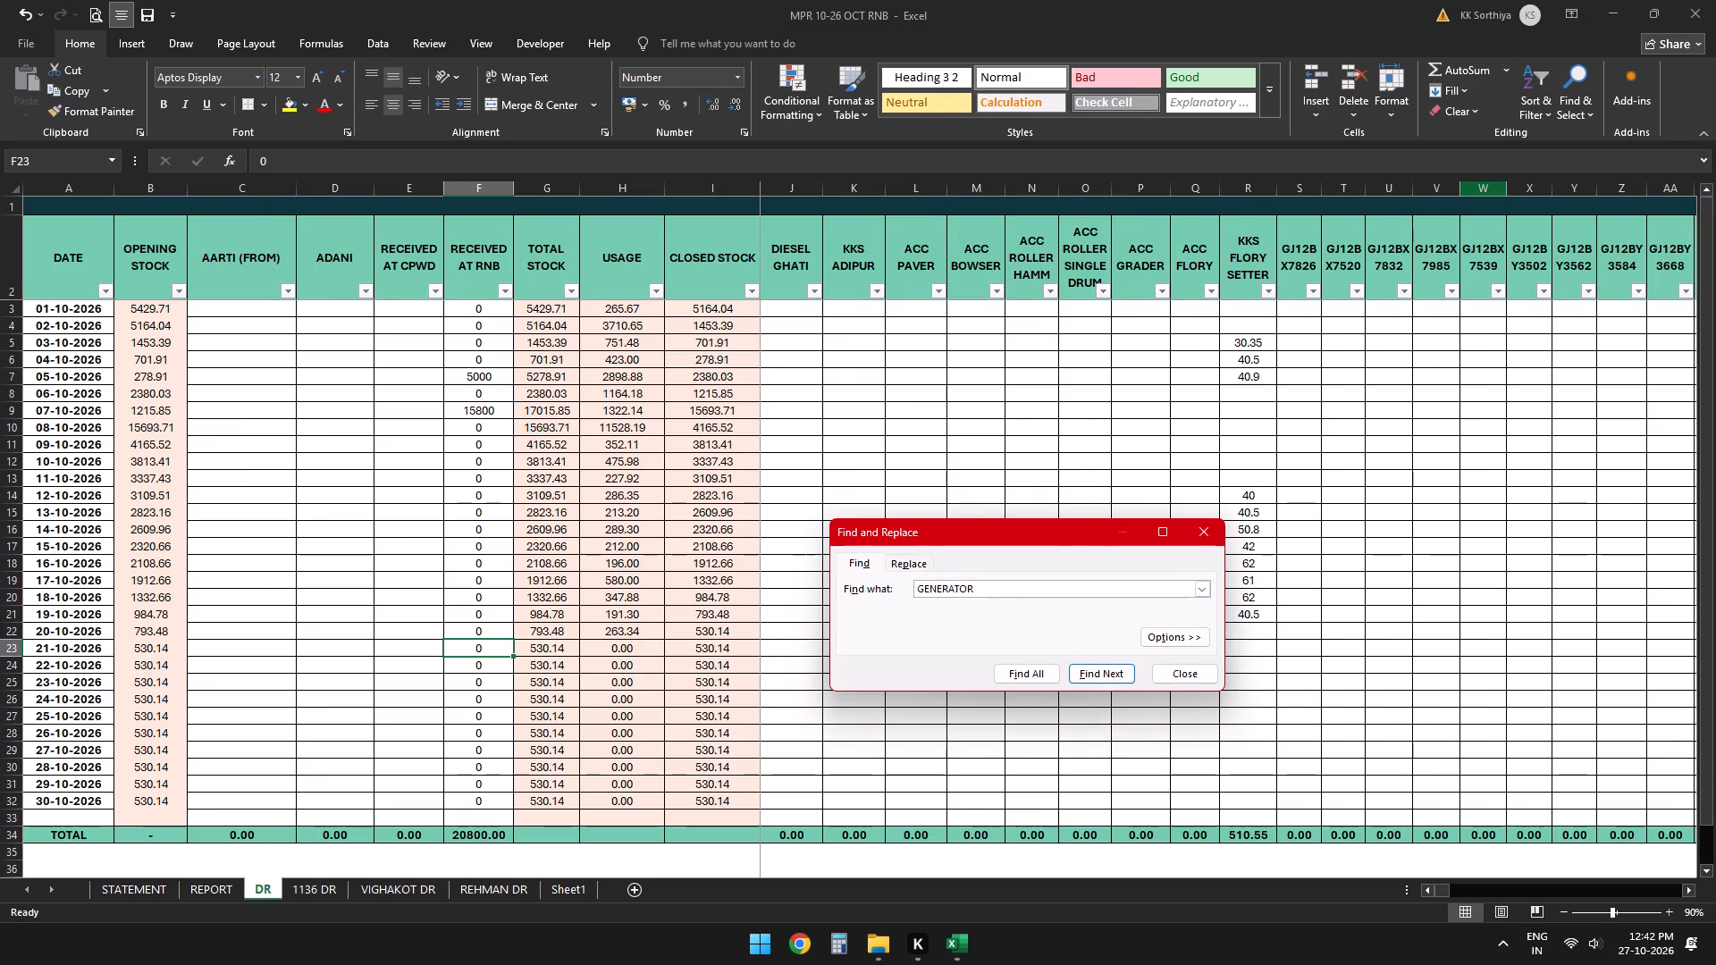
{"action": "left_click", "coordinate": [1071, 532]}
{"action": "left_click_drag", "start_coordinate": [1071, 532], "coordinate": [882, 509]}
{"action": "left_click", "coordinate": [882, 509]}
{"action": "left_click_drag", "start_coordinate": [881, 508], "coordinate": [888, 500]}
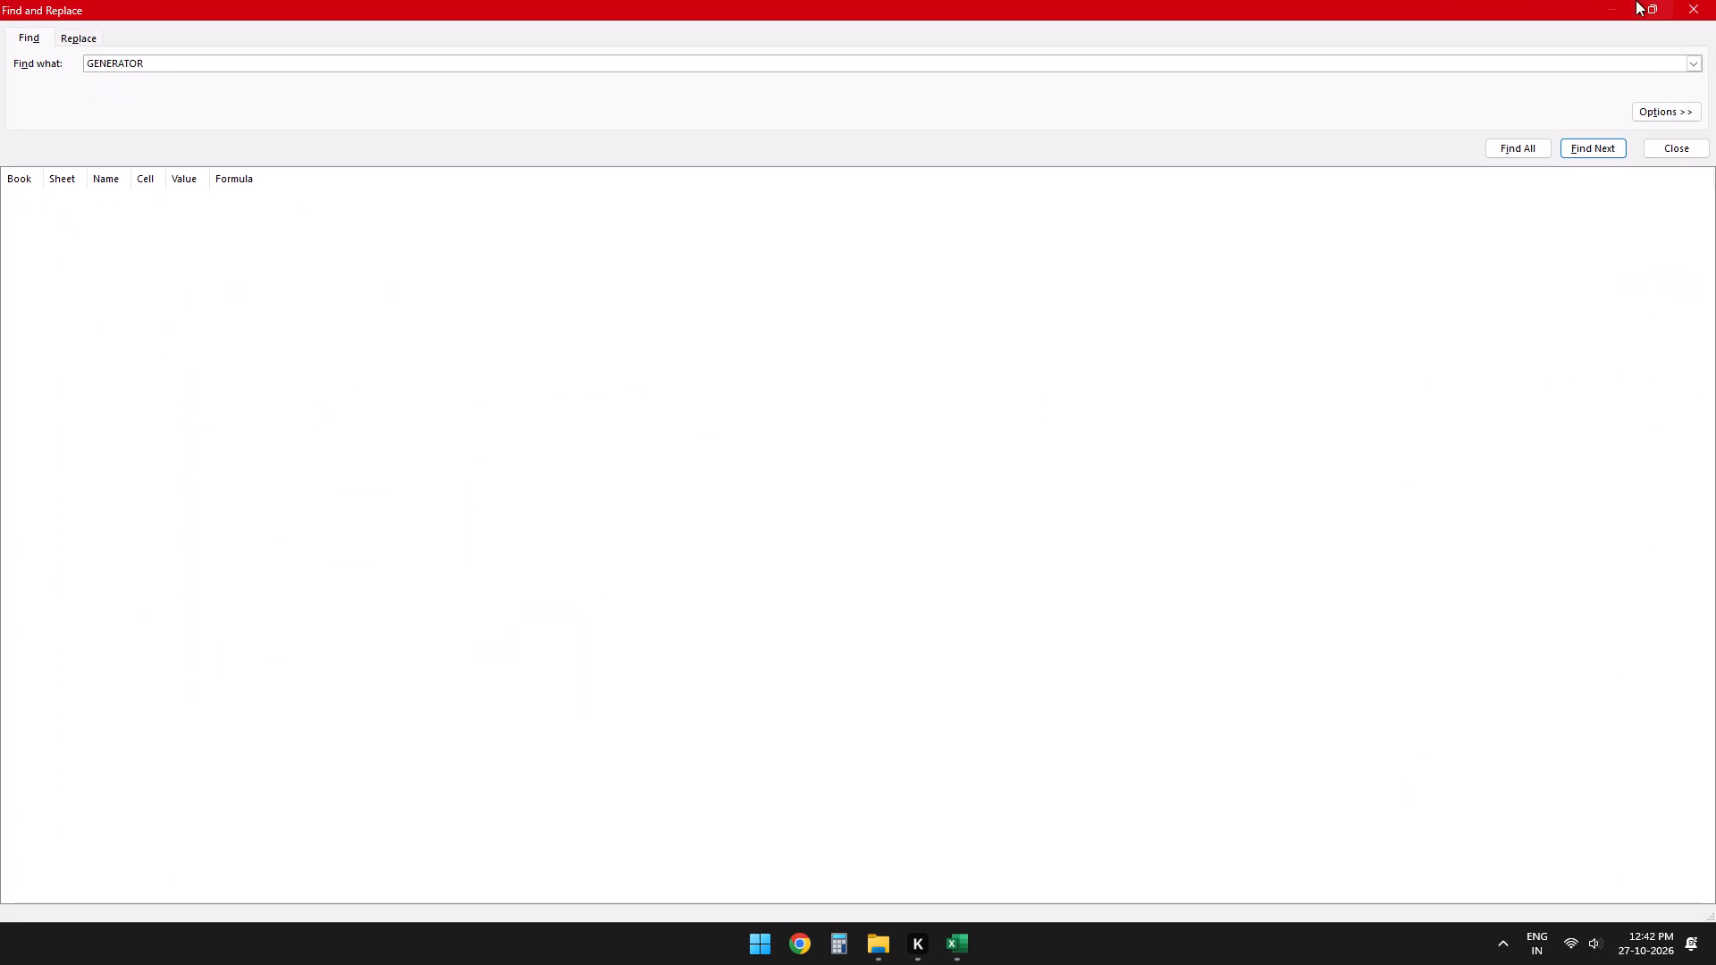
{"action": "left_click", "coordinate": [1644, 0]}
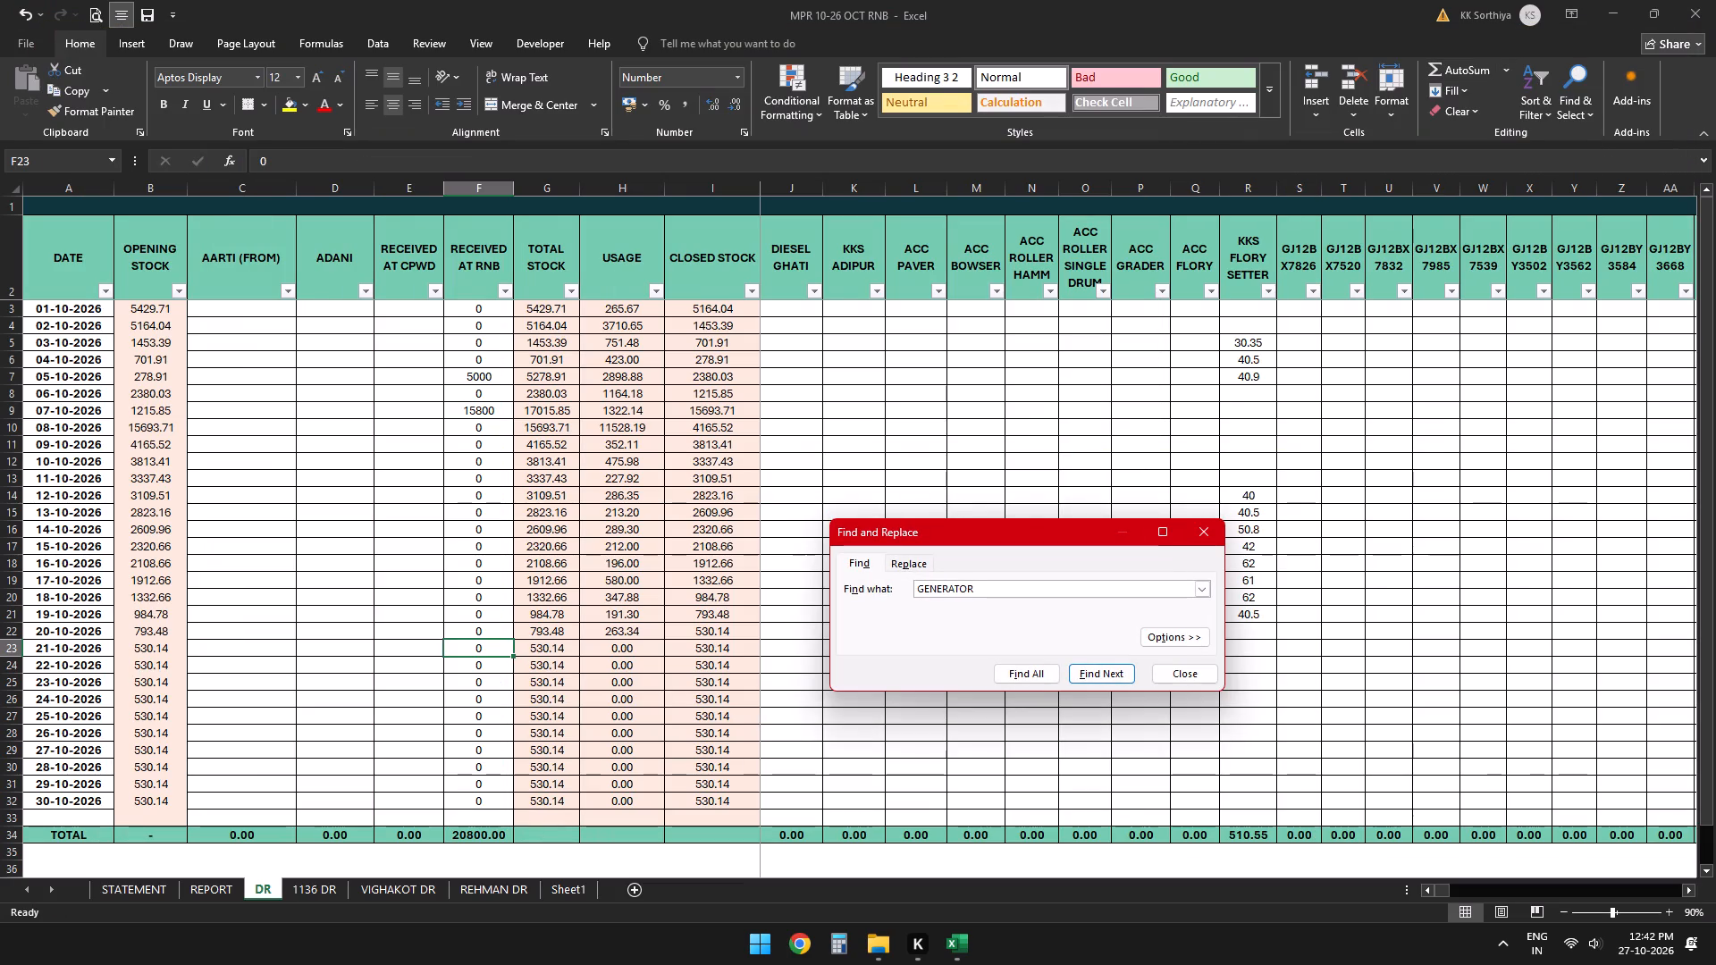
{"action": "left_click_drag", "start_coordinate": [969, 531], "coordinate": [952, 533]}
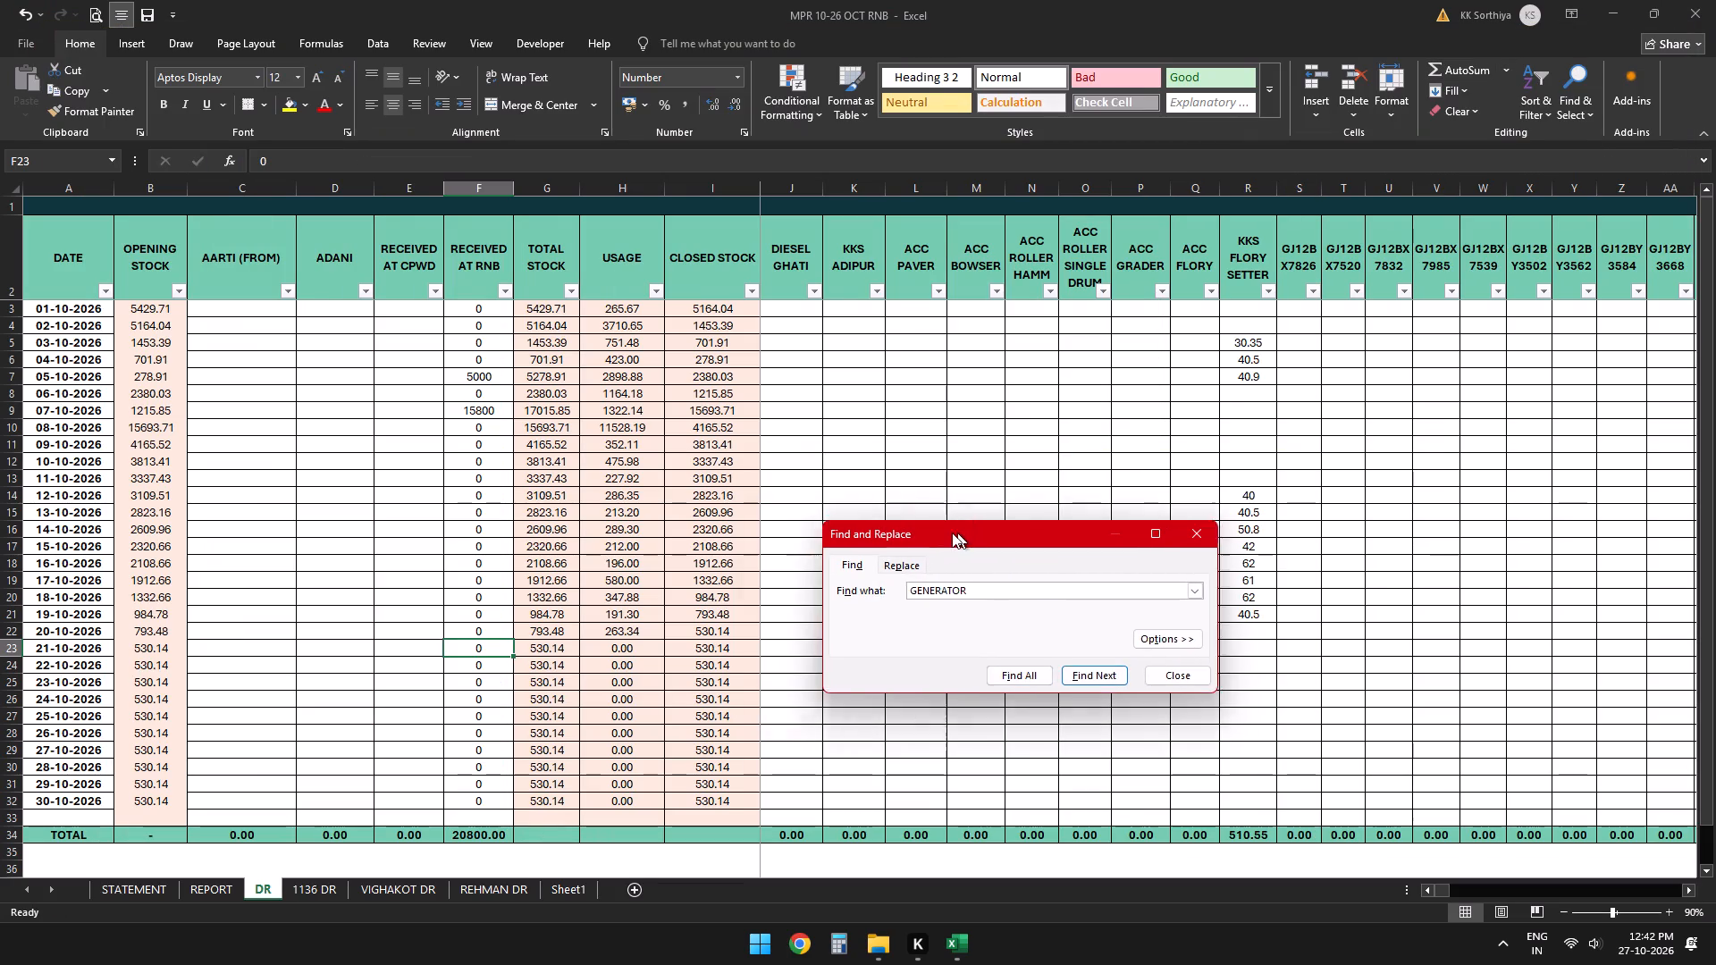
{"action": "left_click_drag", "start_coordinate": [952, 533], "coordinate": [585, 440]}
{"action": "left_click", "coordinate": [582, 438]}
{"action": "left_click_drag", "start_coordinate": [578, 434], "coordinate": [591, 464]}
{"action": "left_click_drag", "start_coordinate": [591, 464], "coordinate": [597, 455]}
{"action": "left_click", "coordinate": [600, 452]}
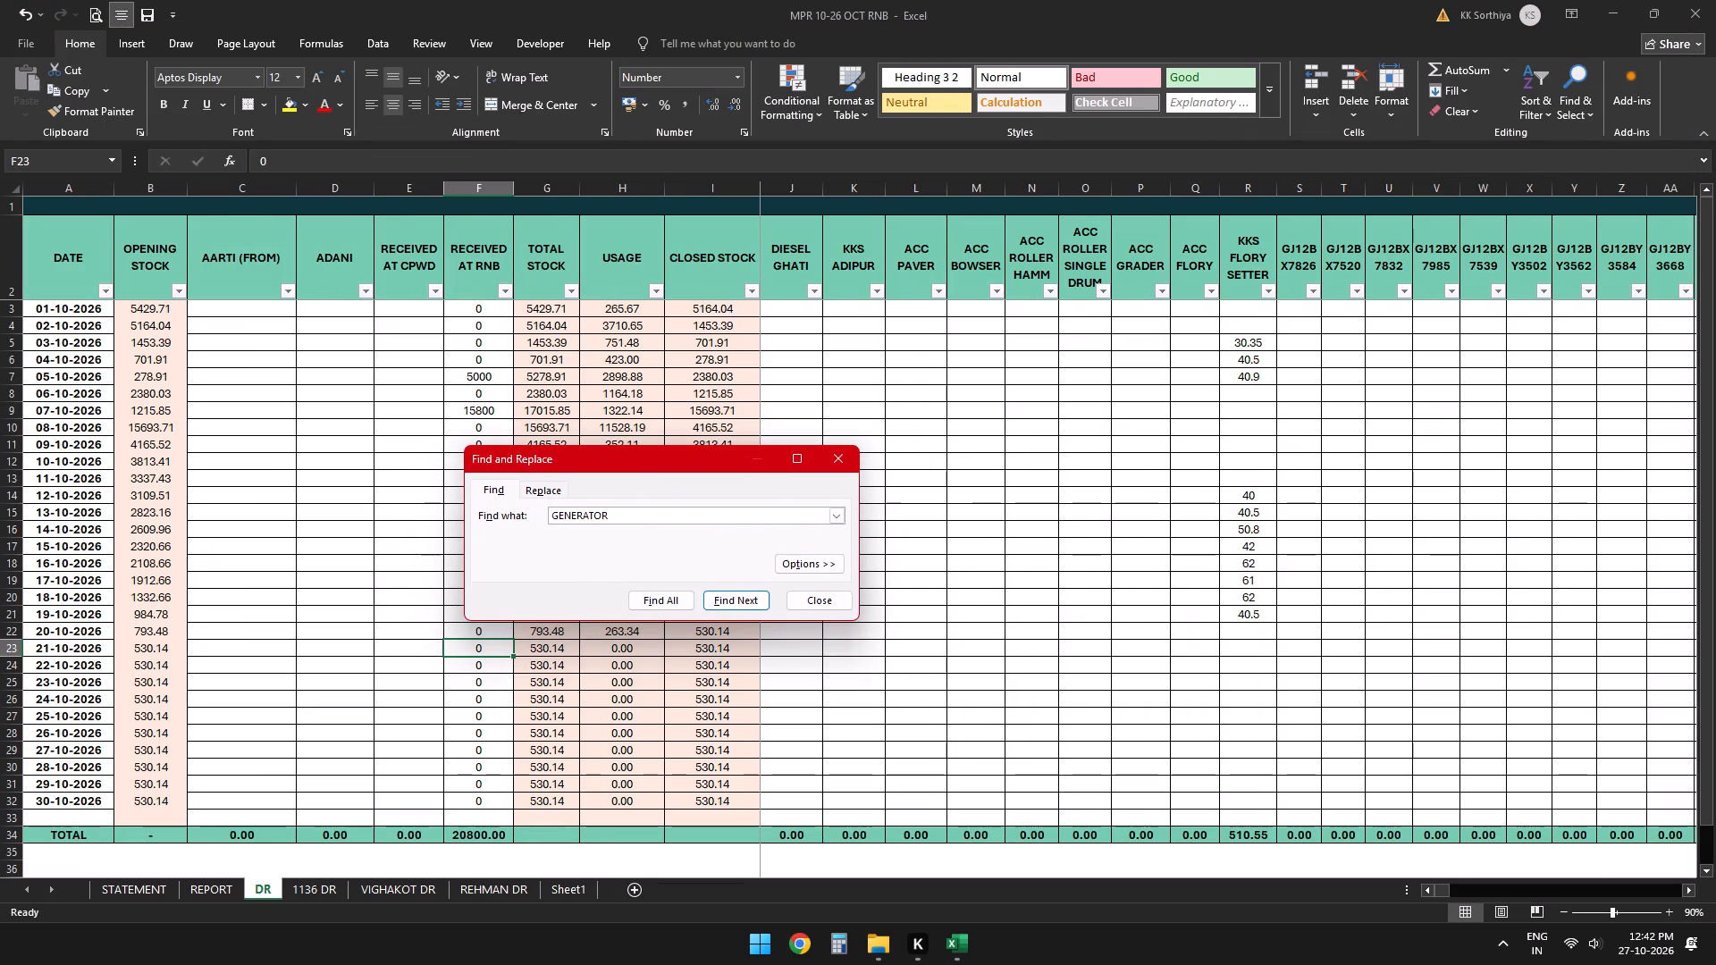
{"action": "left_click", "coordinate": [747, 641]}
{"action": "left_click", "coordinate": [769, 626]}
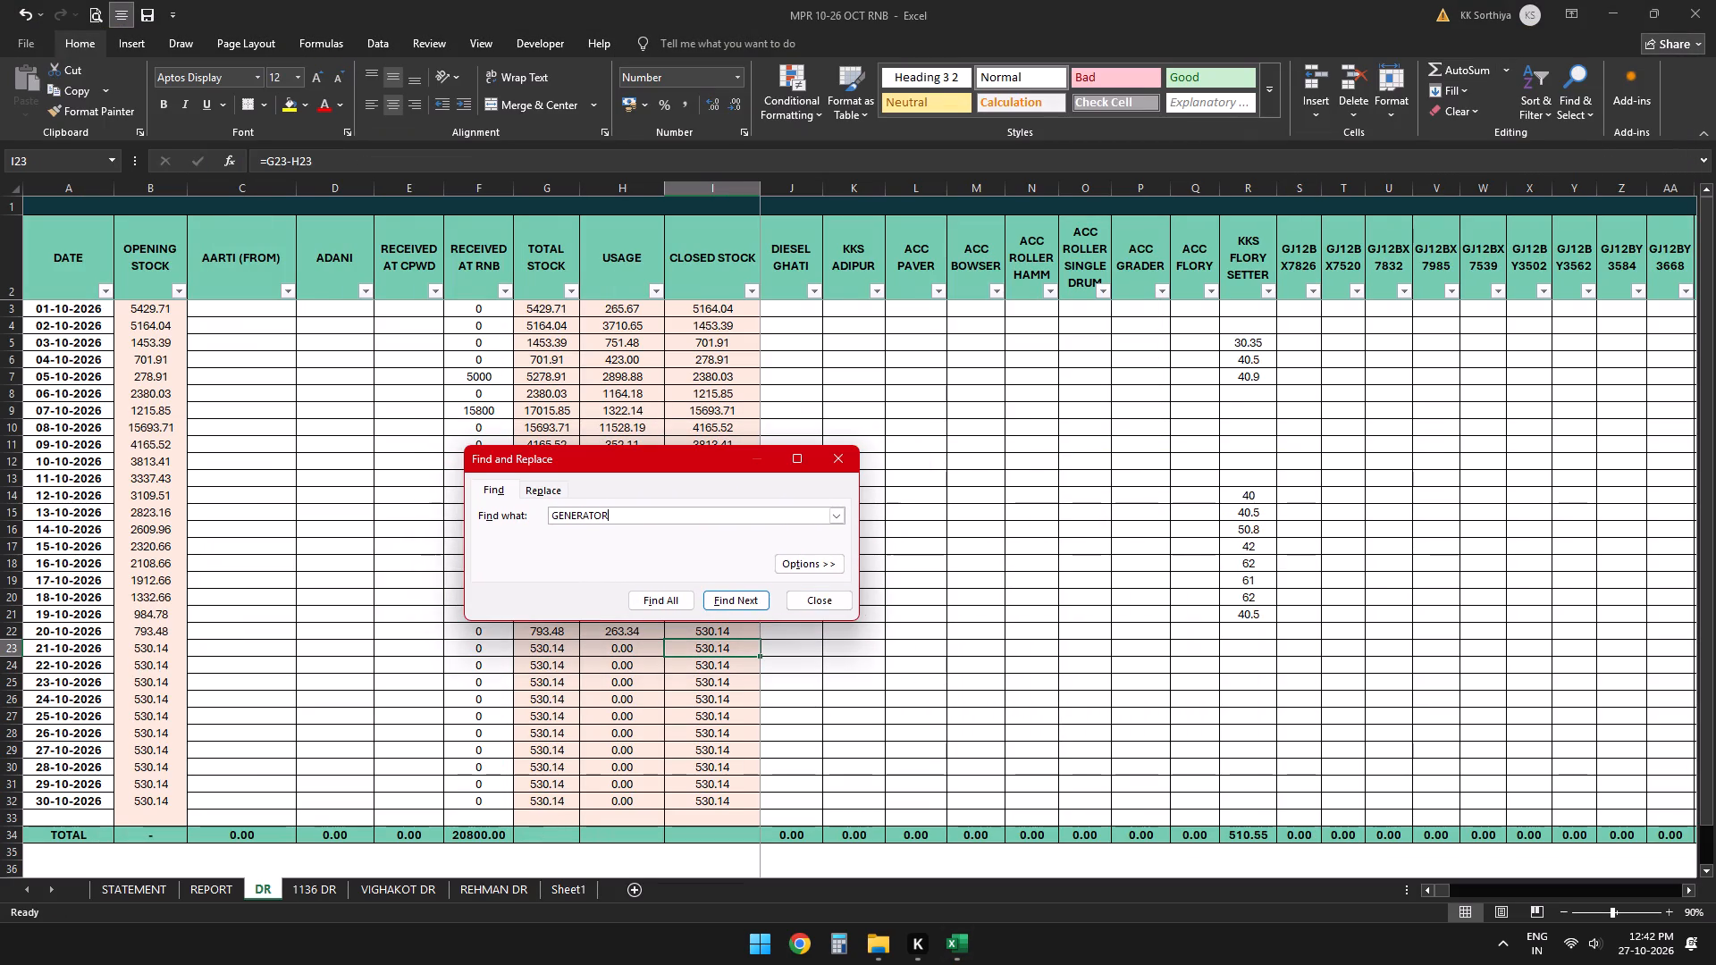
{"action": "left_click", "coordinate": [796, 632]}
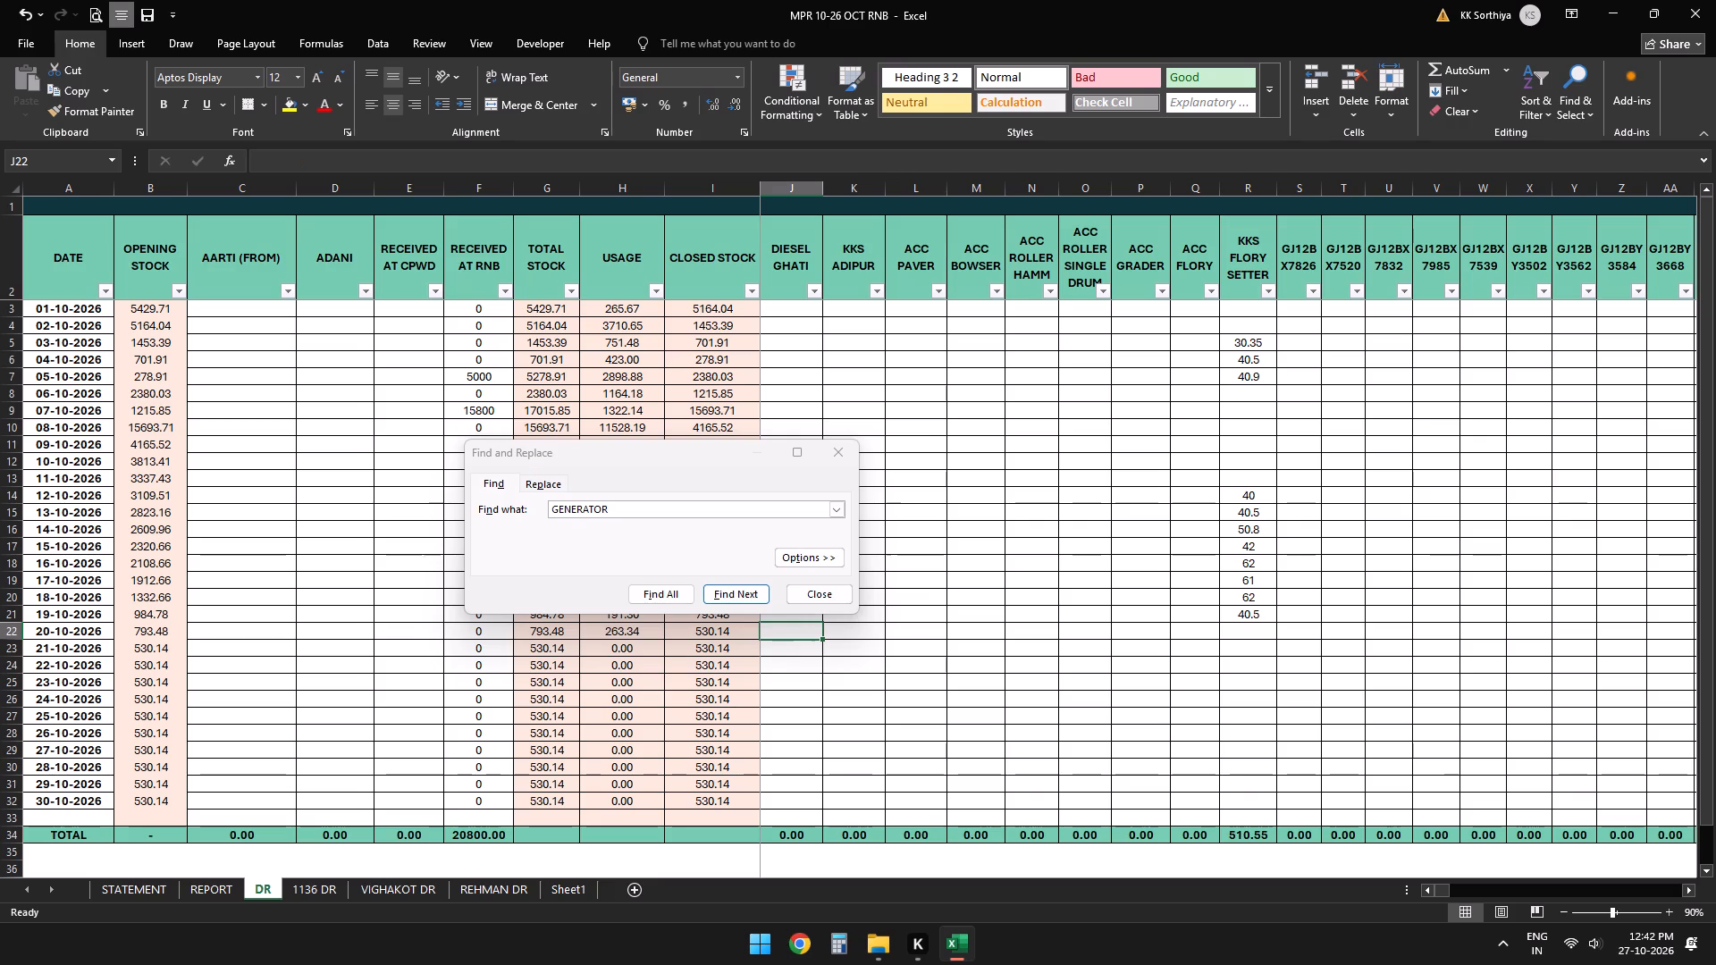
{"action": "key", "text": "Right"}
{"action": "key", "text": "Left"}
{"action": "key", "text": "Right"}
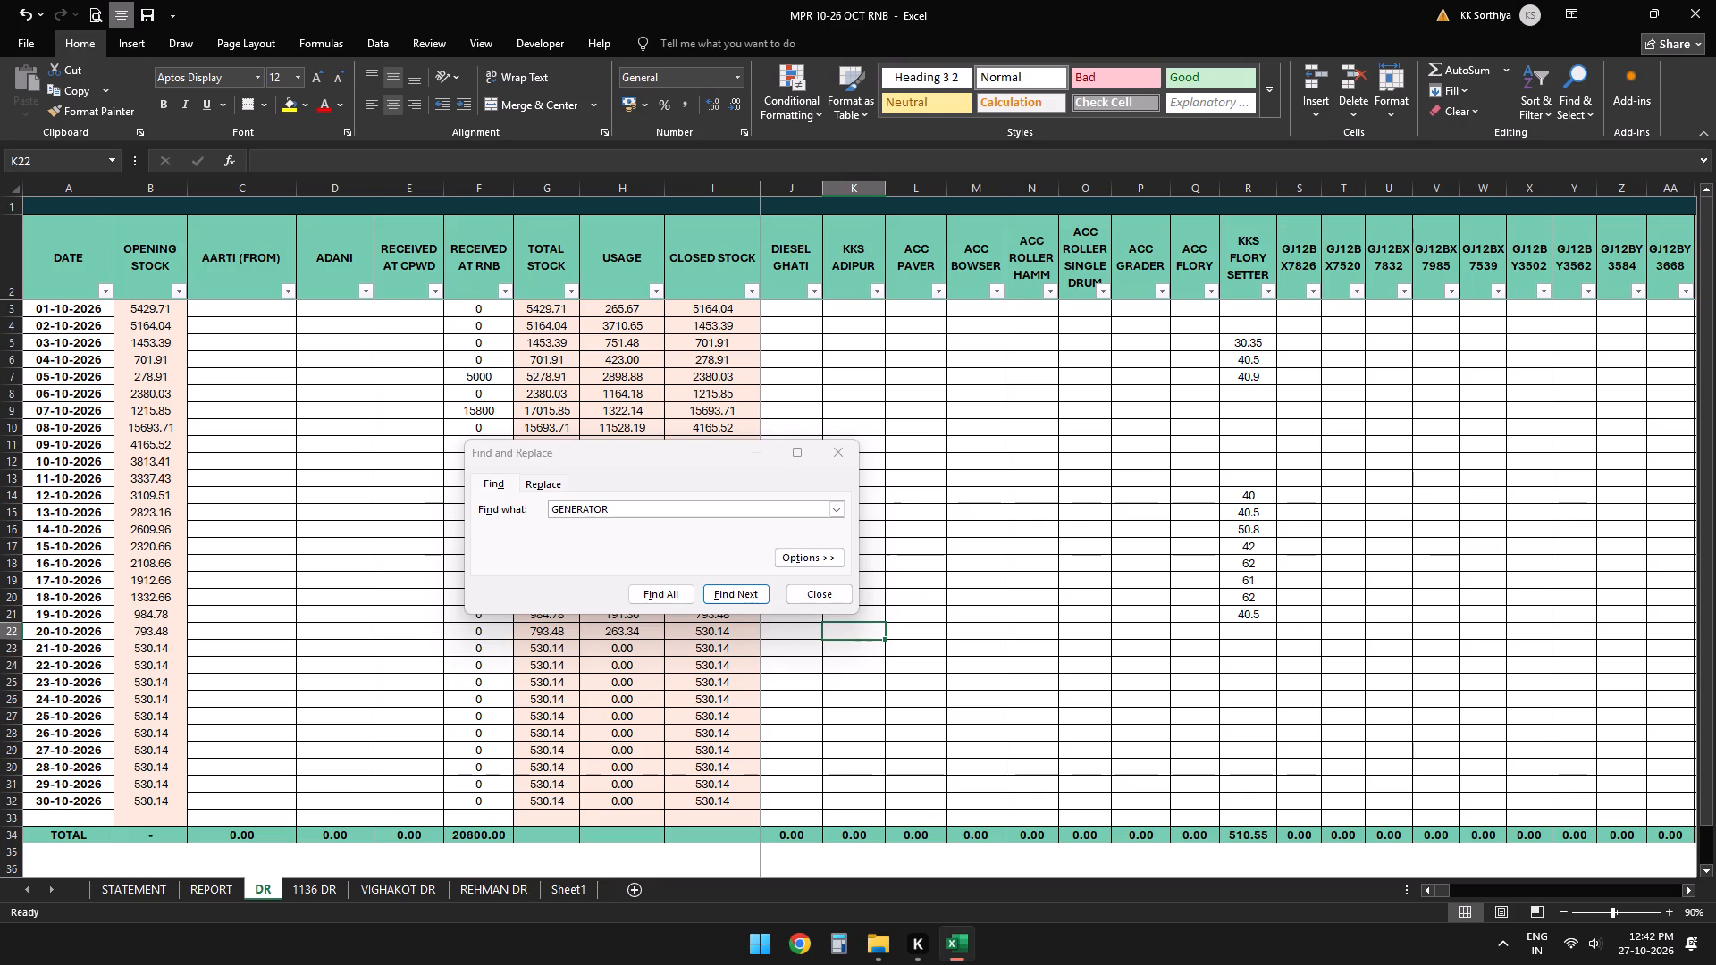
Search the DR sheet for 205 and enter the REPORT sheet's 205 JCB usage, 55.9, under KKS 205 JCB for 20-10-2026.
{"action": "left_click", "coordinate": [220, 906]}
{"action": "left_click", "coordinate": [222, 895]}
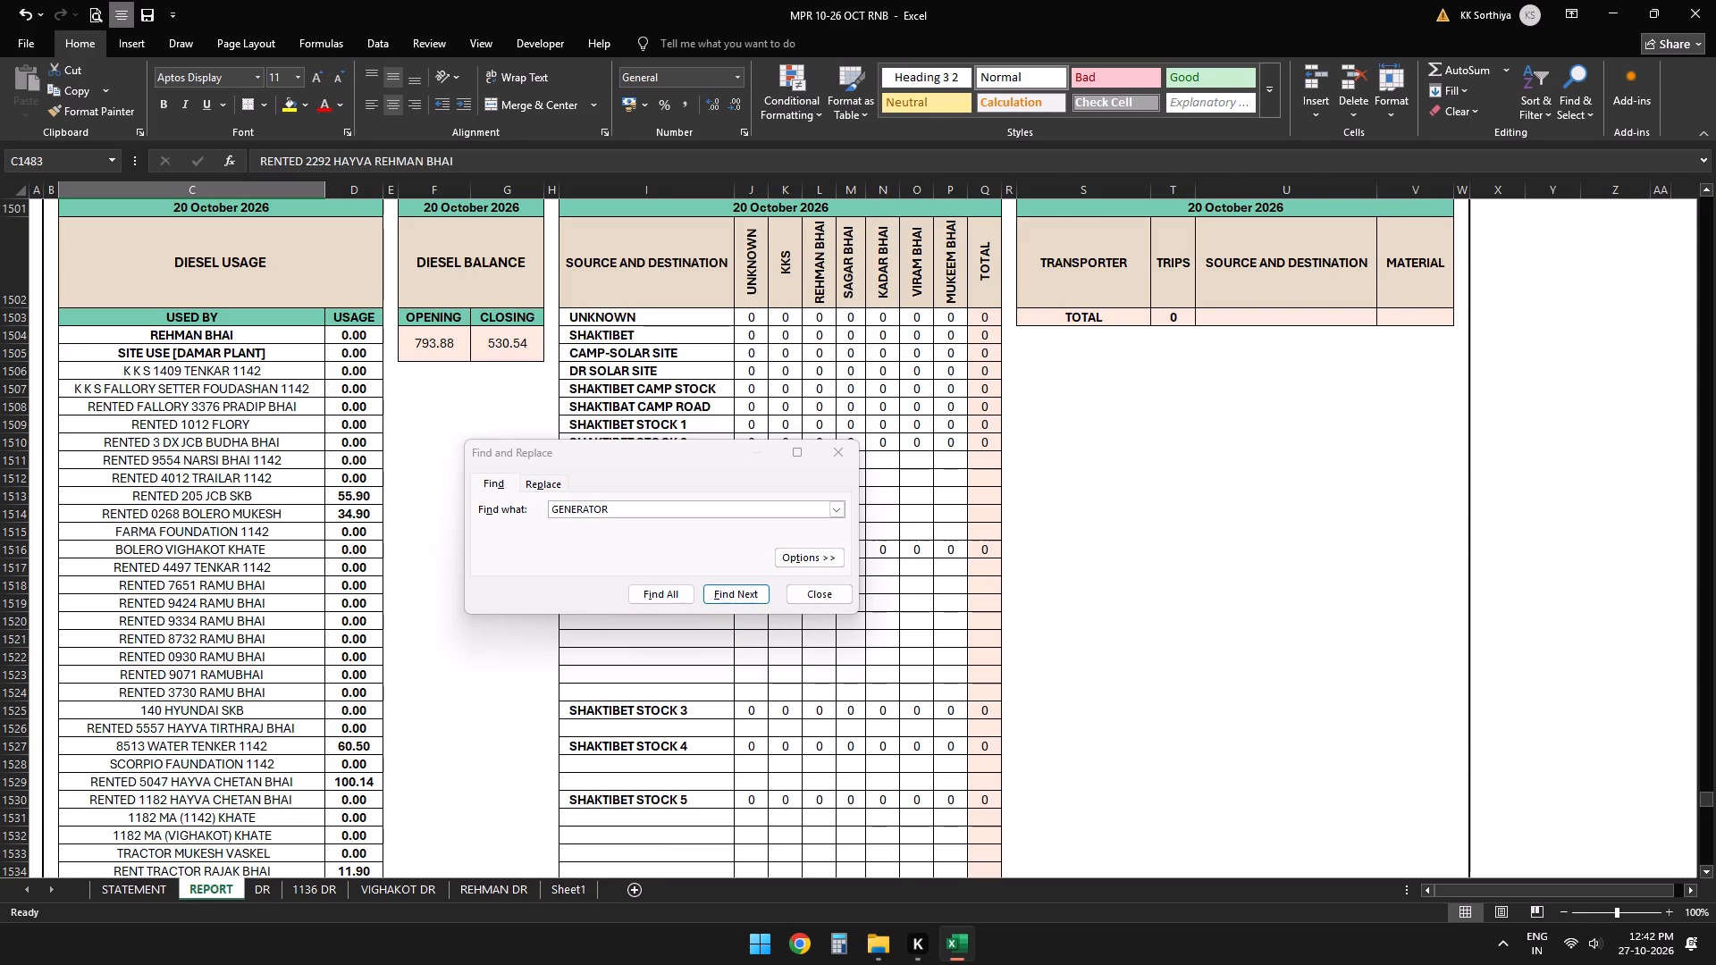
{"action": "left_click", "coordinate": [271, 881]}
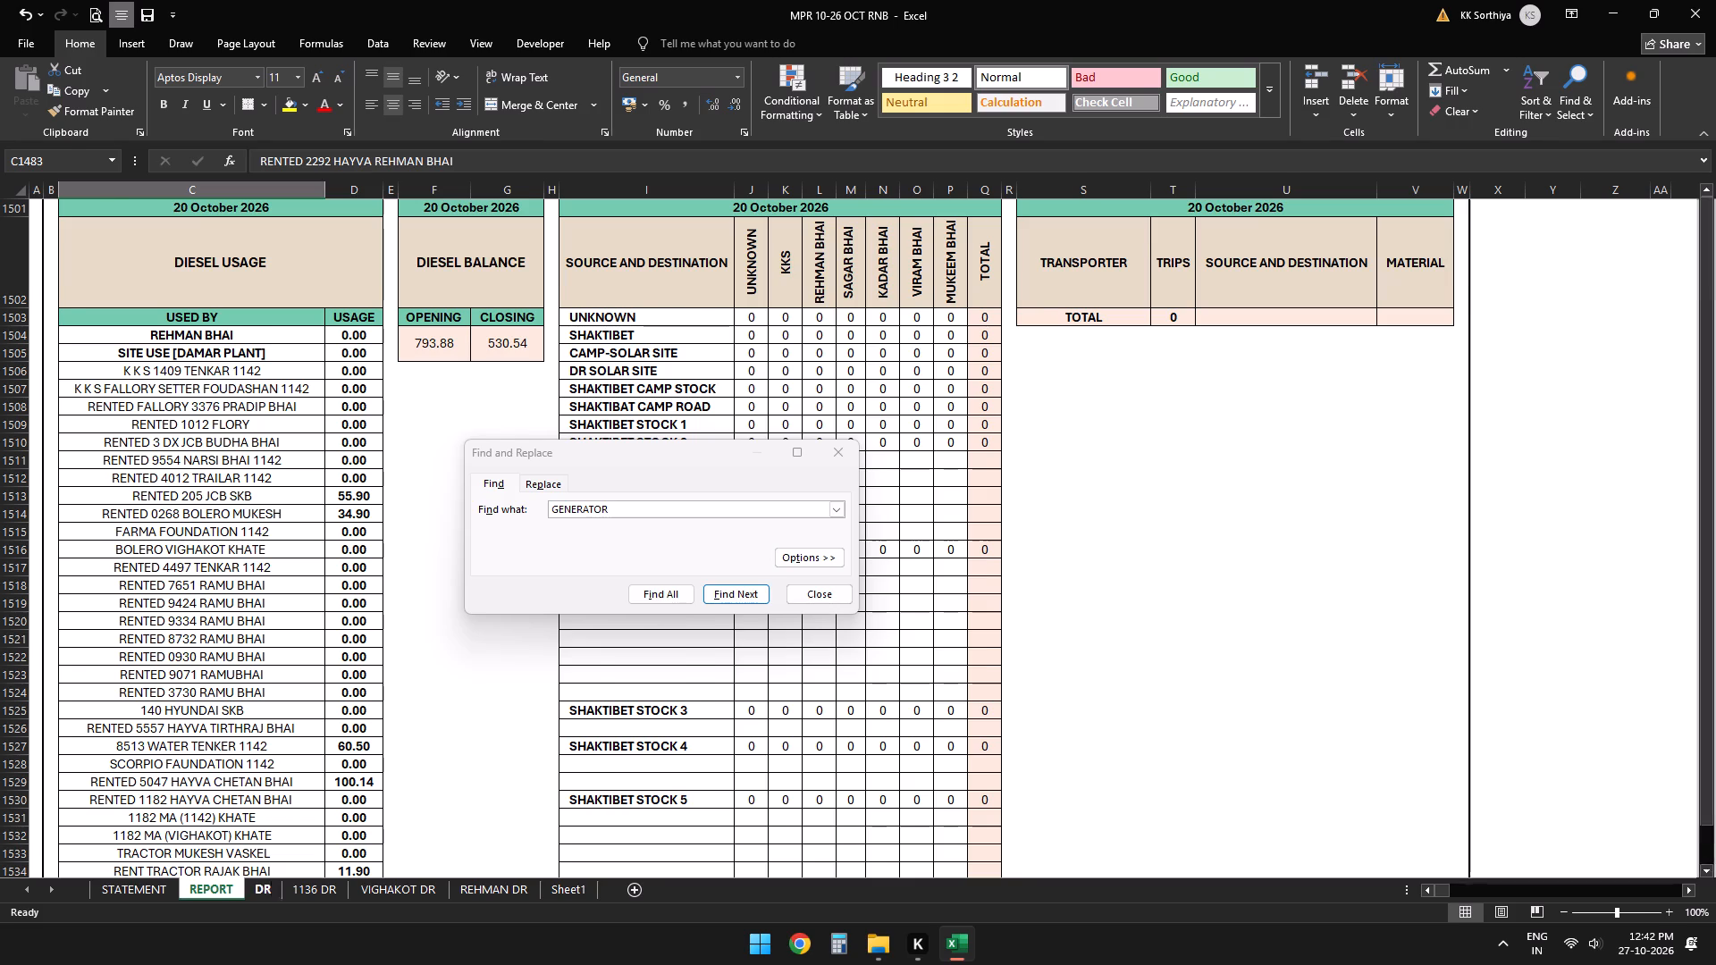
{"action": "left_click", "coordinate": [648, 509]}
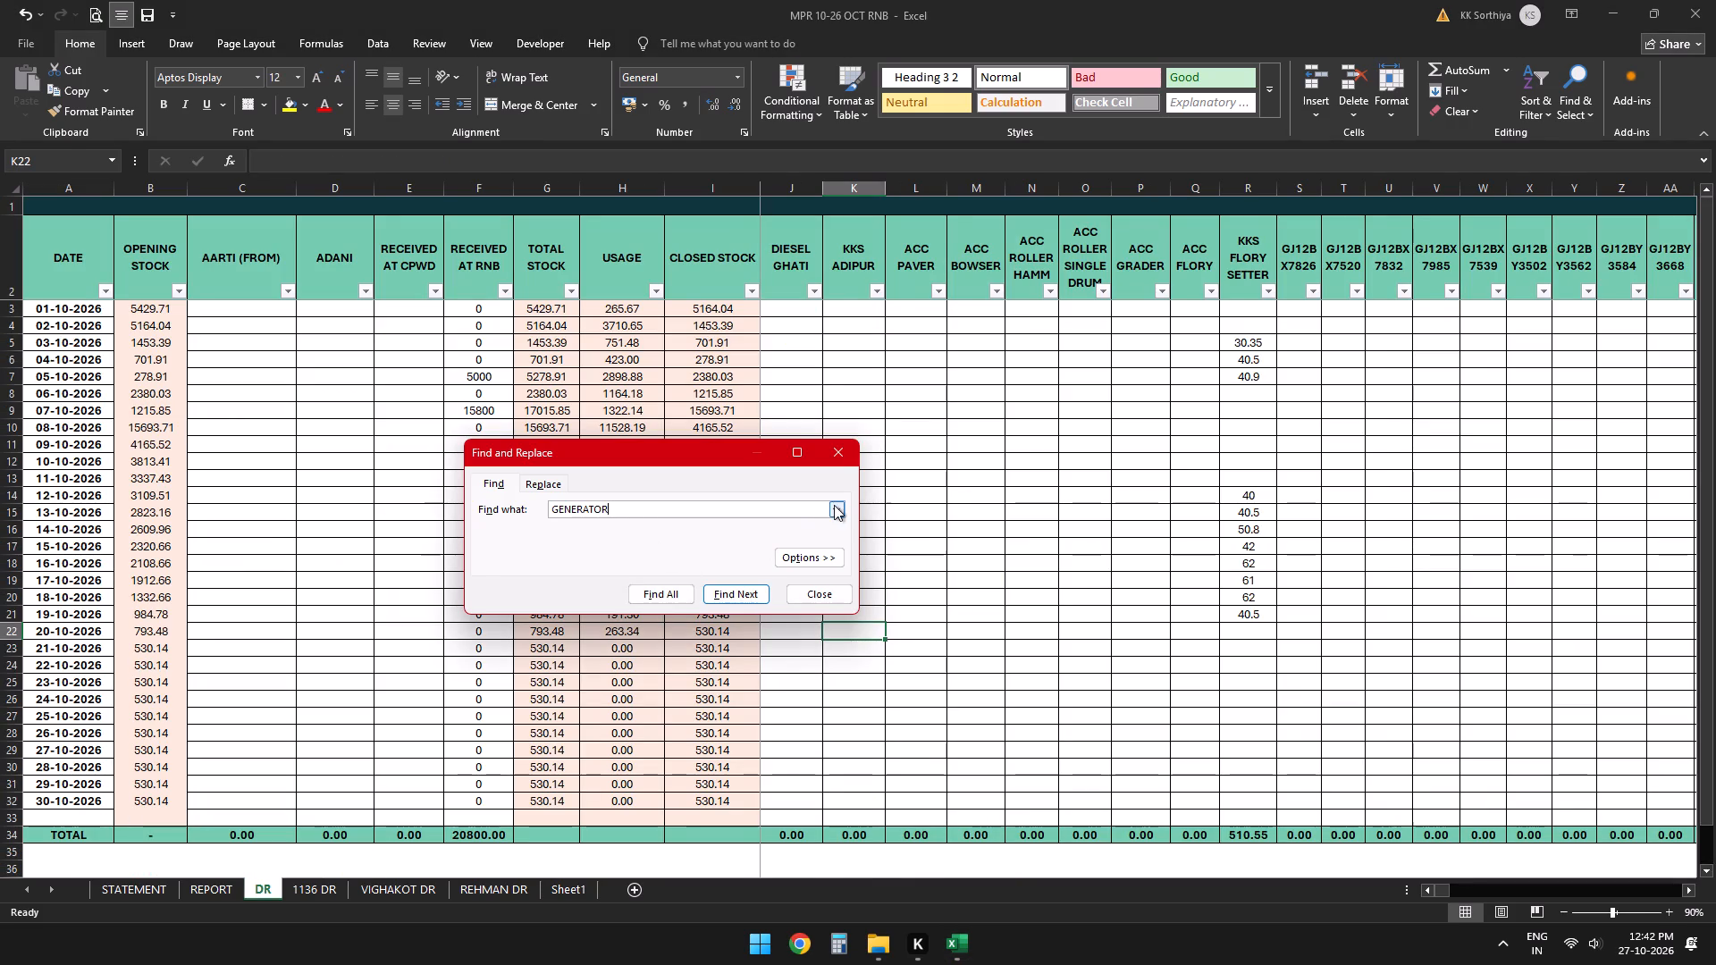
{"action": "left_click", "coordinate": [834, 505]}
{"action": "left_click", "coordinate": [703, 550]}
{"action": "left_click", "coordinate": [729, 586]}
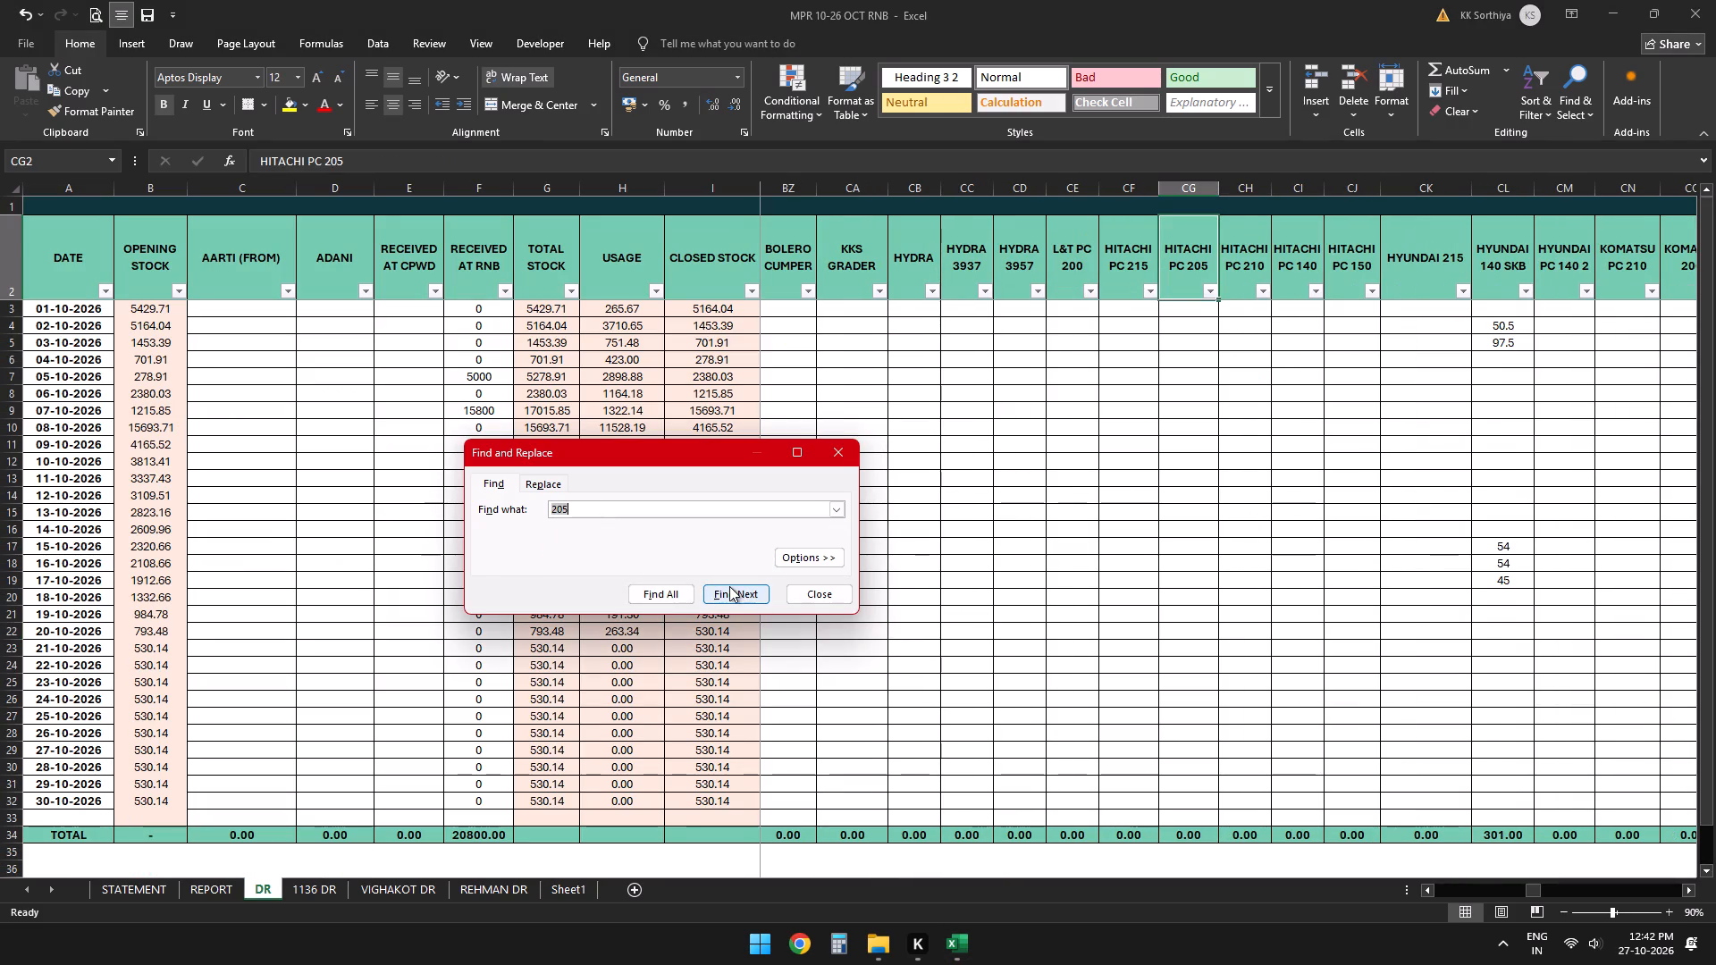
{"action": "left_click", "coordinate": [747, 601]}
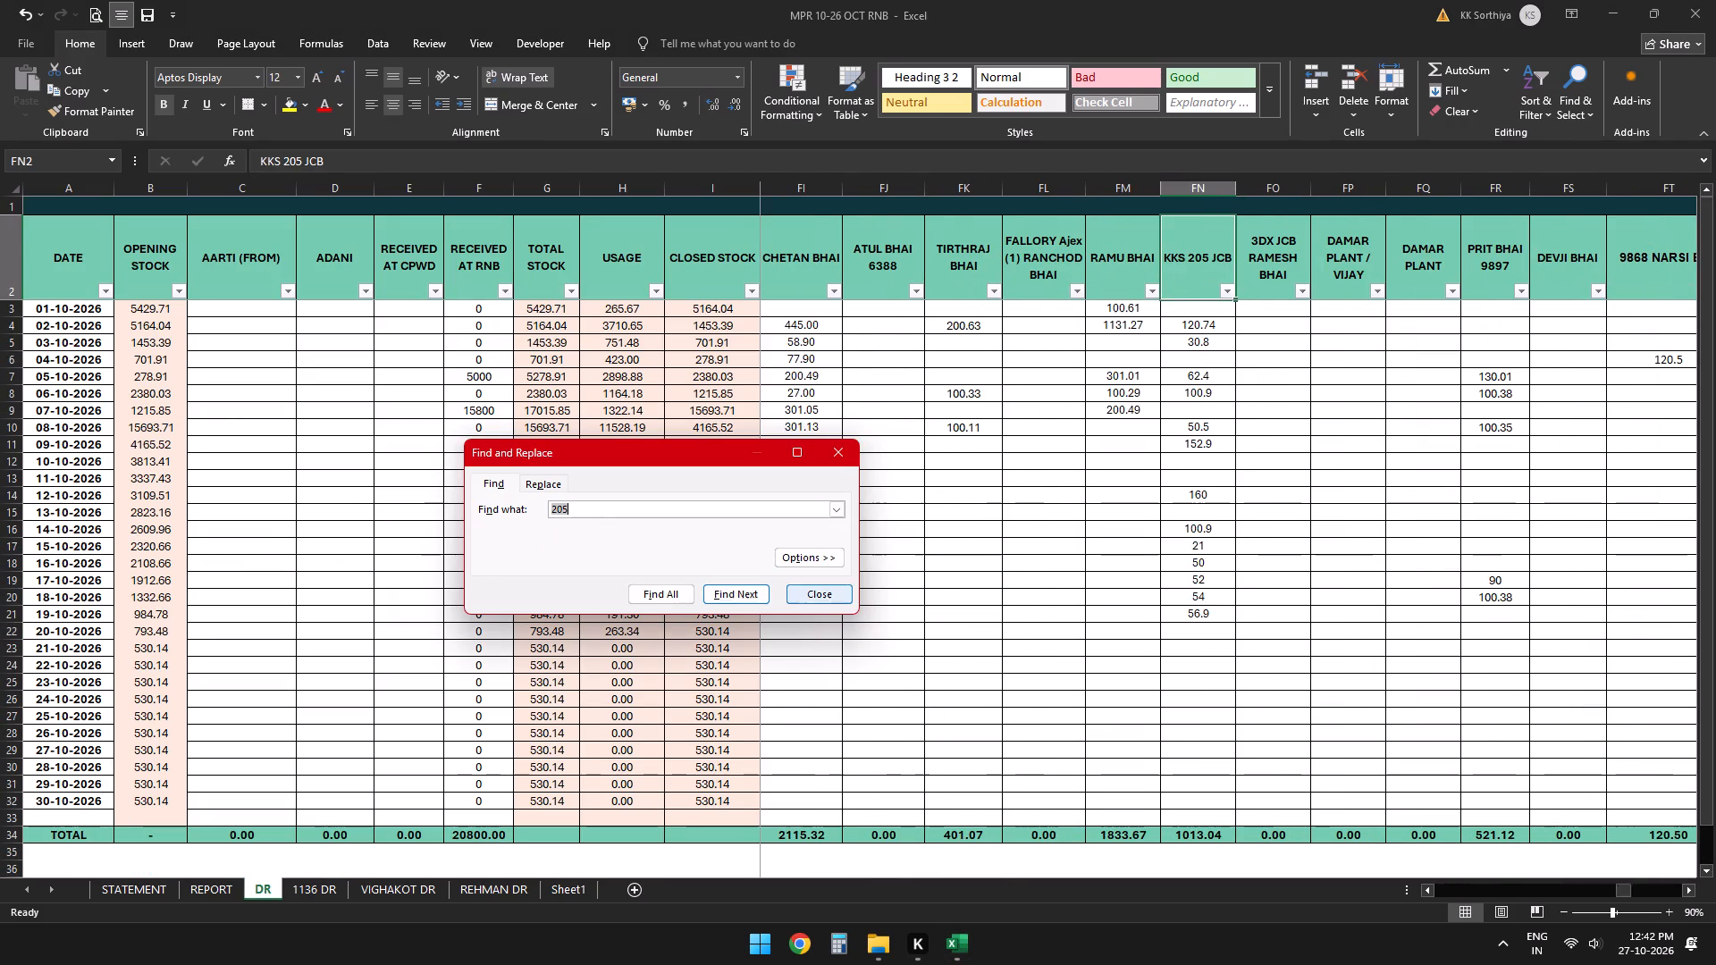
{"action": "left_click", "coordinate": [1215, 626]}
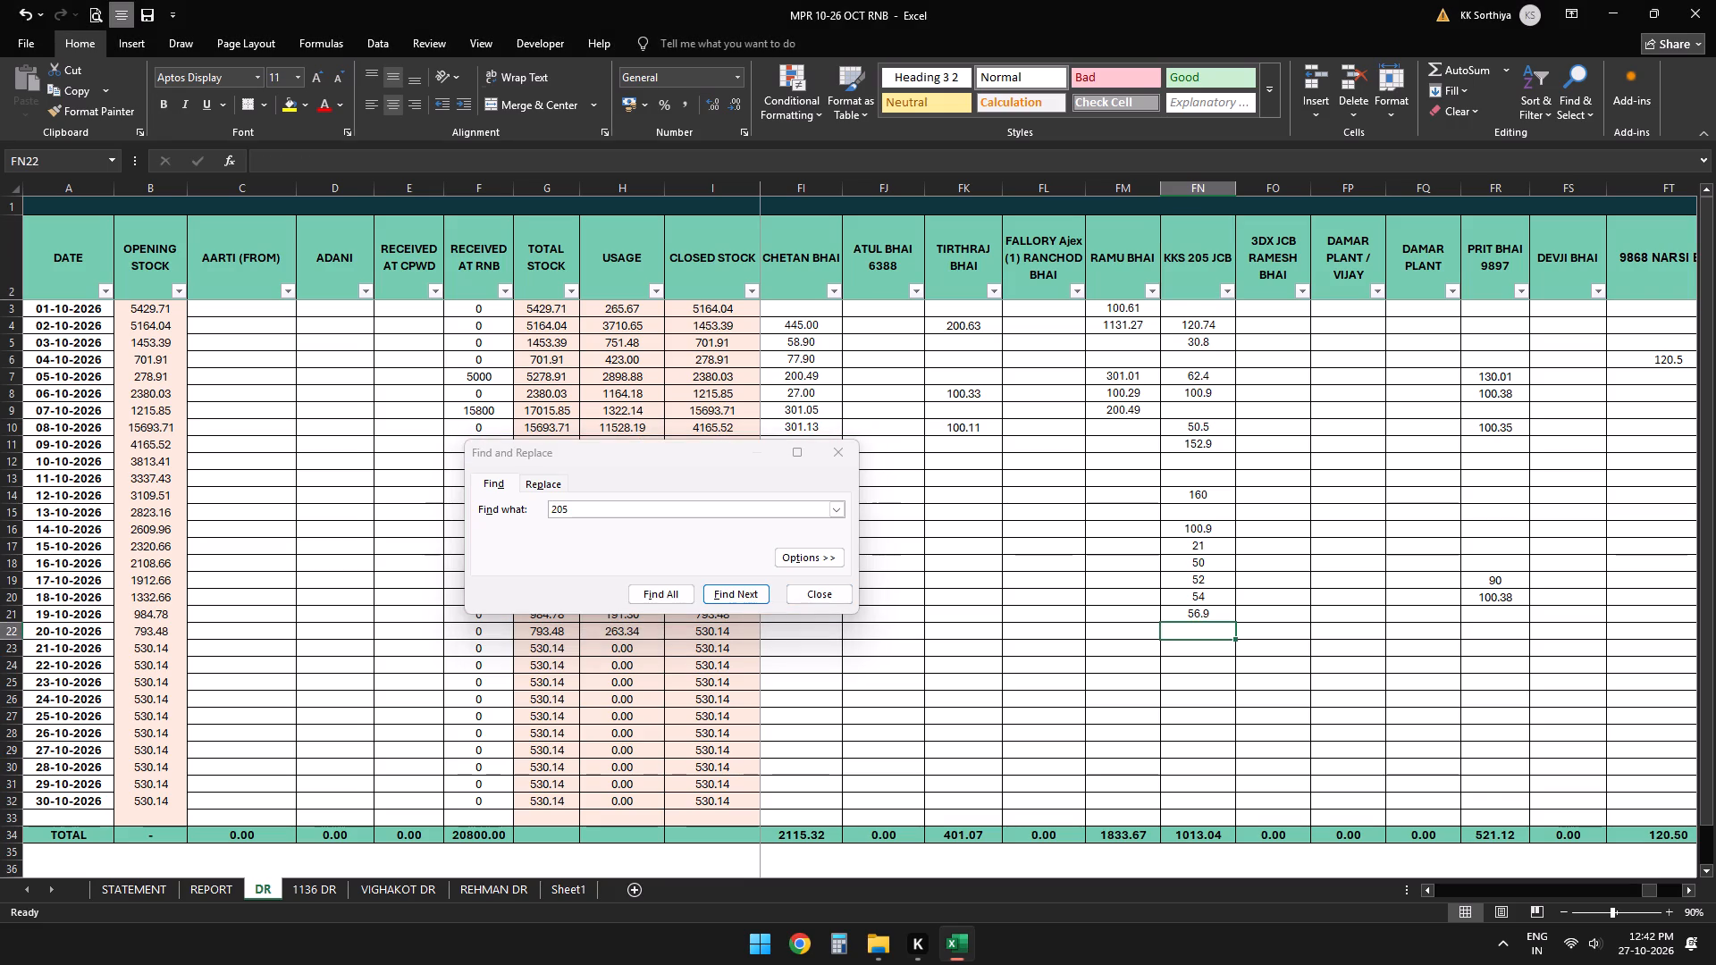
{"action": "left_click", "coordinate": [222, 883]}
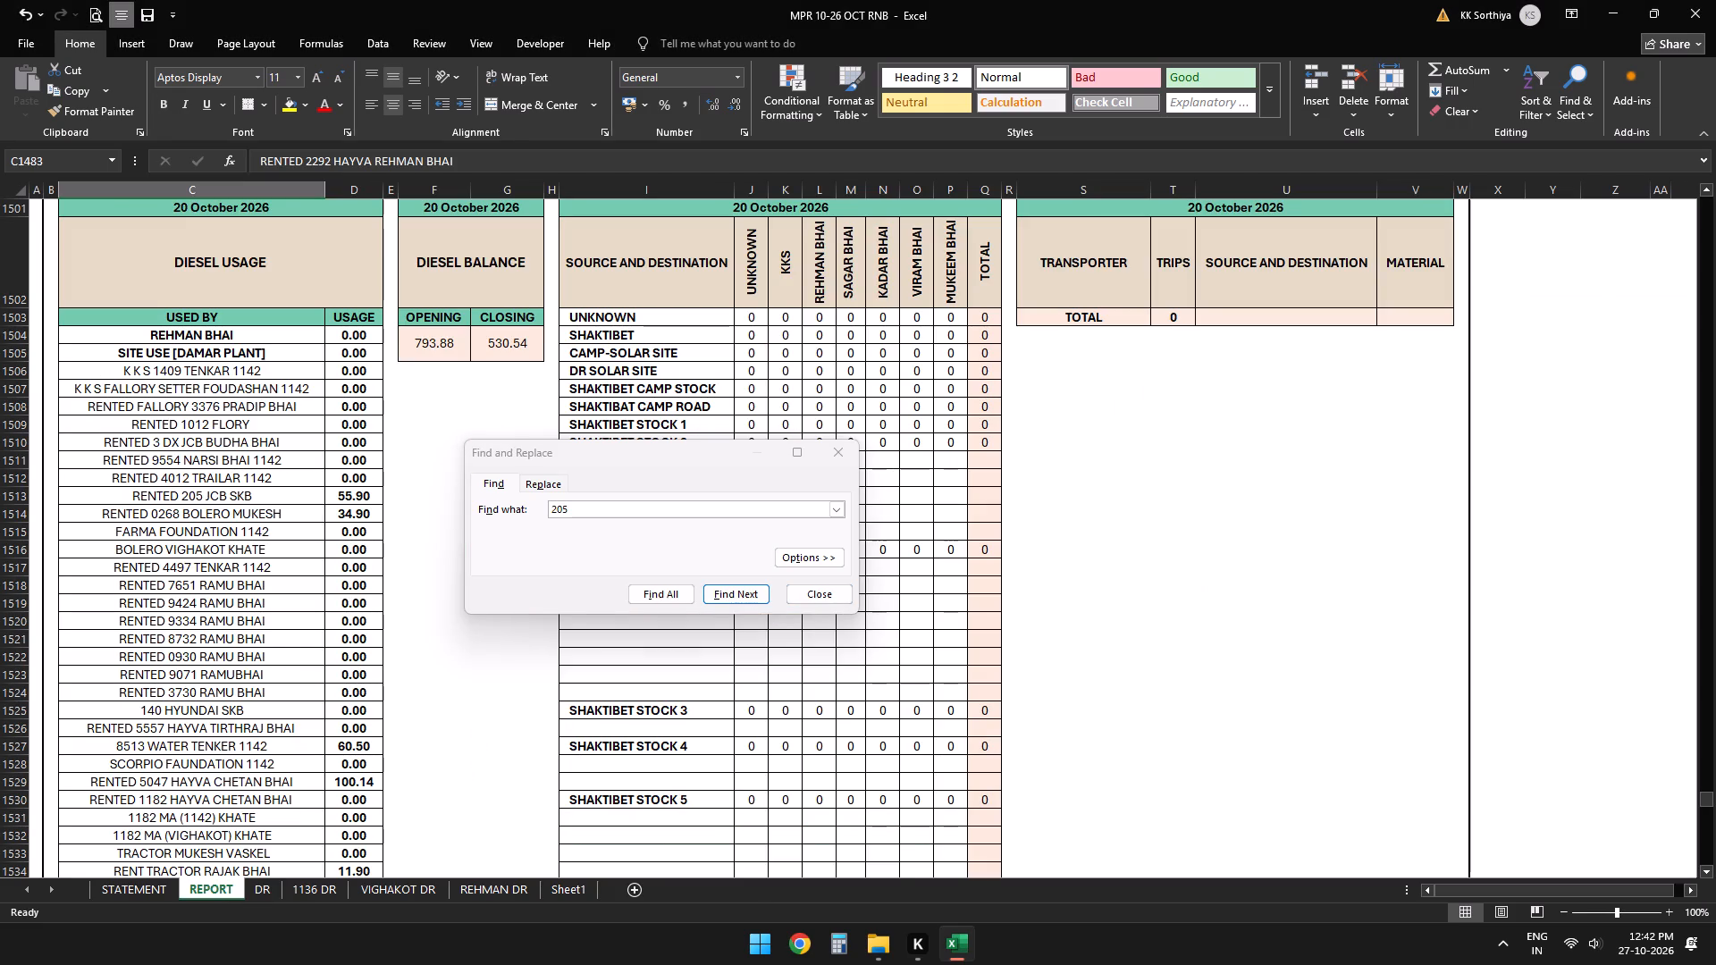
{"action": "left_click", "coordinate": [271, 883]}
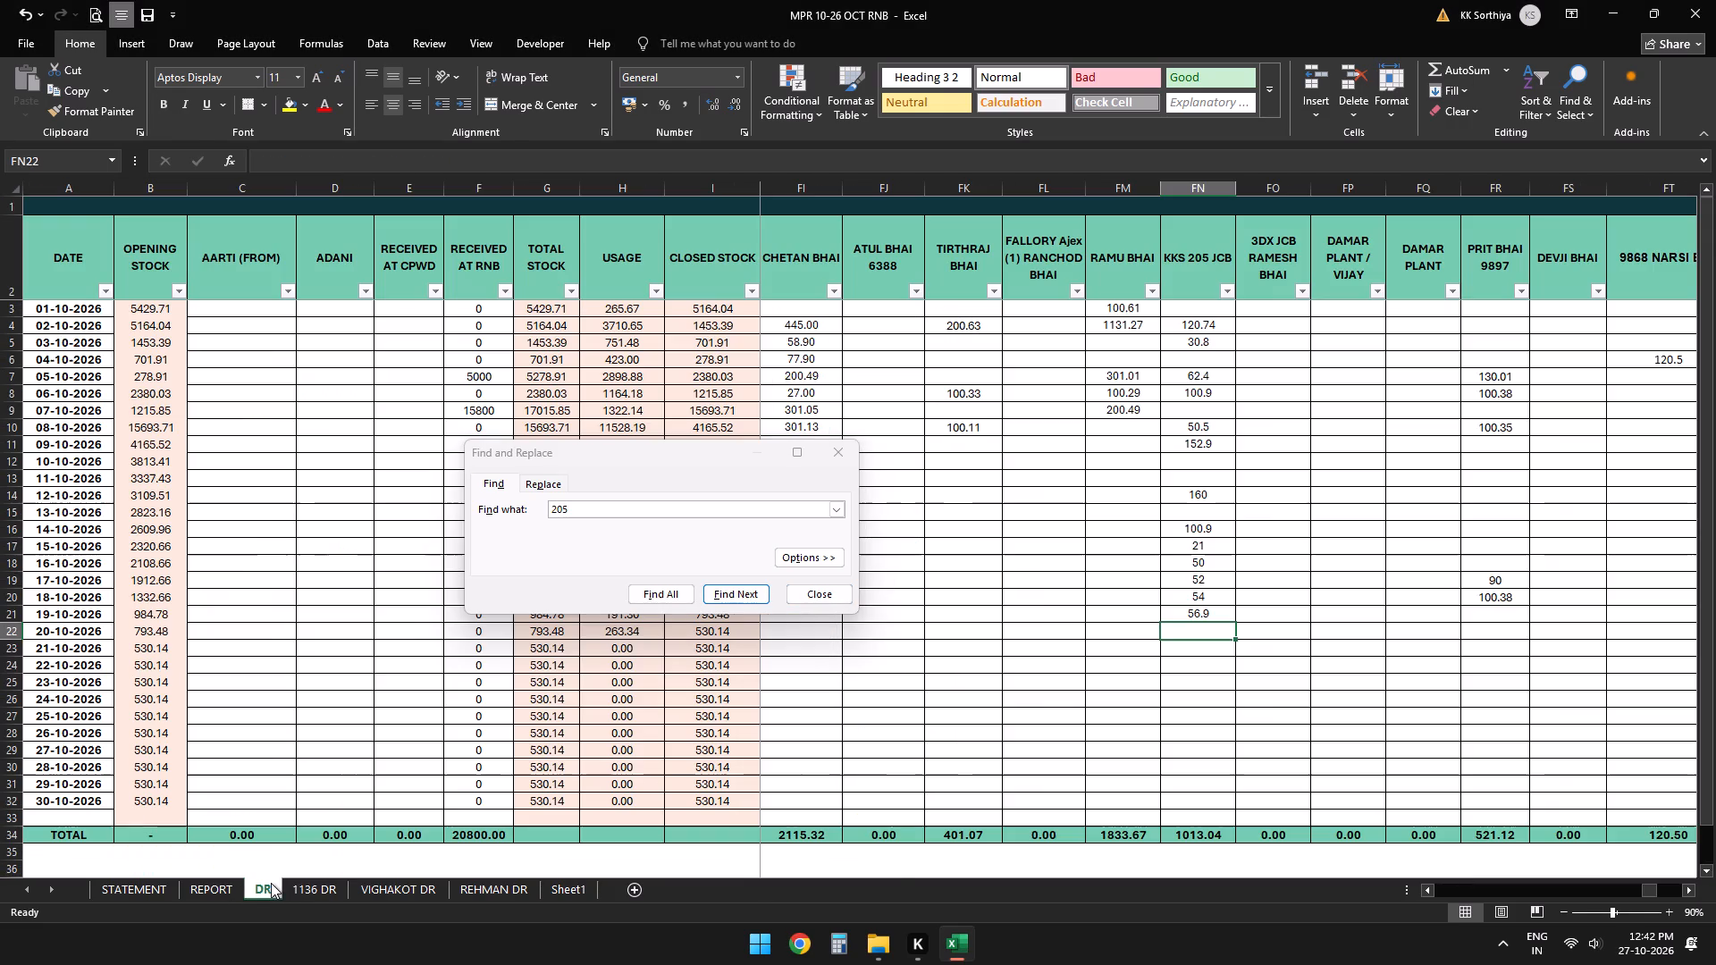
{"action": "type", "text": "55.9"}
{"action": "key", "text": "Right"}
{"action": "key", "text": "Left"}
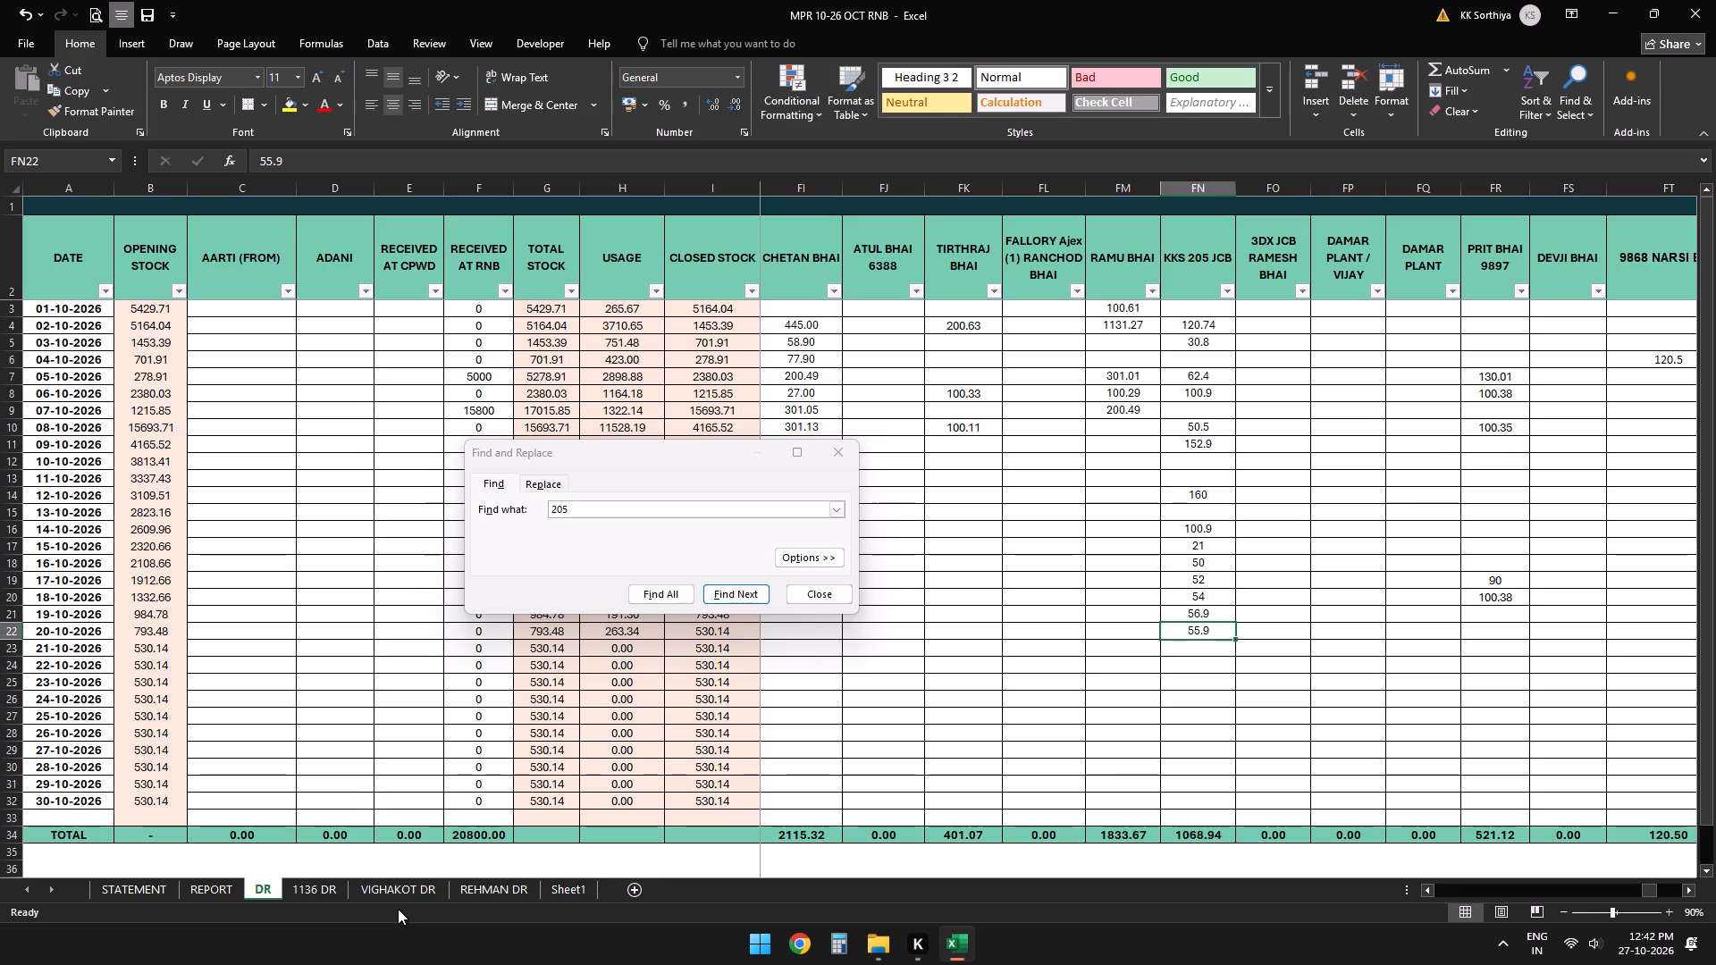
Search the DR sheet for 268 and enter the REPORT sheet's Bolero usage, 34.9, under RENT BOLERO 0268 for 20-10-2026.
{"action": "left_click", "coordinate": [206, 882]}
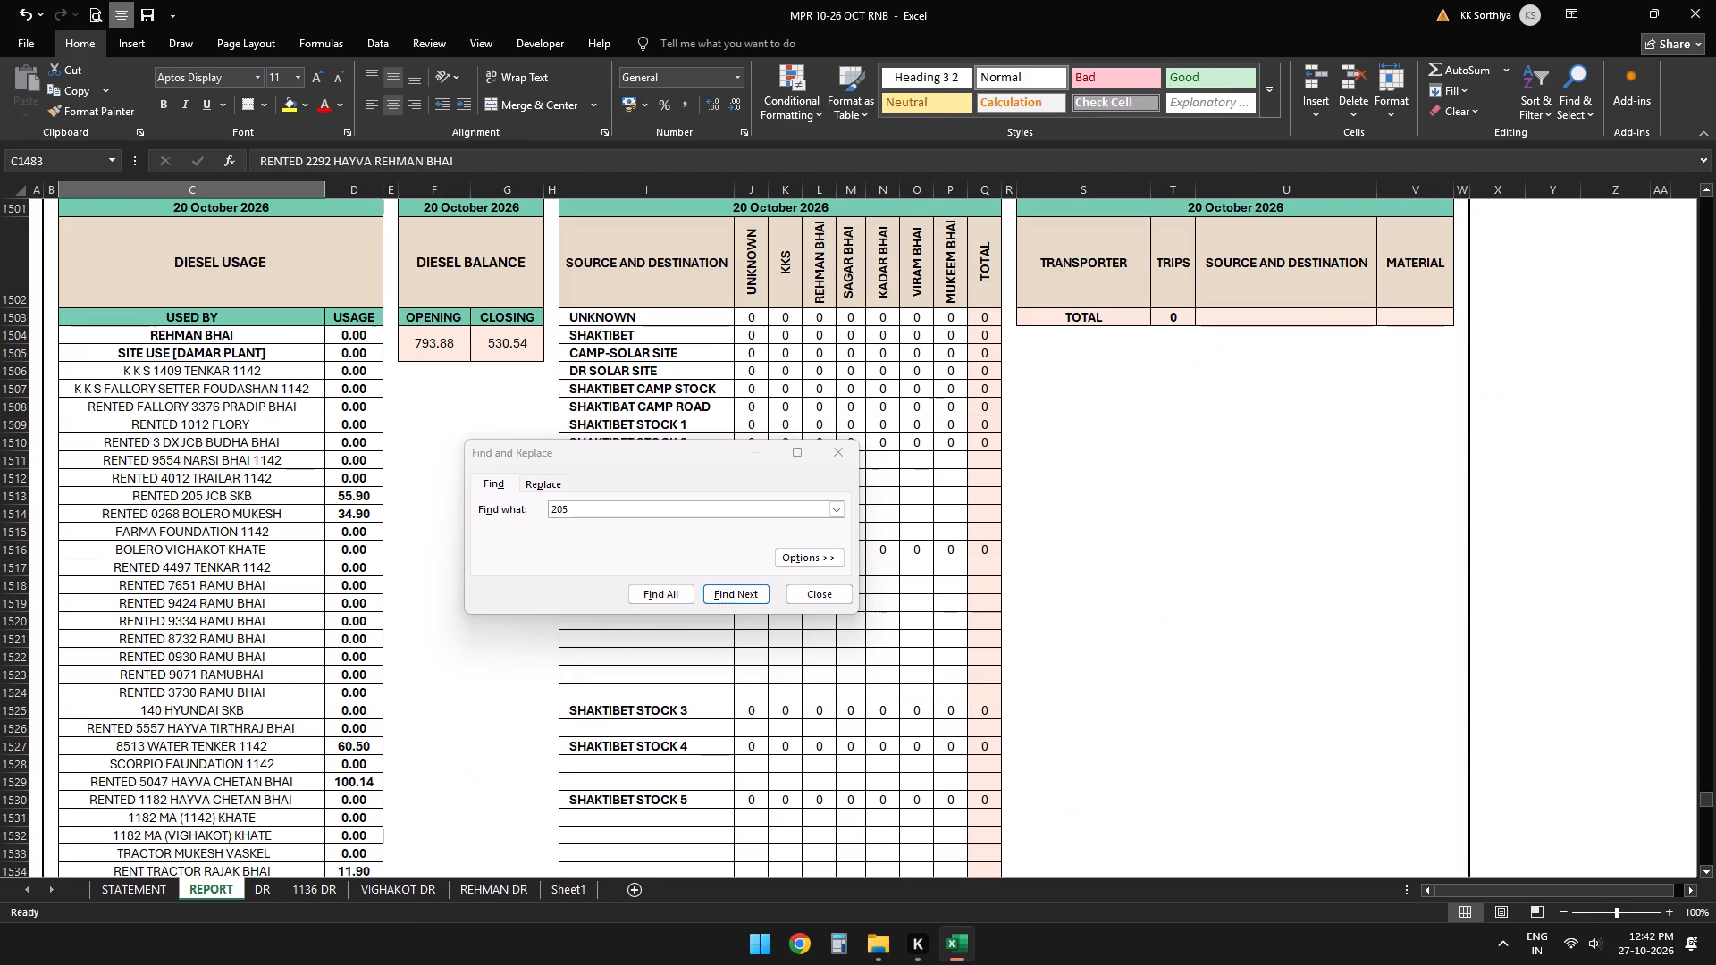
{"action": "scroll", "coordinate": [222, 681], "scroll_direction": "down", "scroll_amount": 1}
{"action": "scroll", "coordinate": [222, 681], "scroll_direction": "up", "scroll_amount": 1}
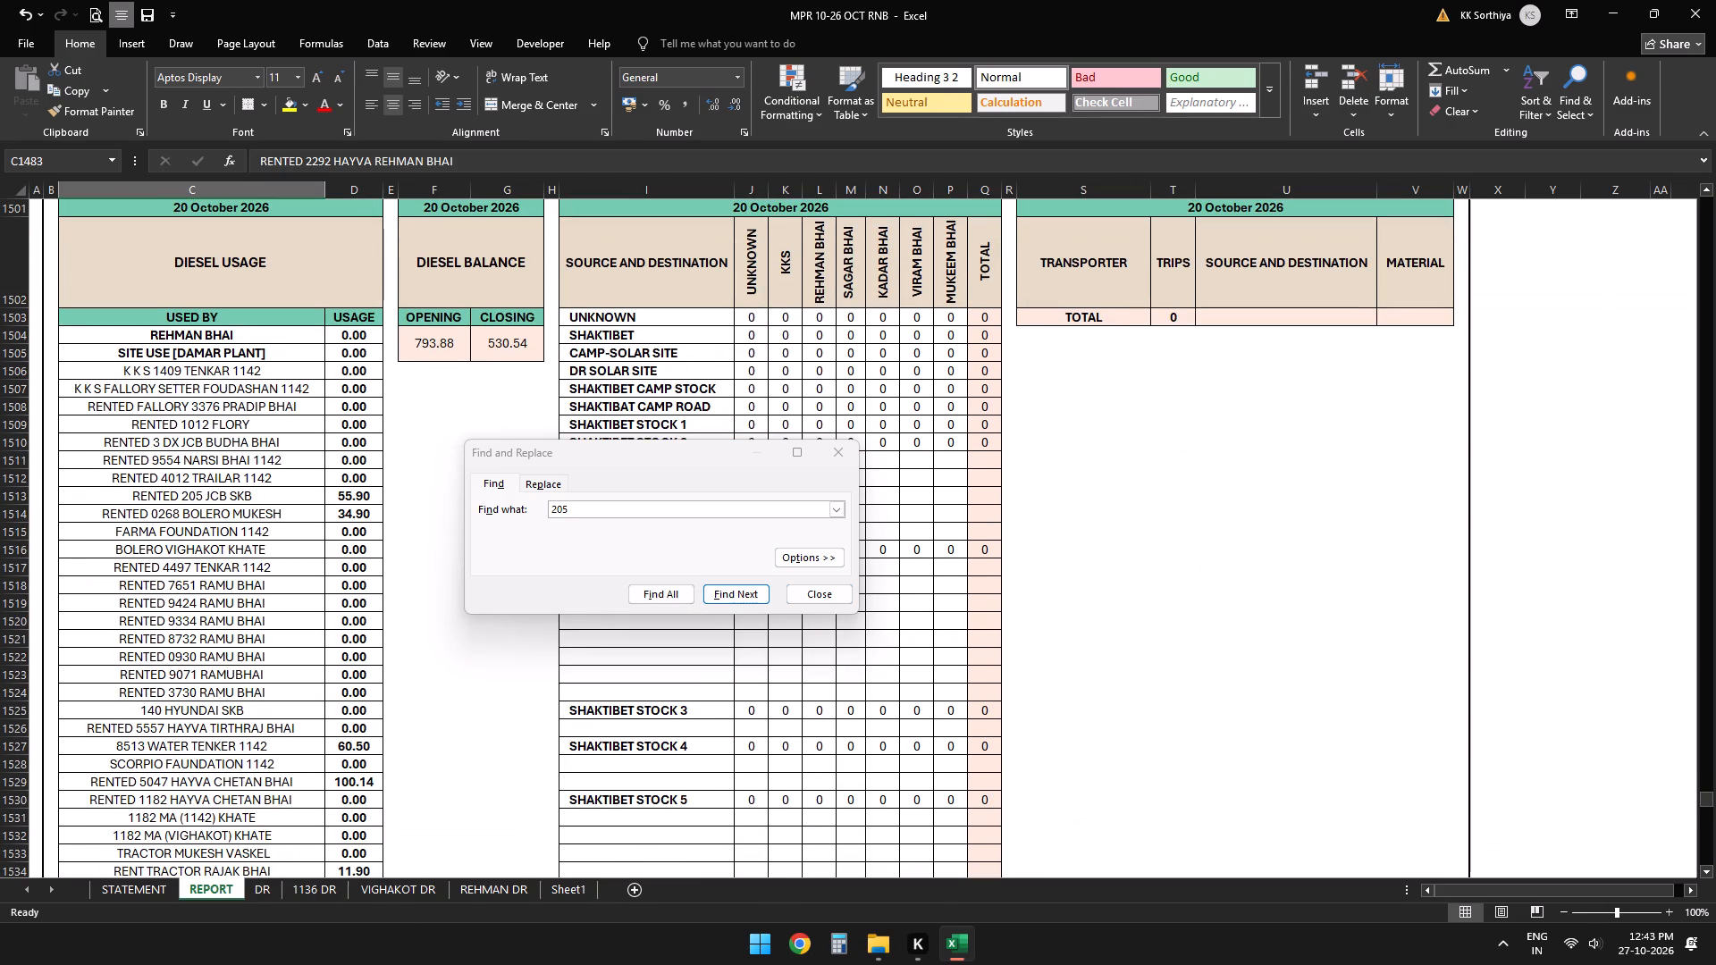
{"action": "left_click", "coordinate": [264, 894]}
{"action": "left_click", "coordinate": [641, 507]}
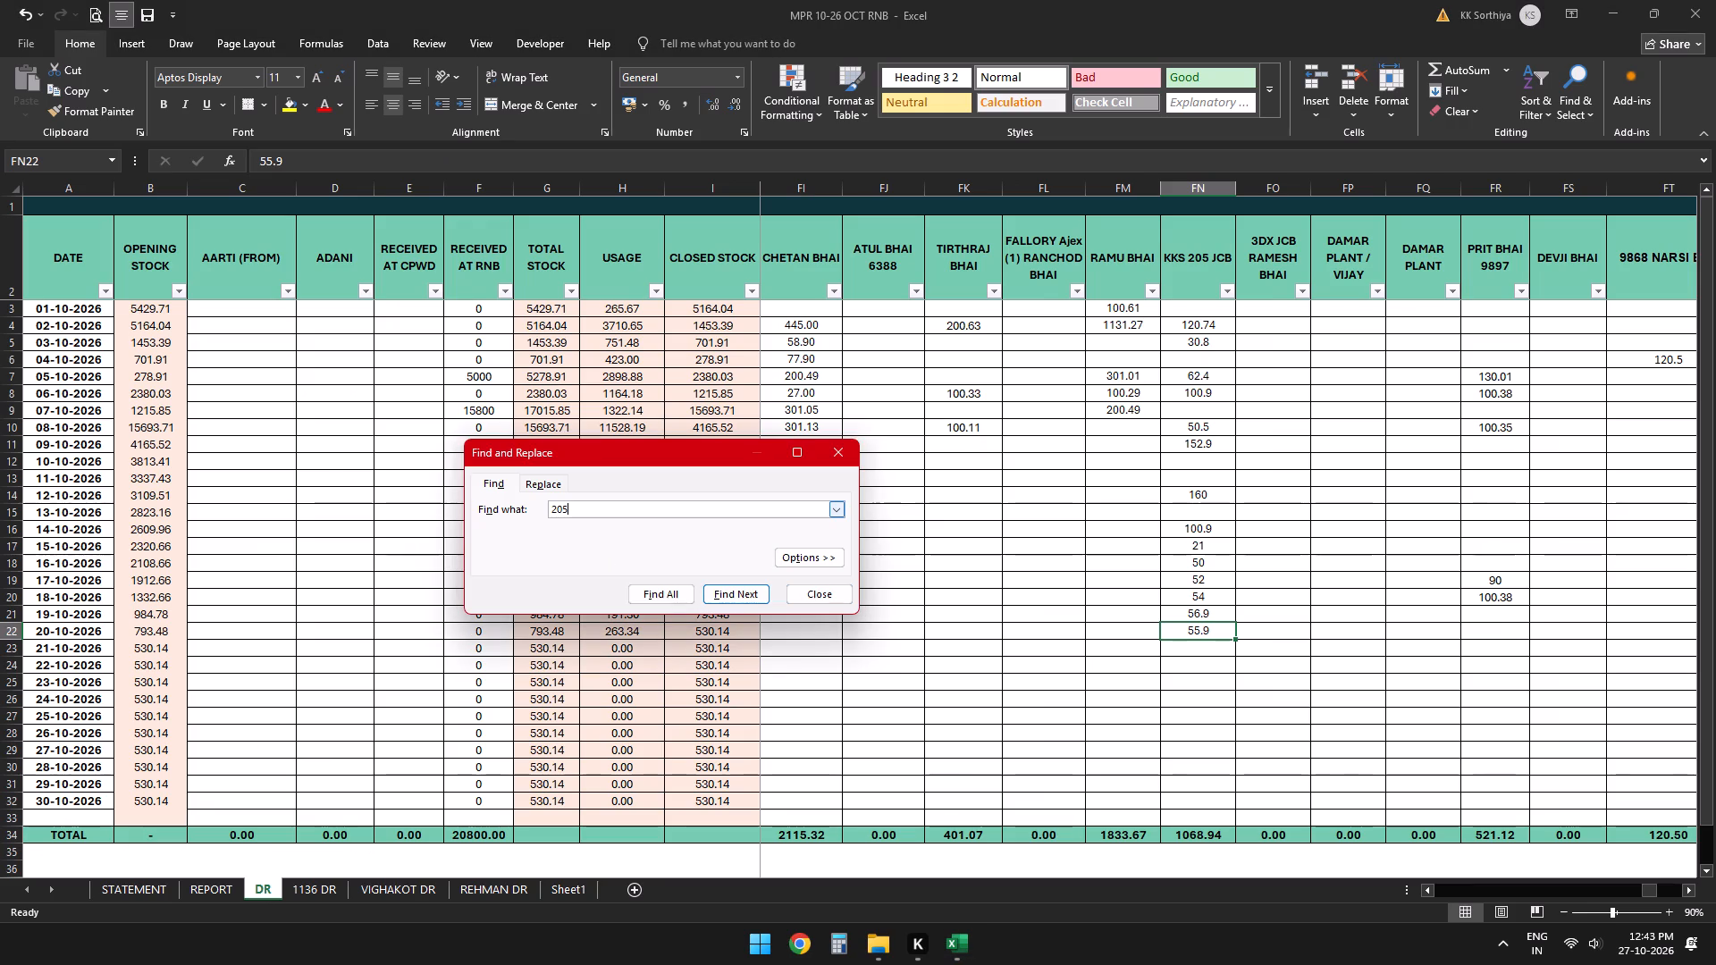
{"action": "key", "text": "BackSpace"}
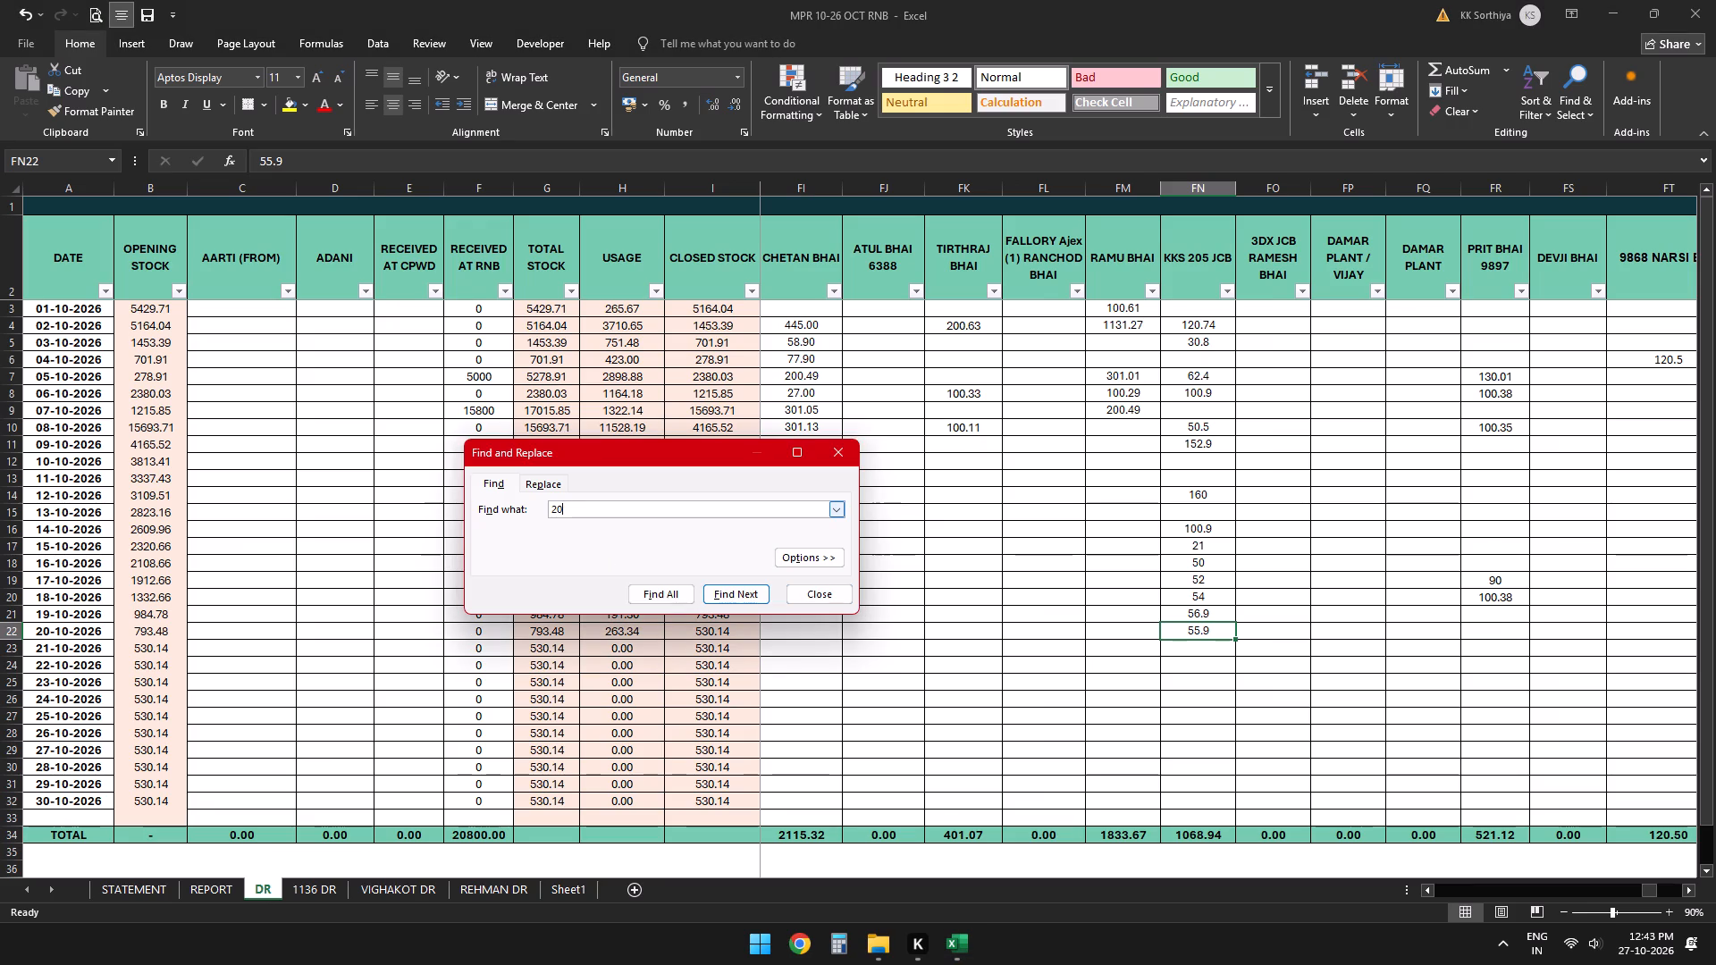
{"action": "key", "text": "BackSpace"}
{"action": "type", "text": "68"}
{"action": "key", "text": "Return"}
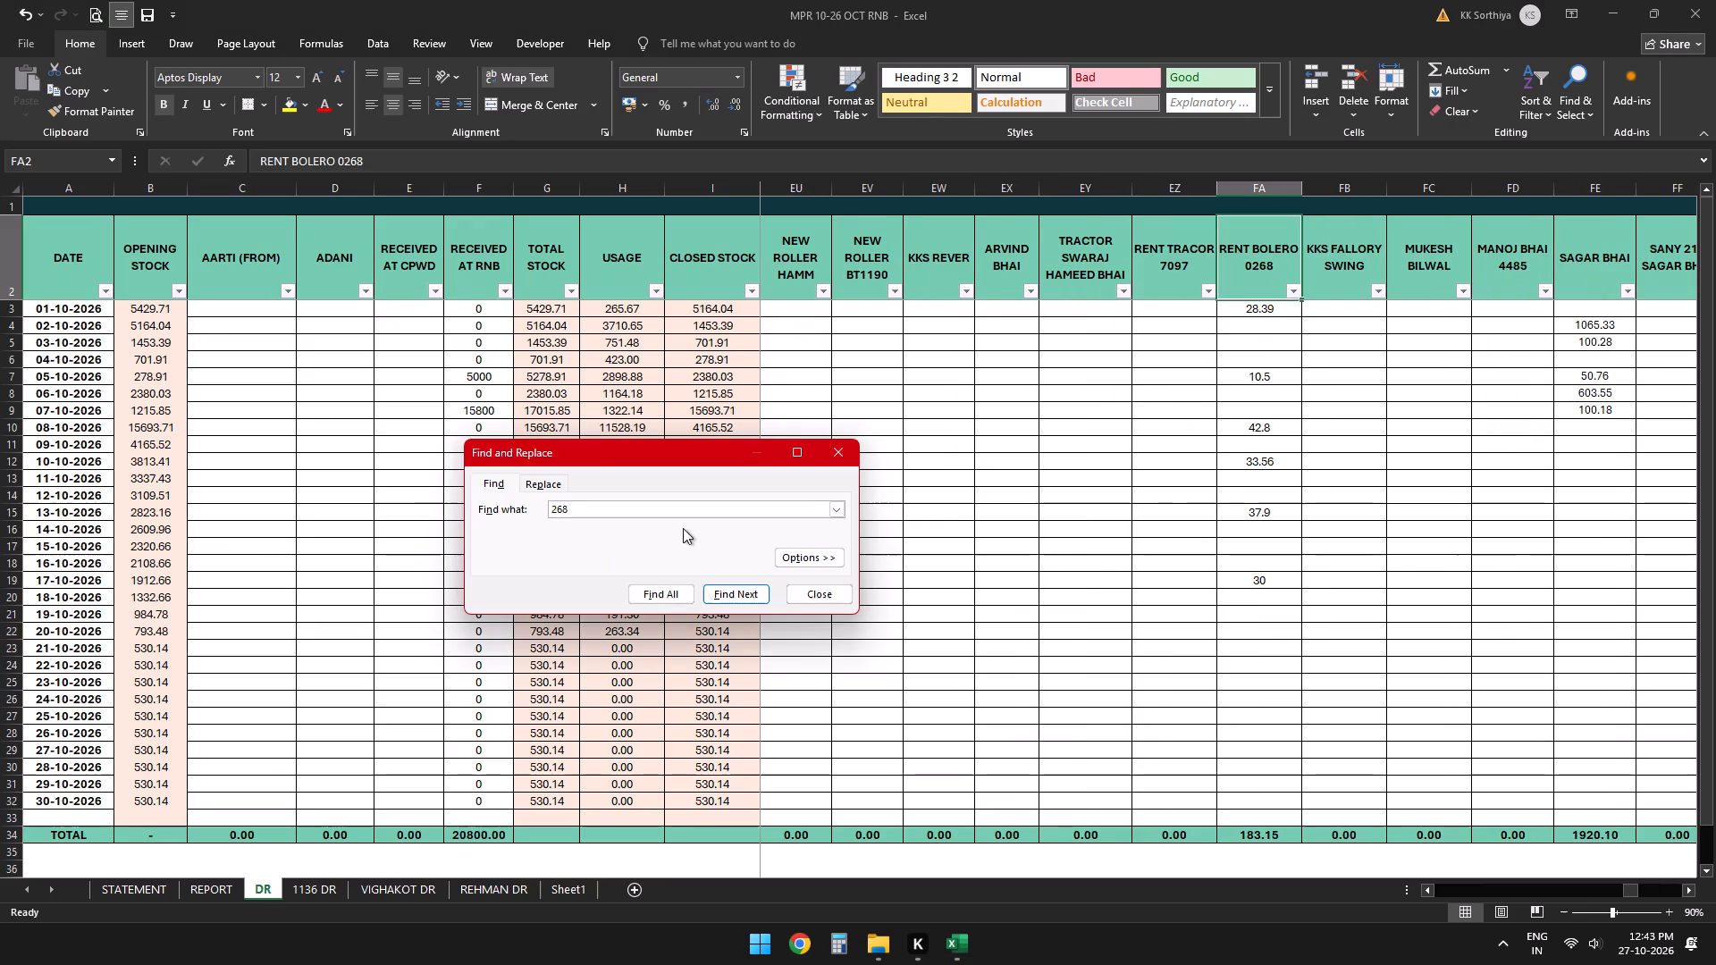
{"action": "left_click", "coordinate": [1241, 597]}
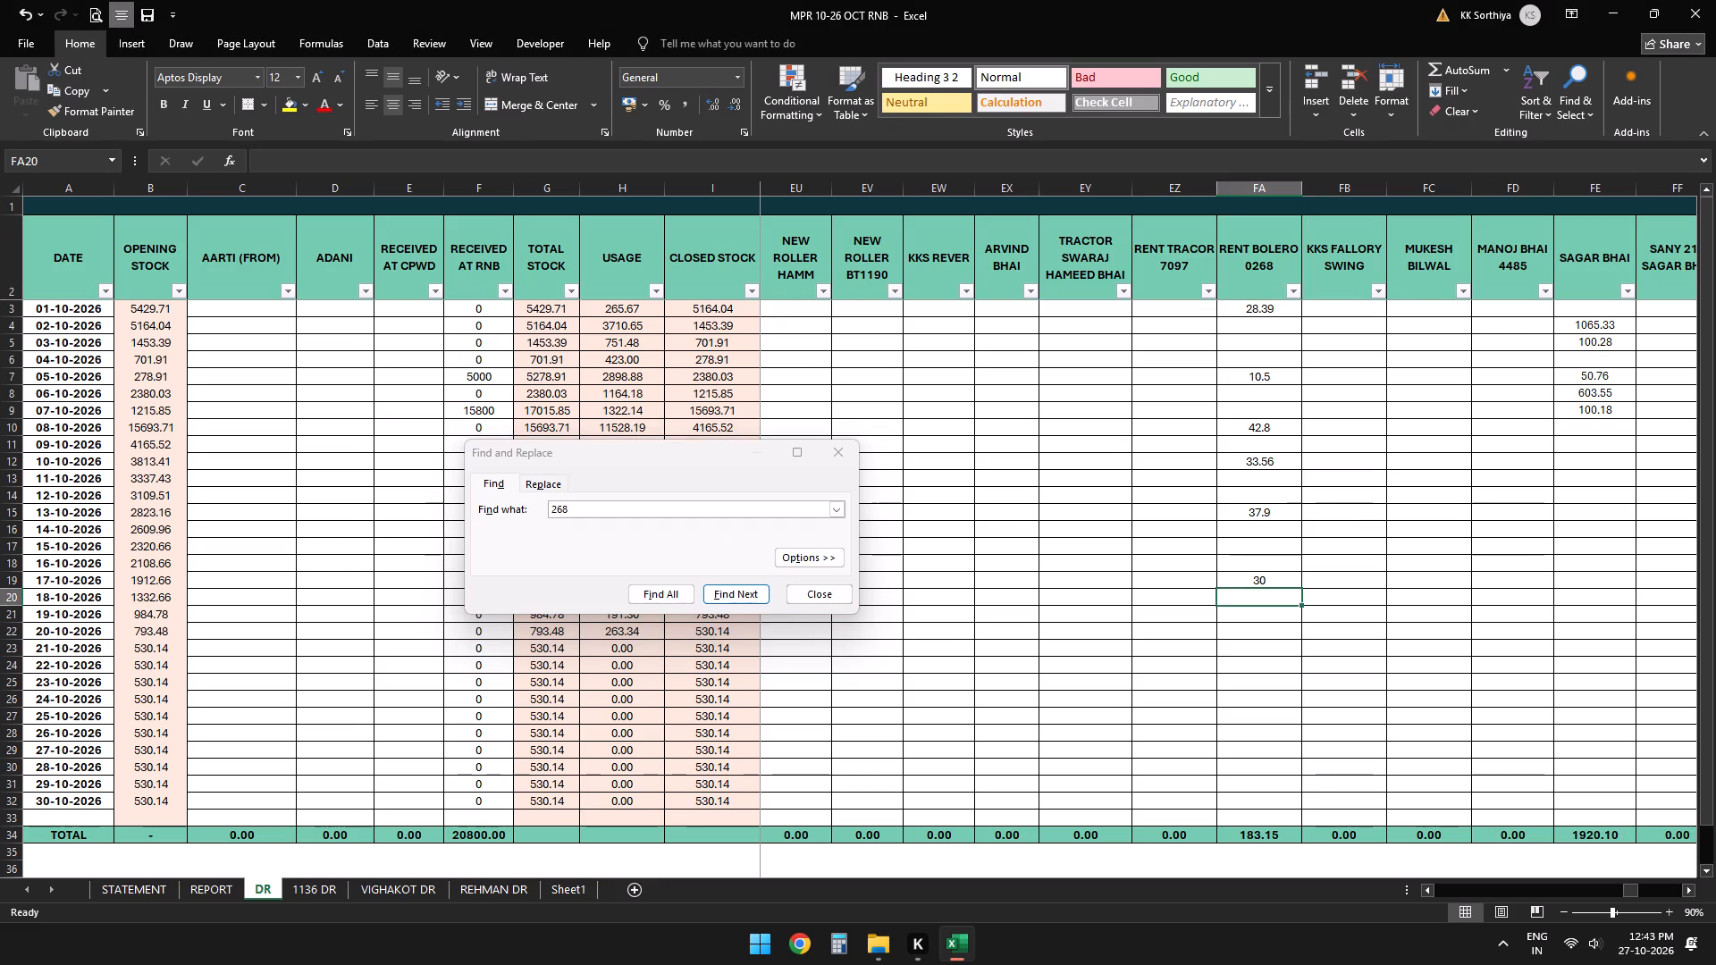
{"action": "left_click", "coordinate": [1247, 613]}
{"action": "left_click", "coordinate": [1241, 658]}
{"action": "left_click", "coordinate": [1257, 631]}
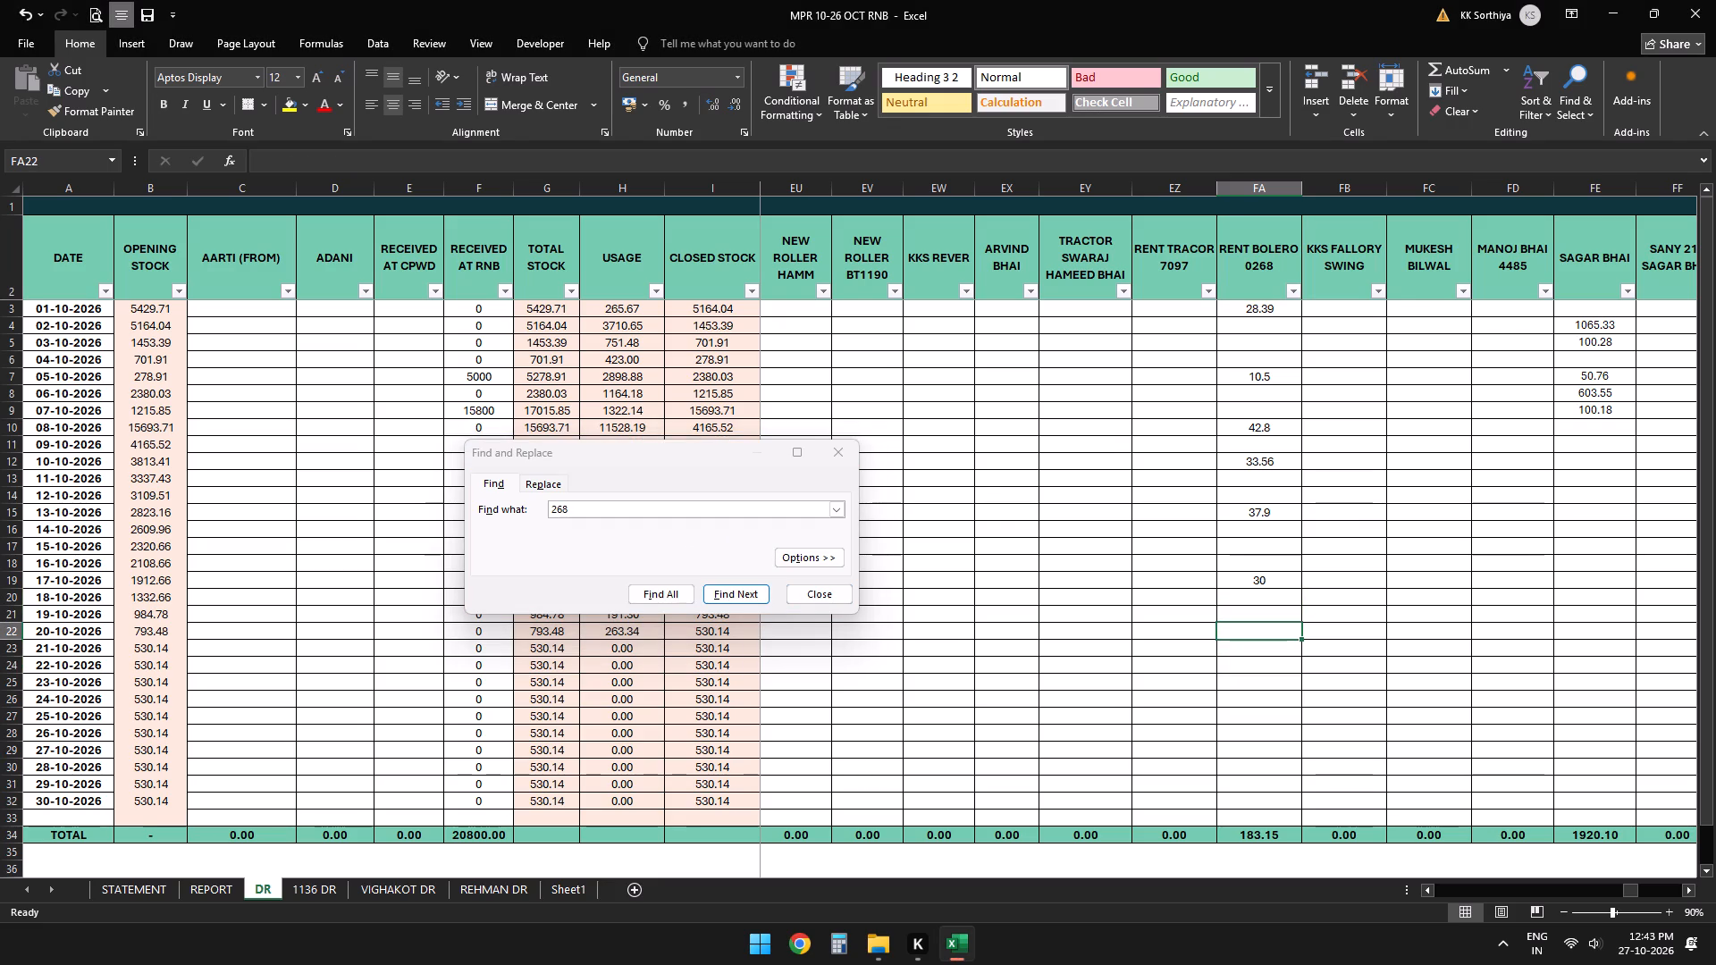
{"action": "left_click", "coordinate": [227, 889]}
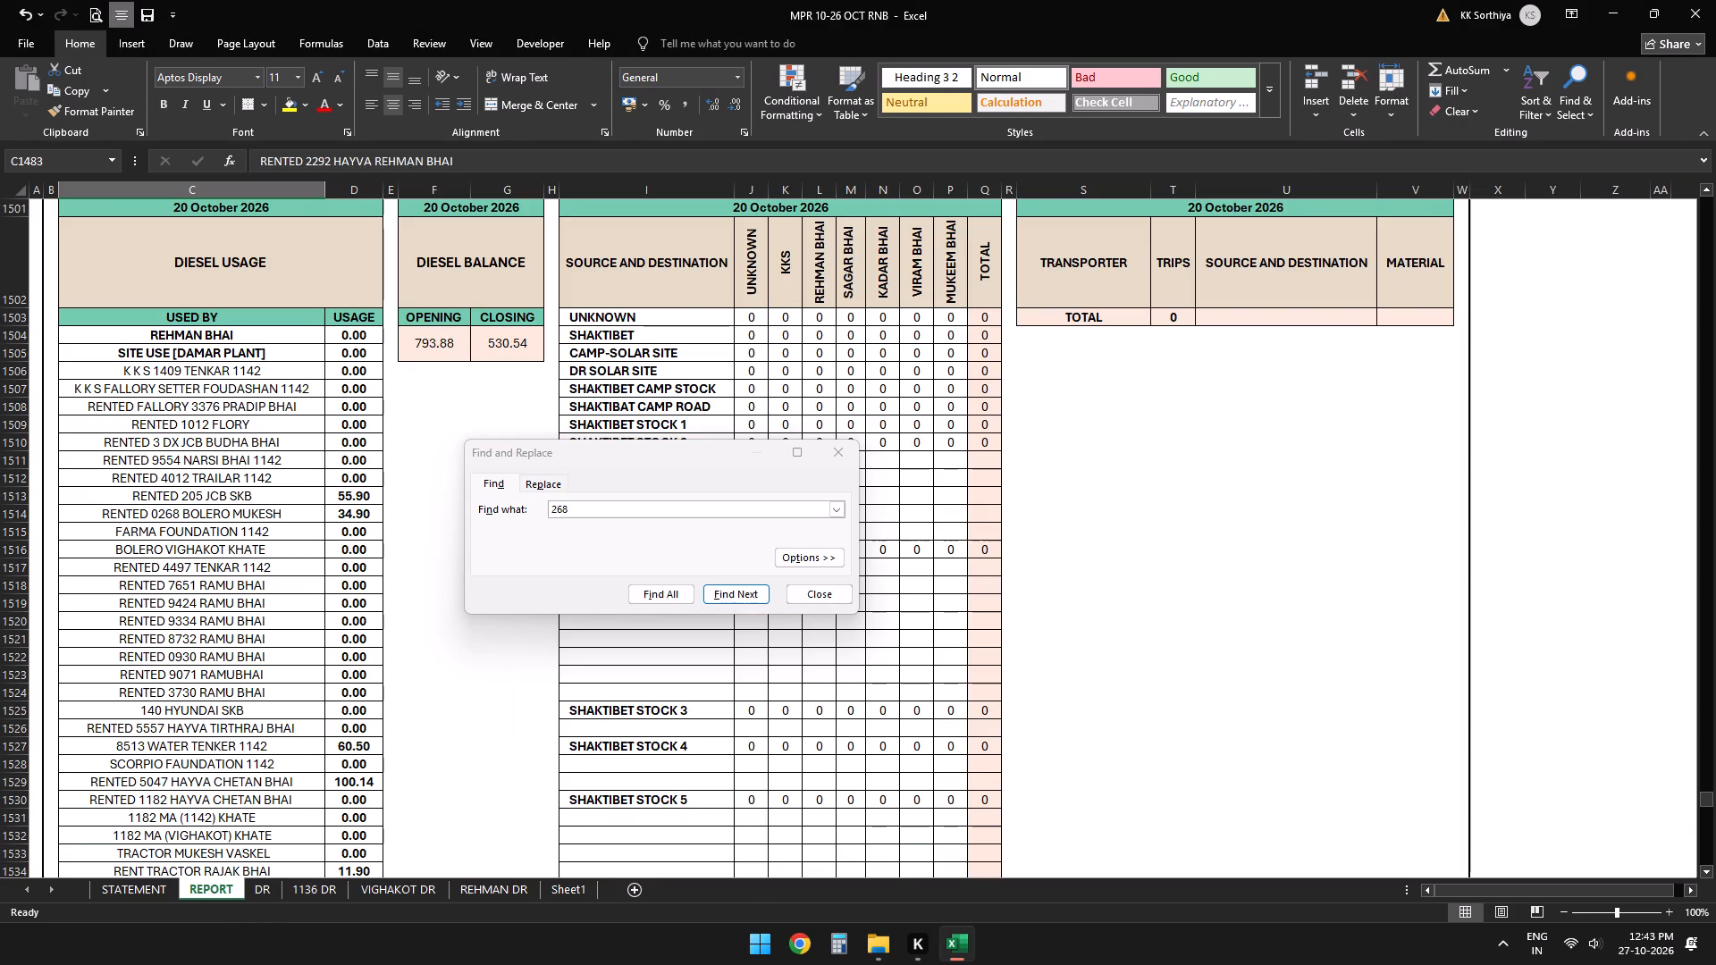
{"action": "left_click", "coordinate": [266, 892]}
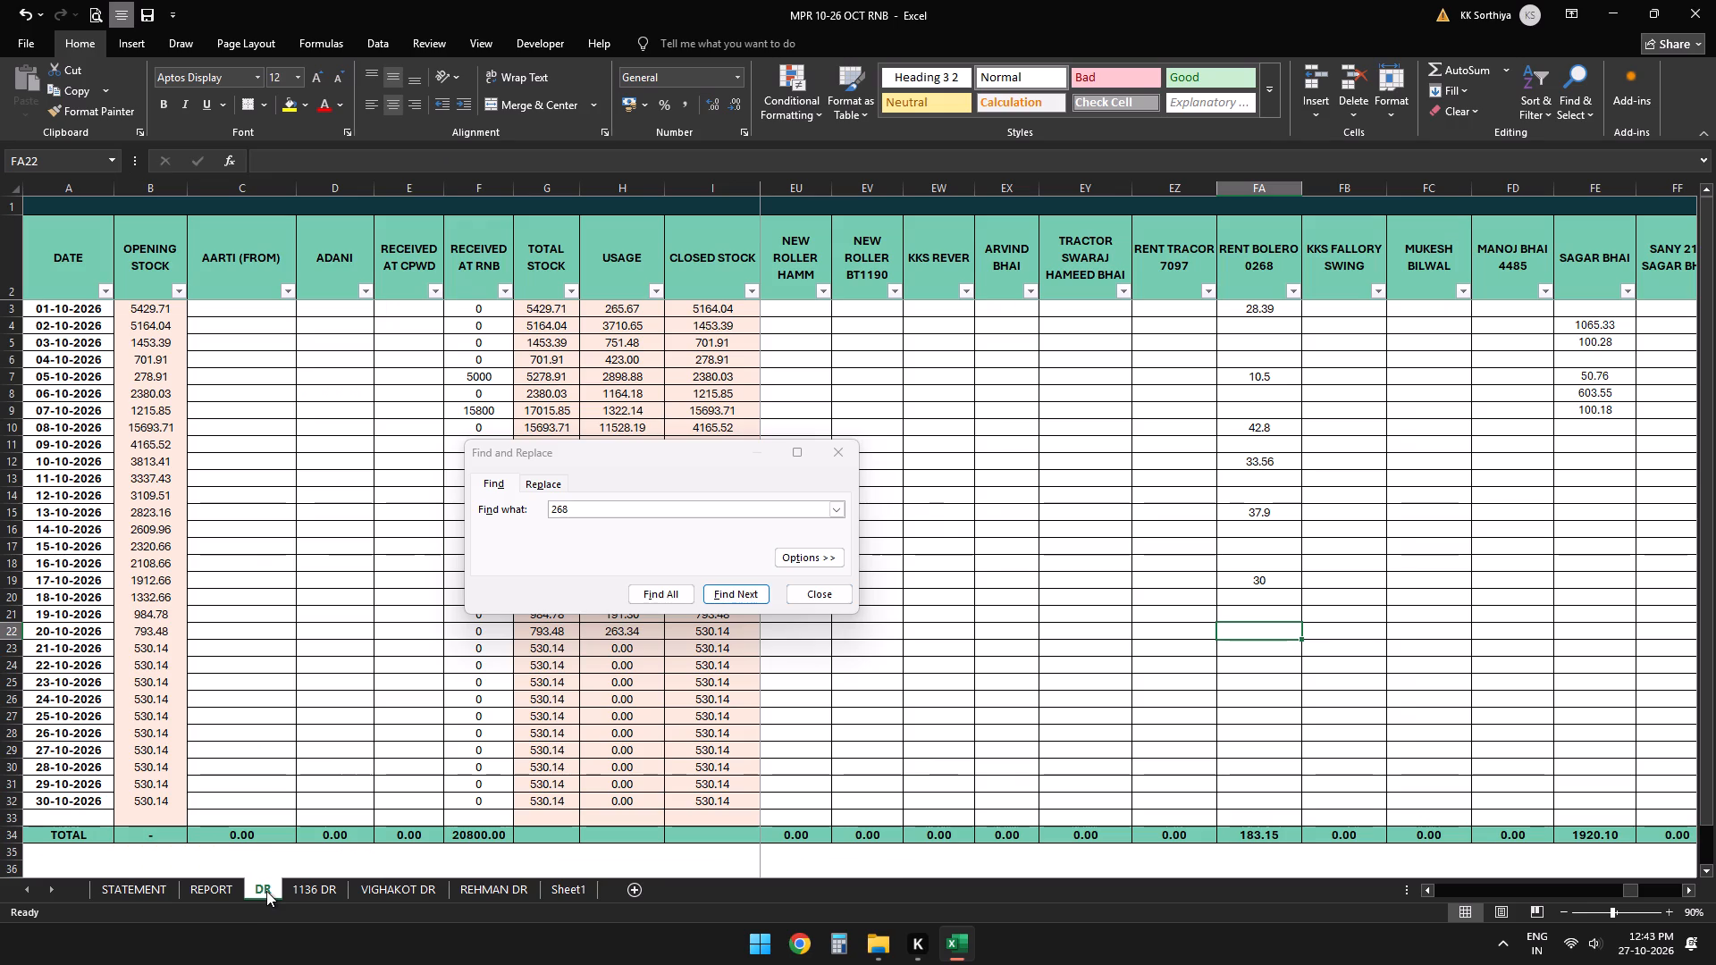
{"action": "key", "text": "9"}
{"action": "key", "text": "BackSpace"}
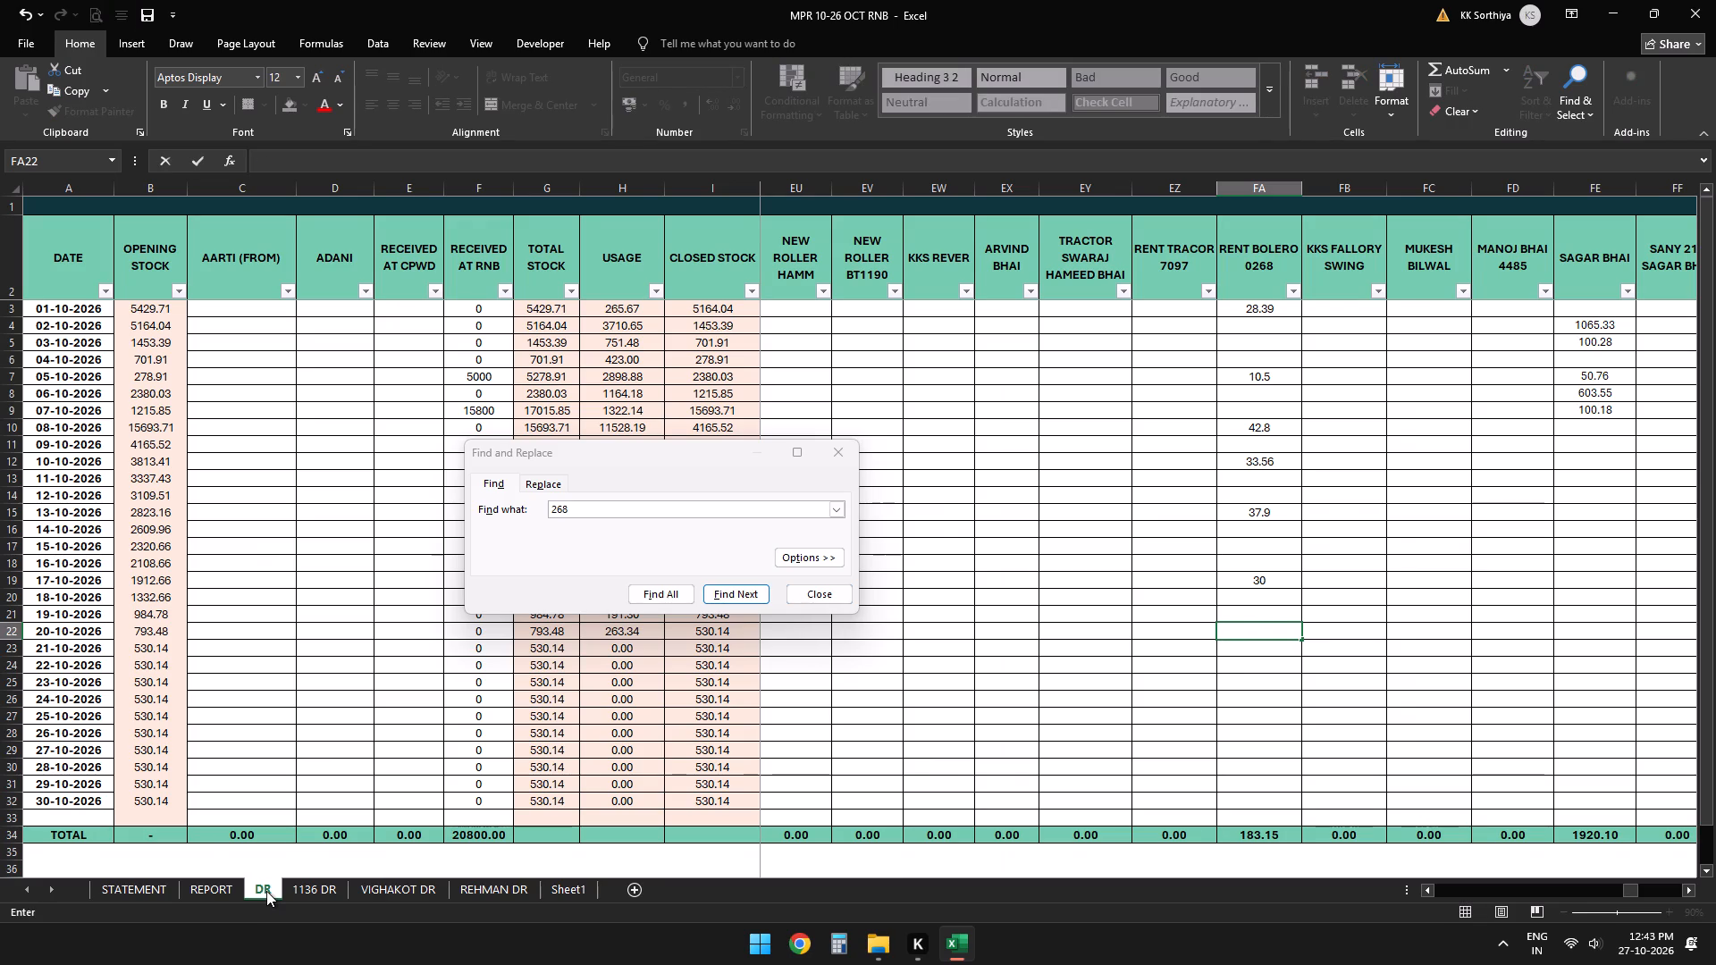
{"action": "type", "text": "34.9"}
{"action": "key", "text": "Right"}
{"action": "key", "text": "Left"}
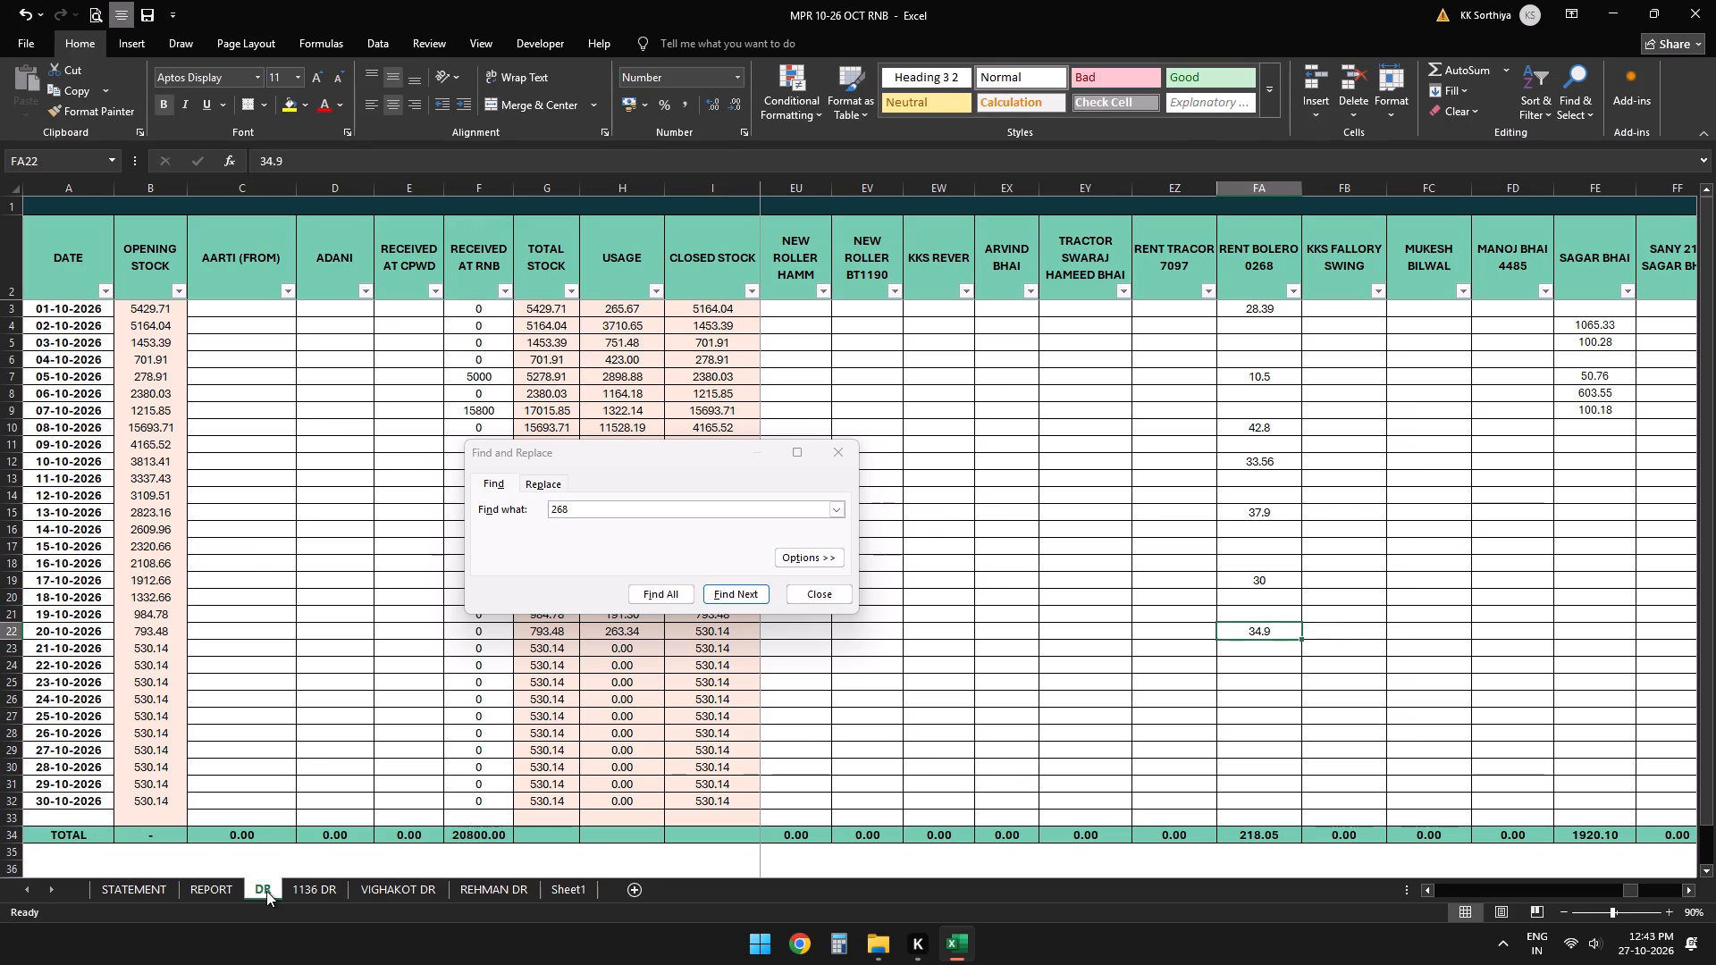
Search the DR sheet for 8513 and select the TANKER 8513 cell for 20-10-2026.
{"action": "left_click", "coordinate": [228, 888]}
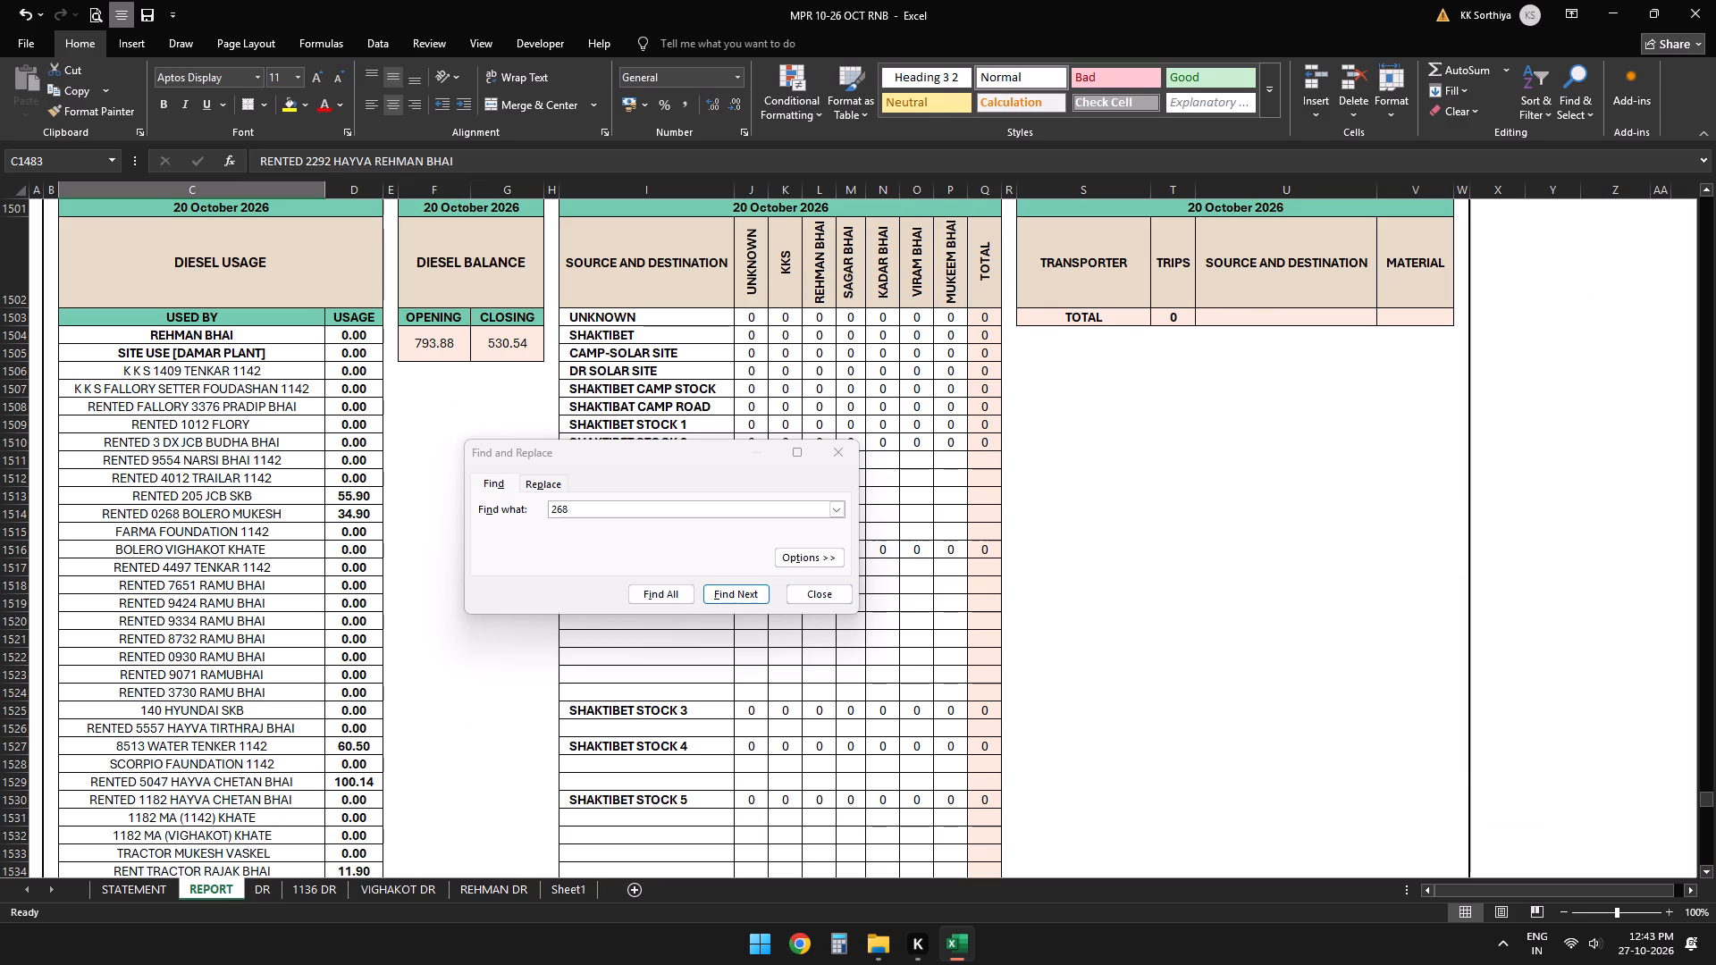
{"action": "left_click", "coordinate": [269, 898]}
{"action": "right_click", "coordinate": [269, 898]}
{"action": "left_click", "coordinate": [606, 505]}
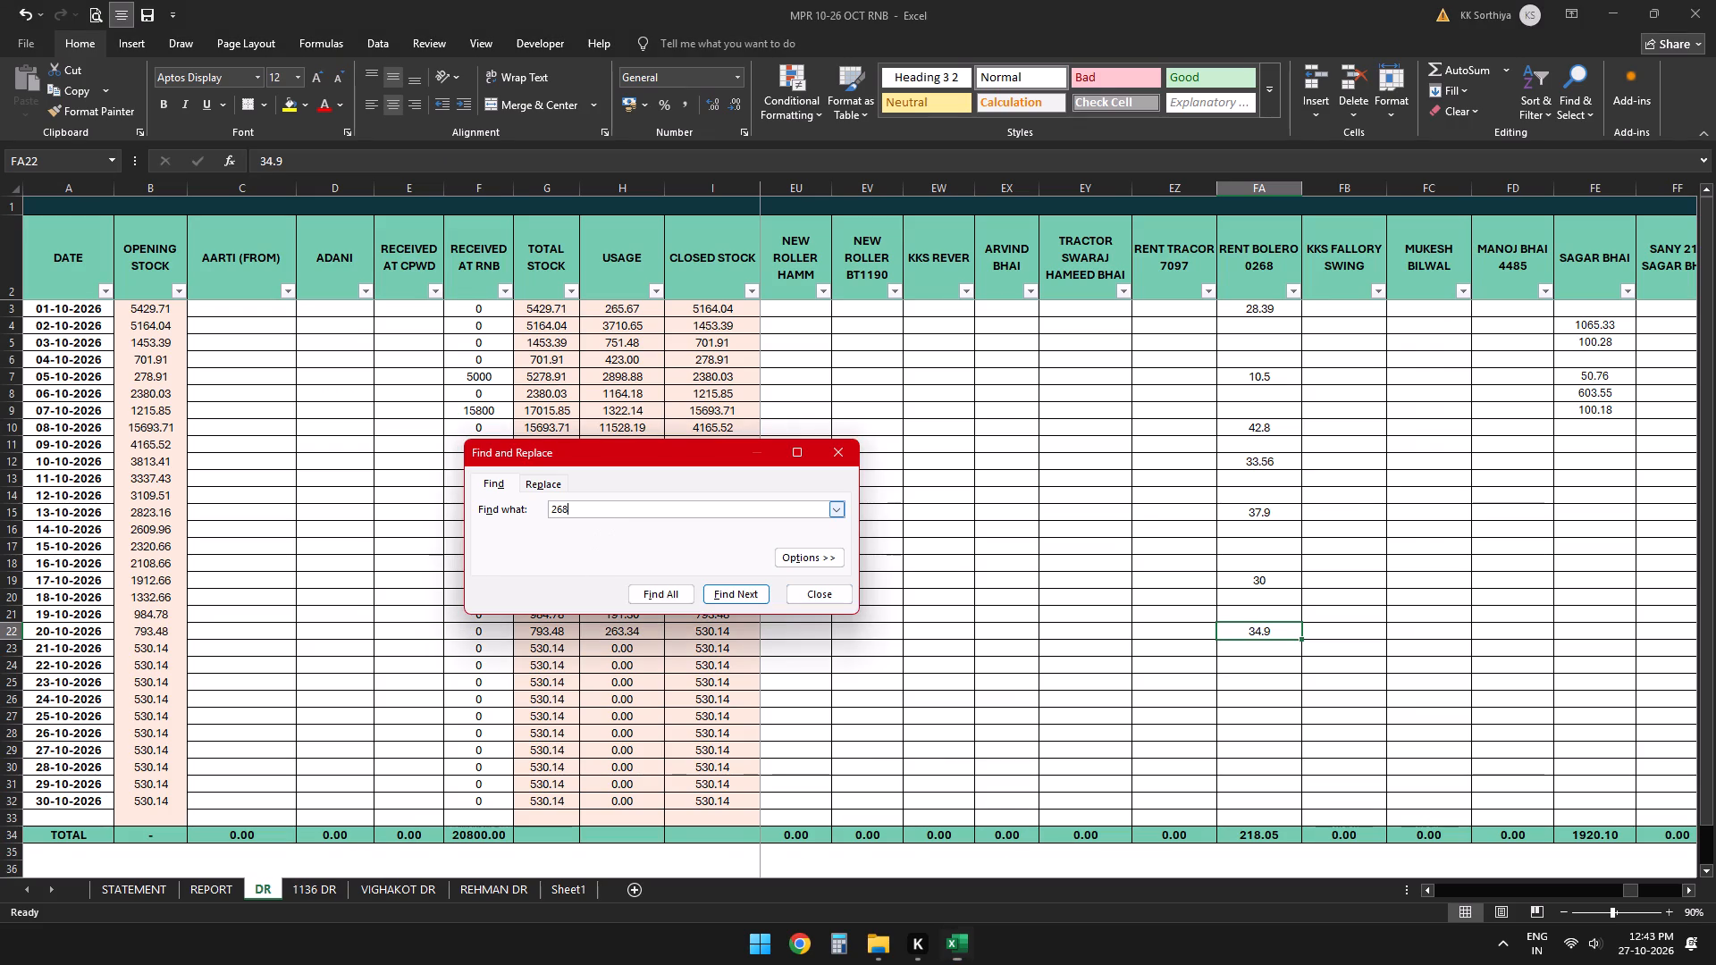
{"action": "key", "text": "BackSpace"}
{"action": "key", "text": "BackSpace"}
{"action": "key", "text": "BackSpace"}
{"action": "key", "text": "BackSpace"}
{"action": "key", "text": "BackSpace"}
{"action": "key", "text": "BackSpace"}
{"action": "key", "text": "BackSpace"}
{"action": "key", "text": "BackSpace"}
{"action": "type", "text": "8513"}
{"action": "key", "text": "Return"}
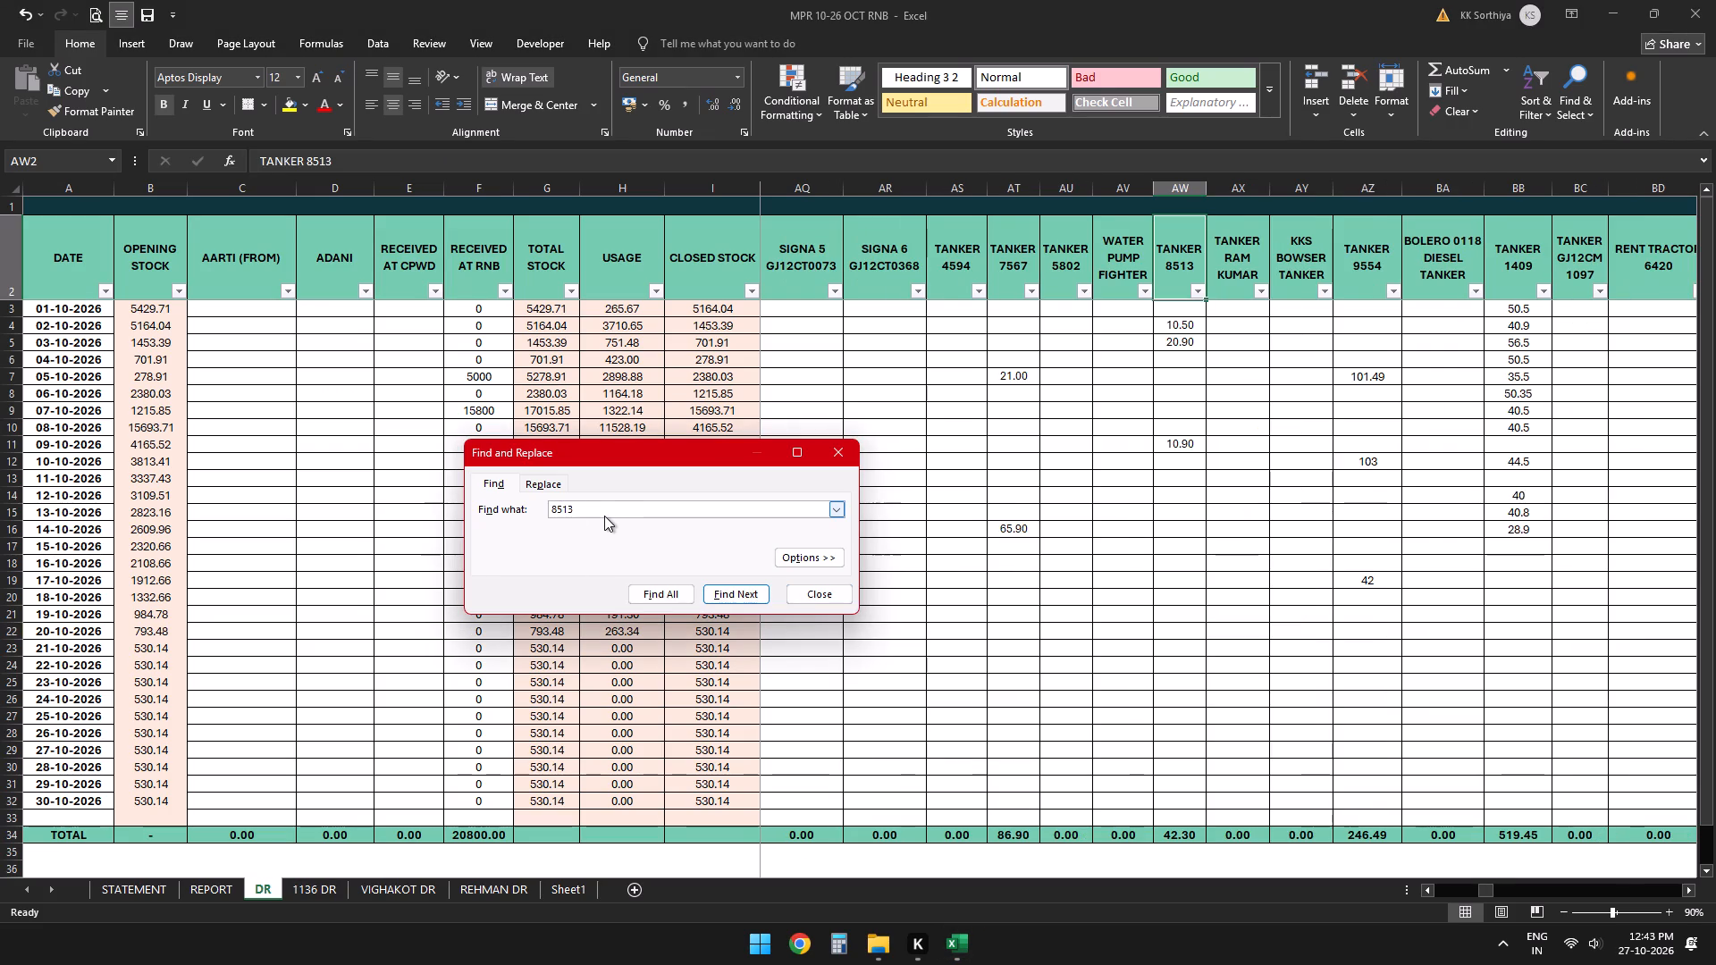
{"action": "left_click", "coordinate": [1185, 577]}
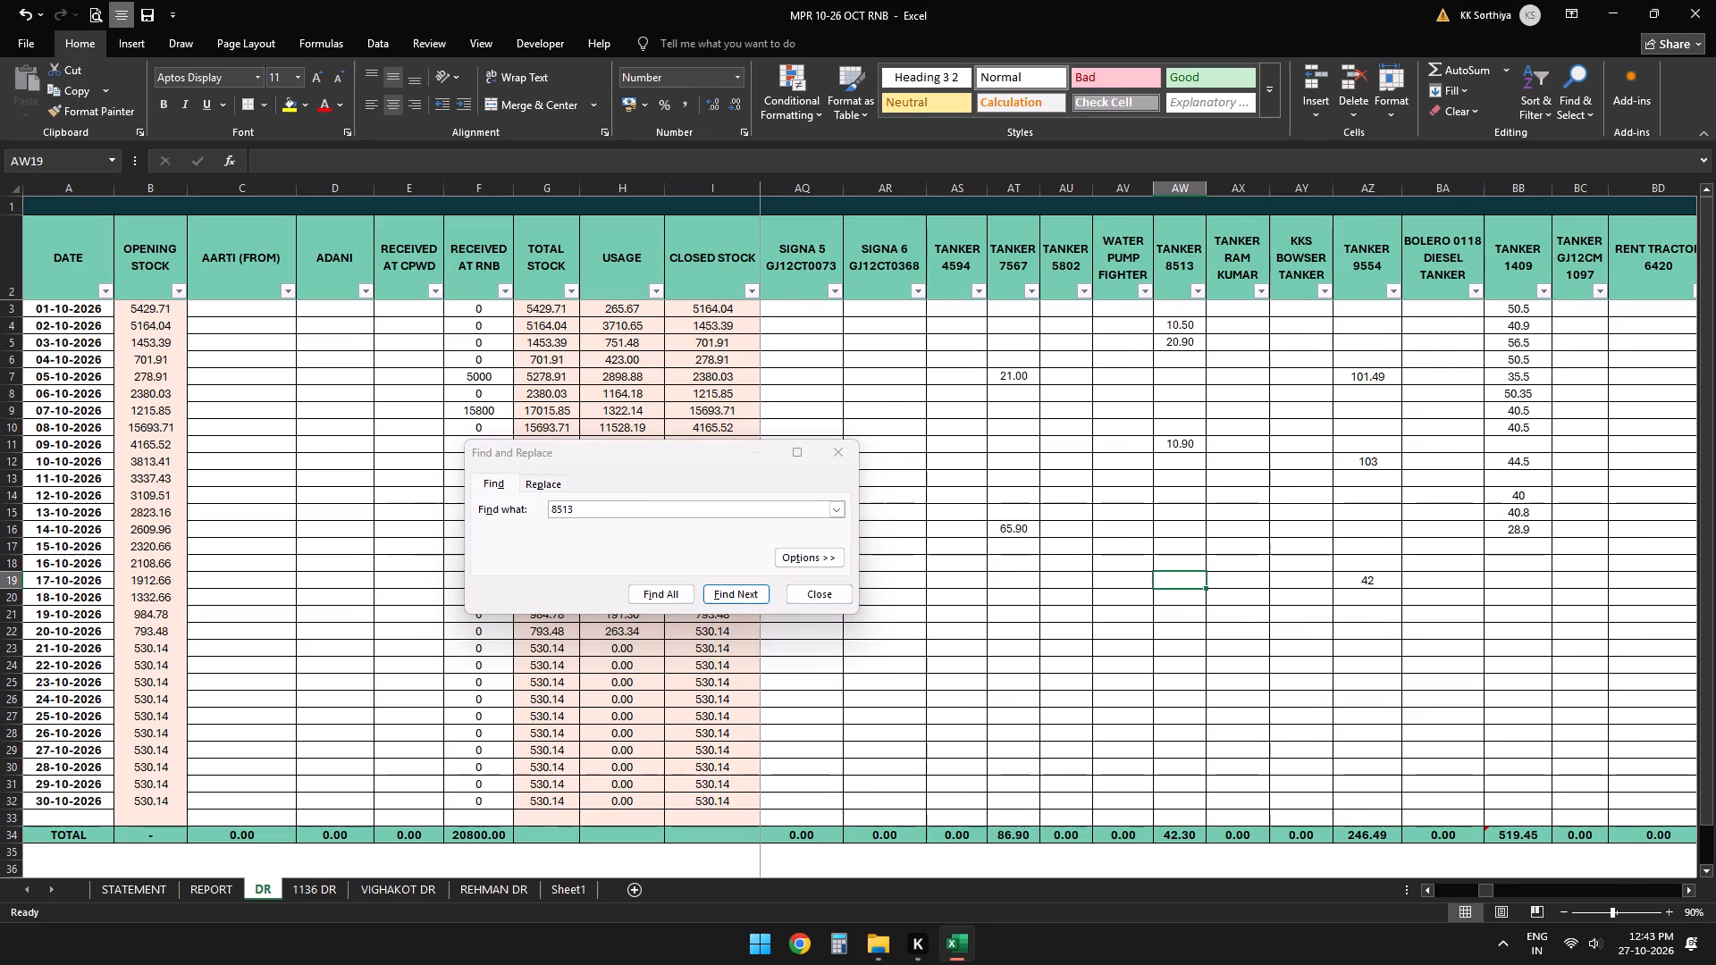
{"action": "left_click", "coordinate": [1187, 607]}
{"action": "left_click", "coordinate": [1190, 627]}
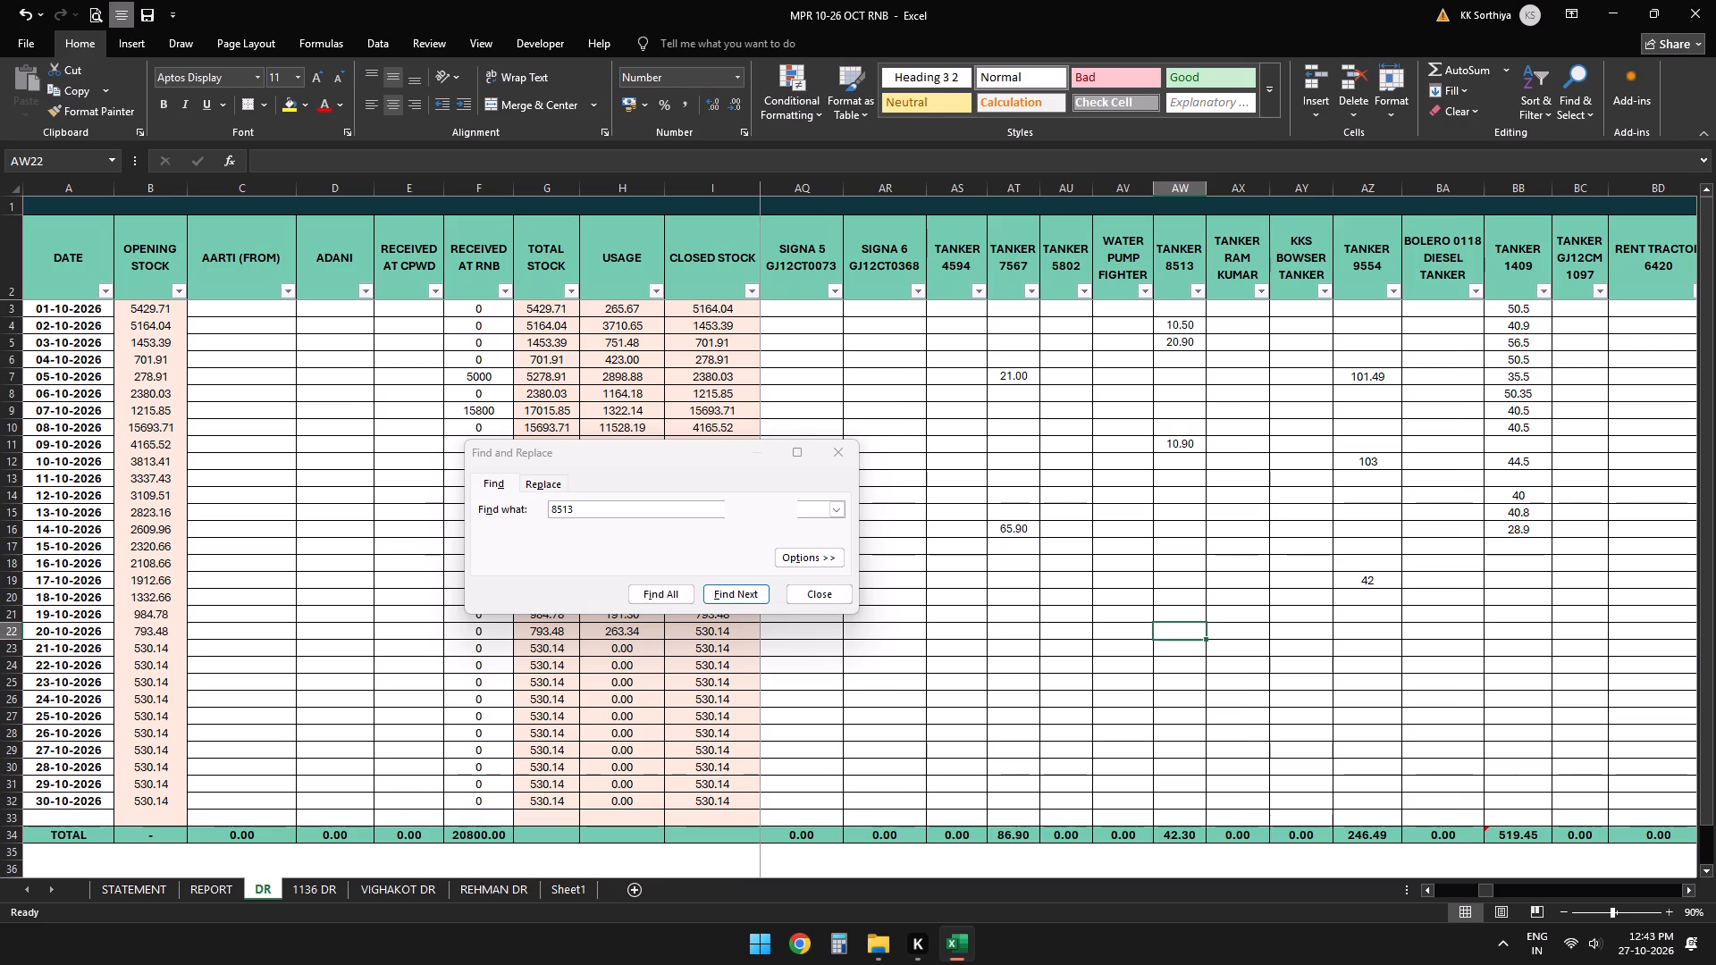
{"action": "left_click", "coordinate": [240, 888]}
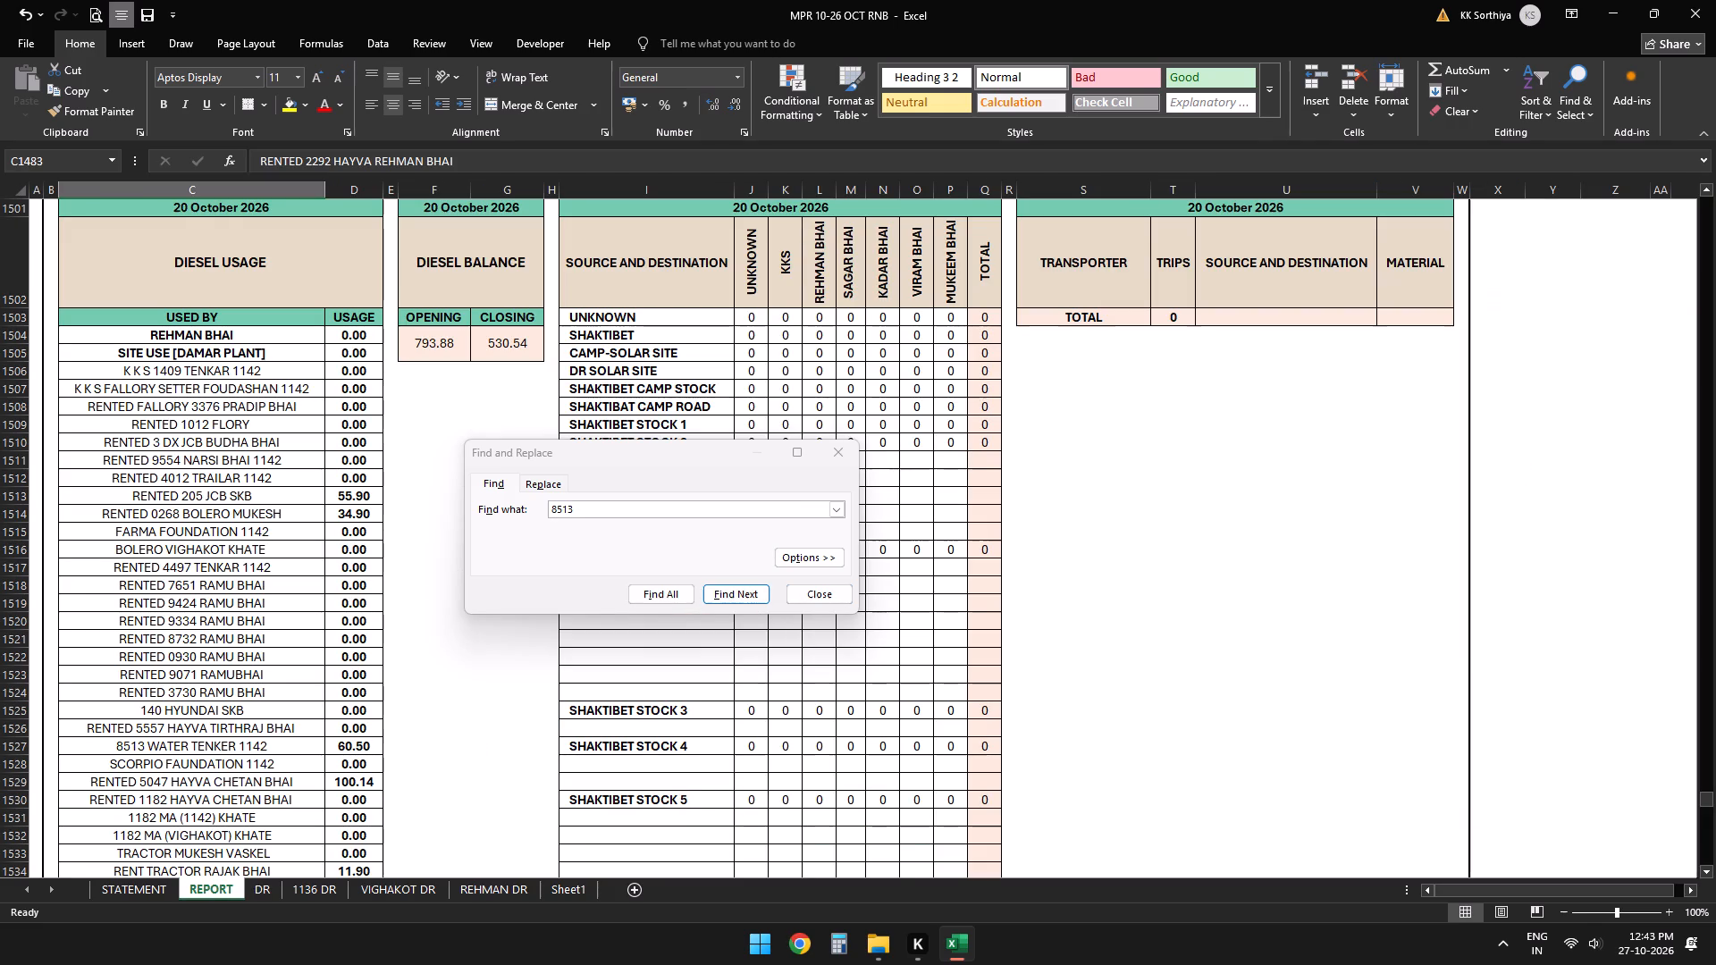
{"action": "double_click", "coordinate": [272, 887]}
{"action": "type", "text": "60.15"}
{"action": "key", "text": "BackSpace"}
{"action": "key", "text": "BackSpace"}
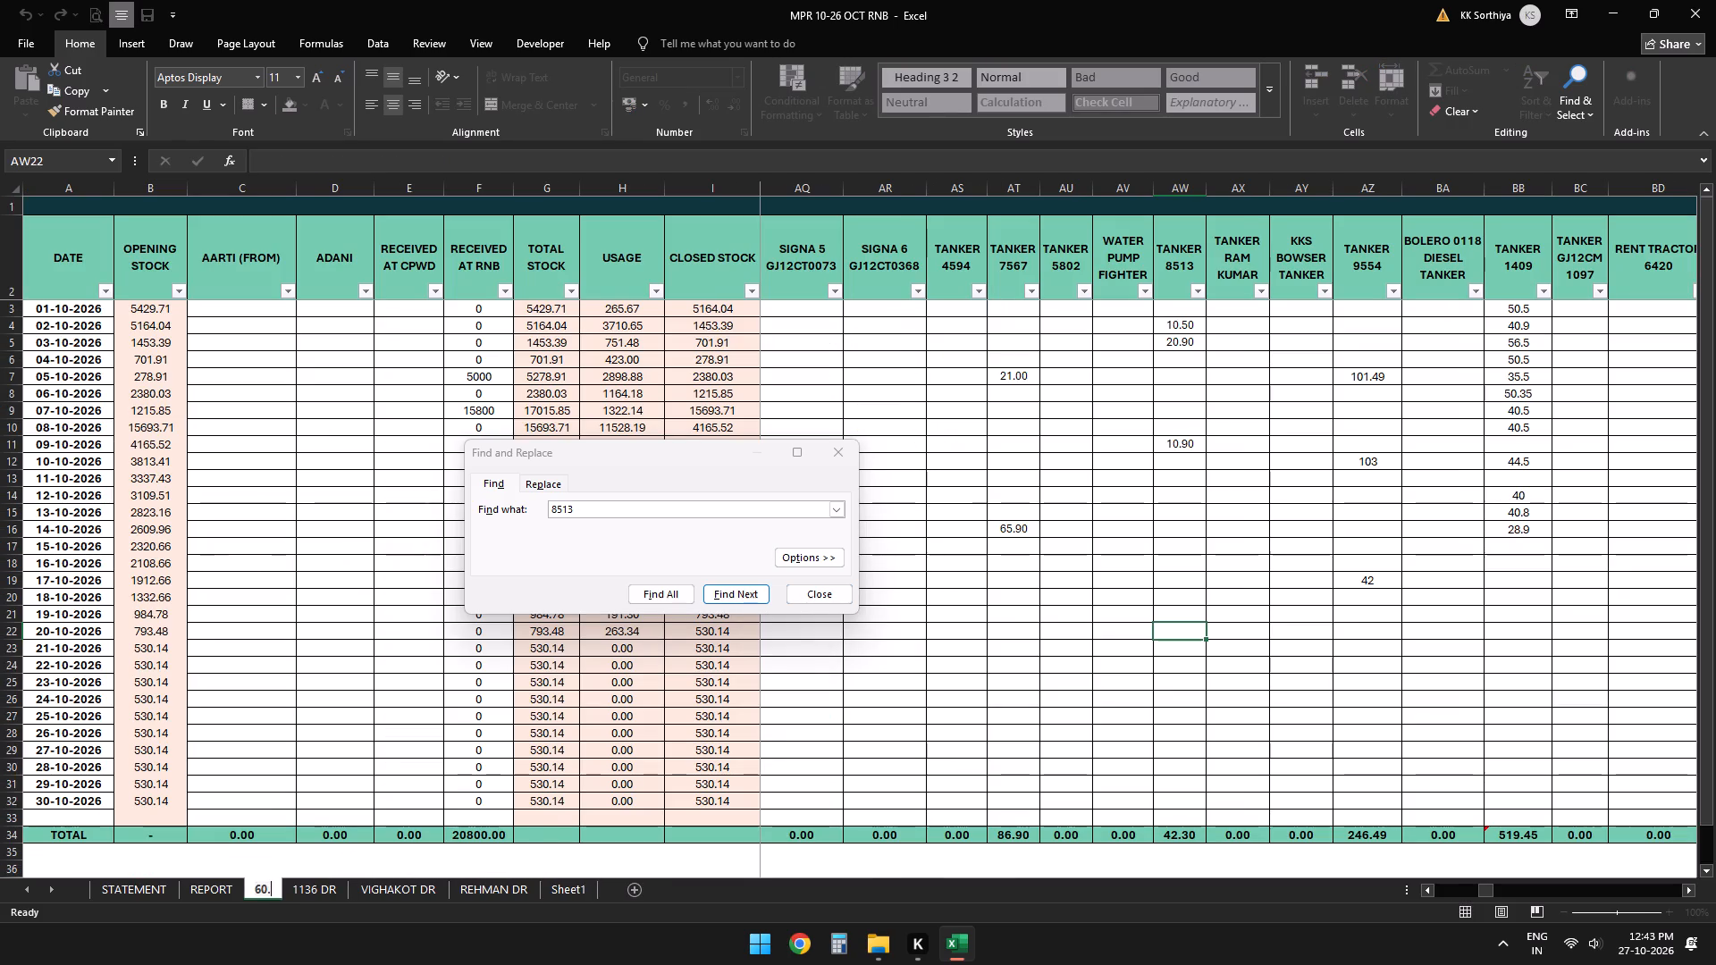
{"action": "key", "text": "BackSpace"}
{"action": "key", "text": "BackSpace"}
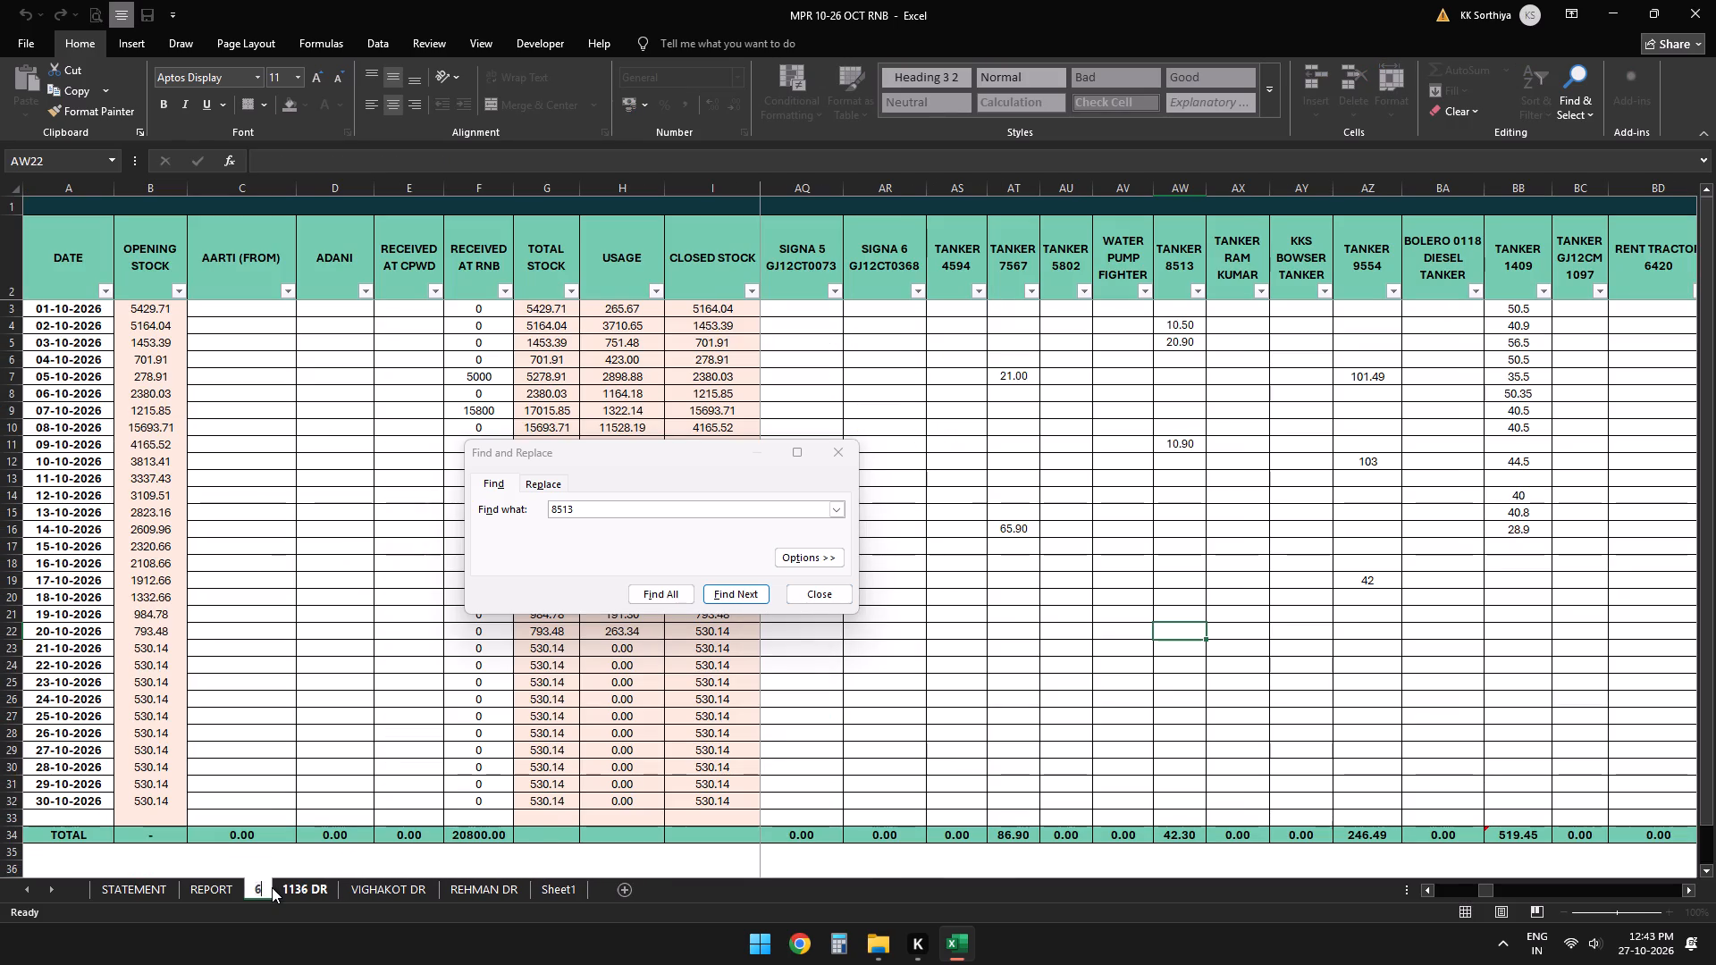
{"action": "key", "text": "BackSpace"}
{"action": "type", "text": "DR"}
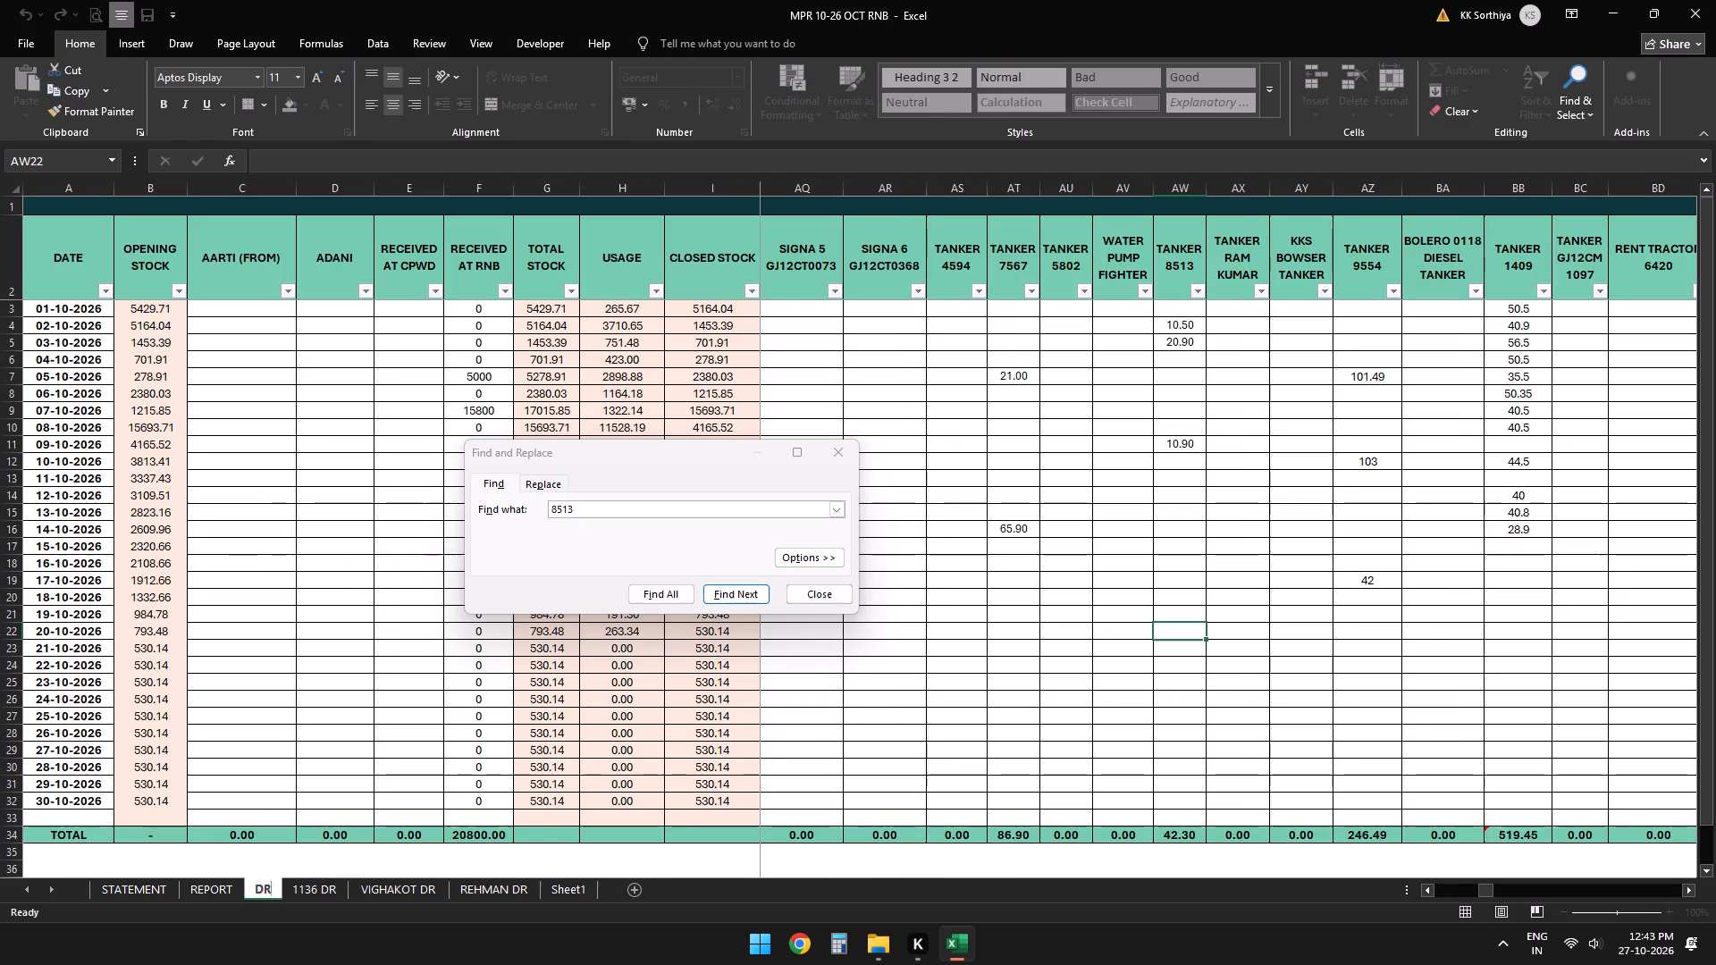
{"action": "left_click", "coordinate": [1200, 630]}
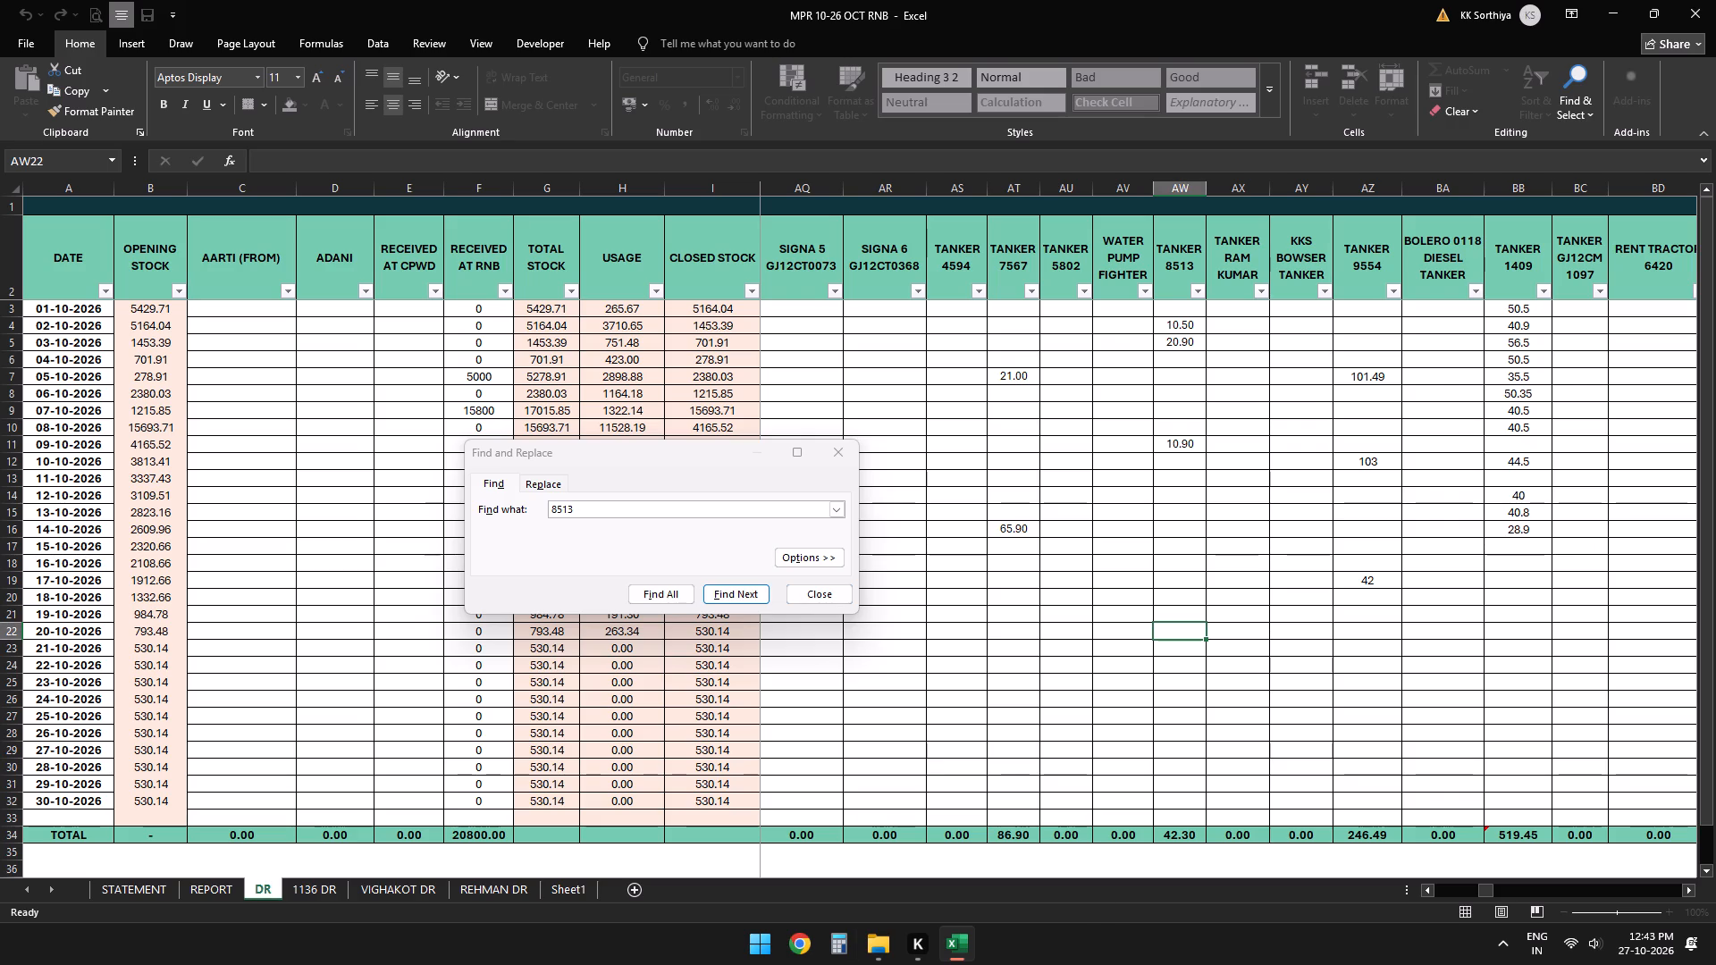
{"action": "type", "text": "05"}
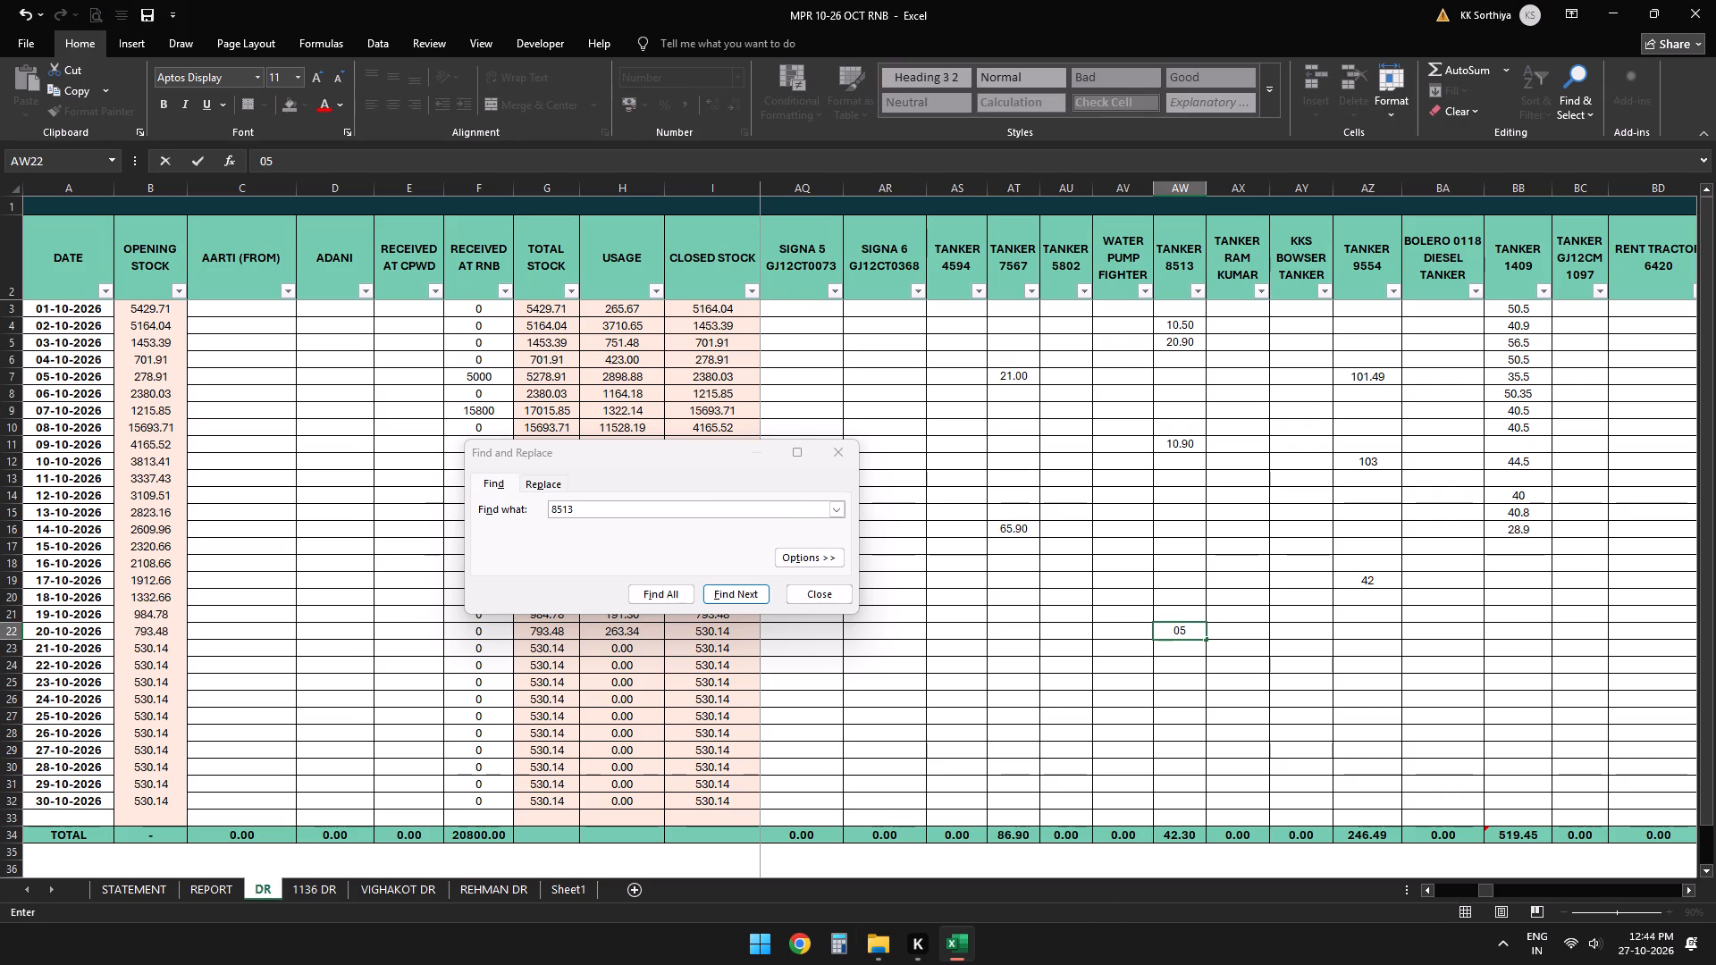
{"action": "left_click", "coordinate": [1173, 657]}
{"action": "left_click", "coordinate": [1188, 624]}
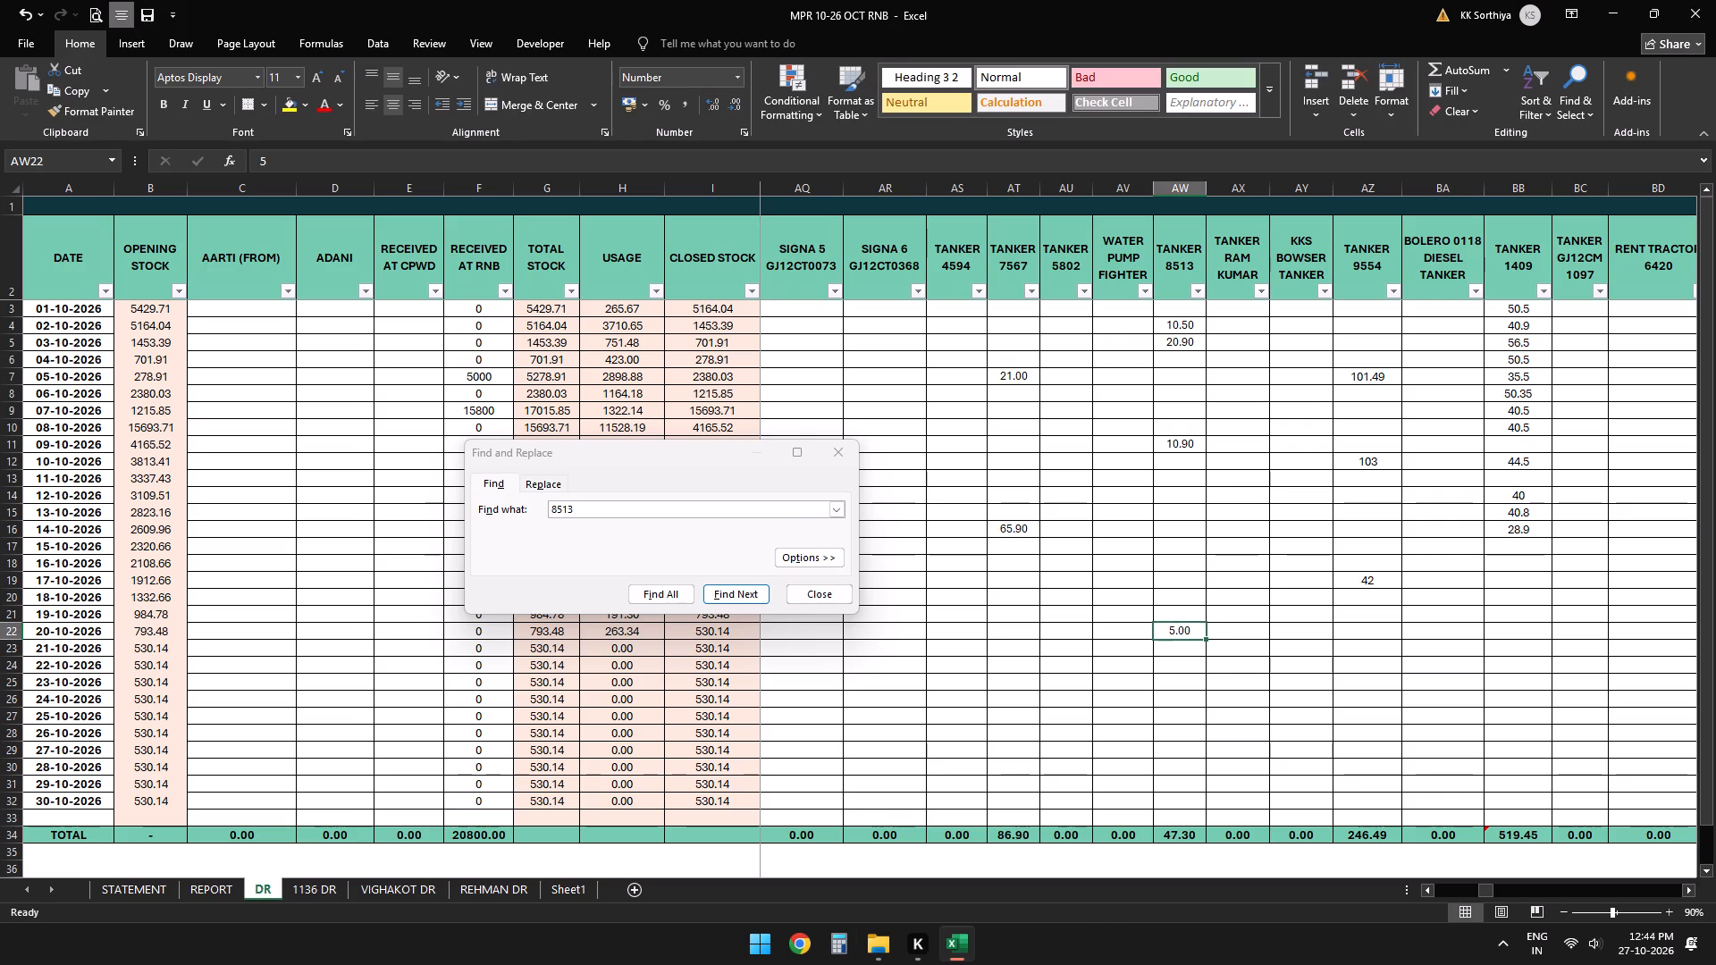
Enter the REPORT sheet's 8513 water tanker usage, 60.5, under TANKER 8513 for 20-10-2026 in the DR sheet.
{"action": "left_click", "coordinate": [223, 881]}
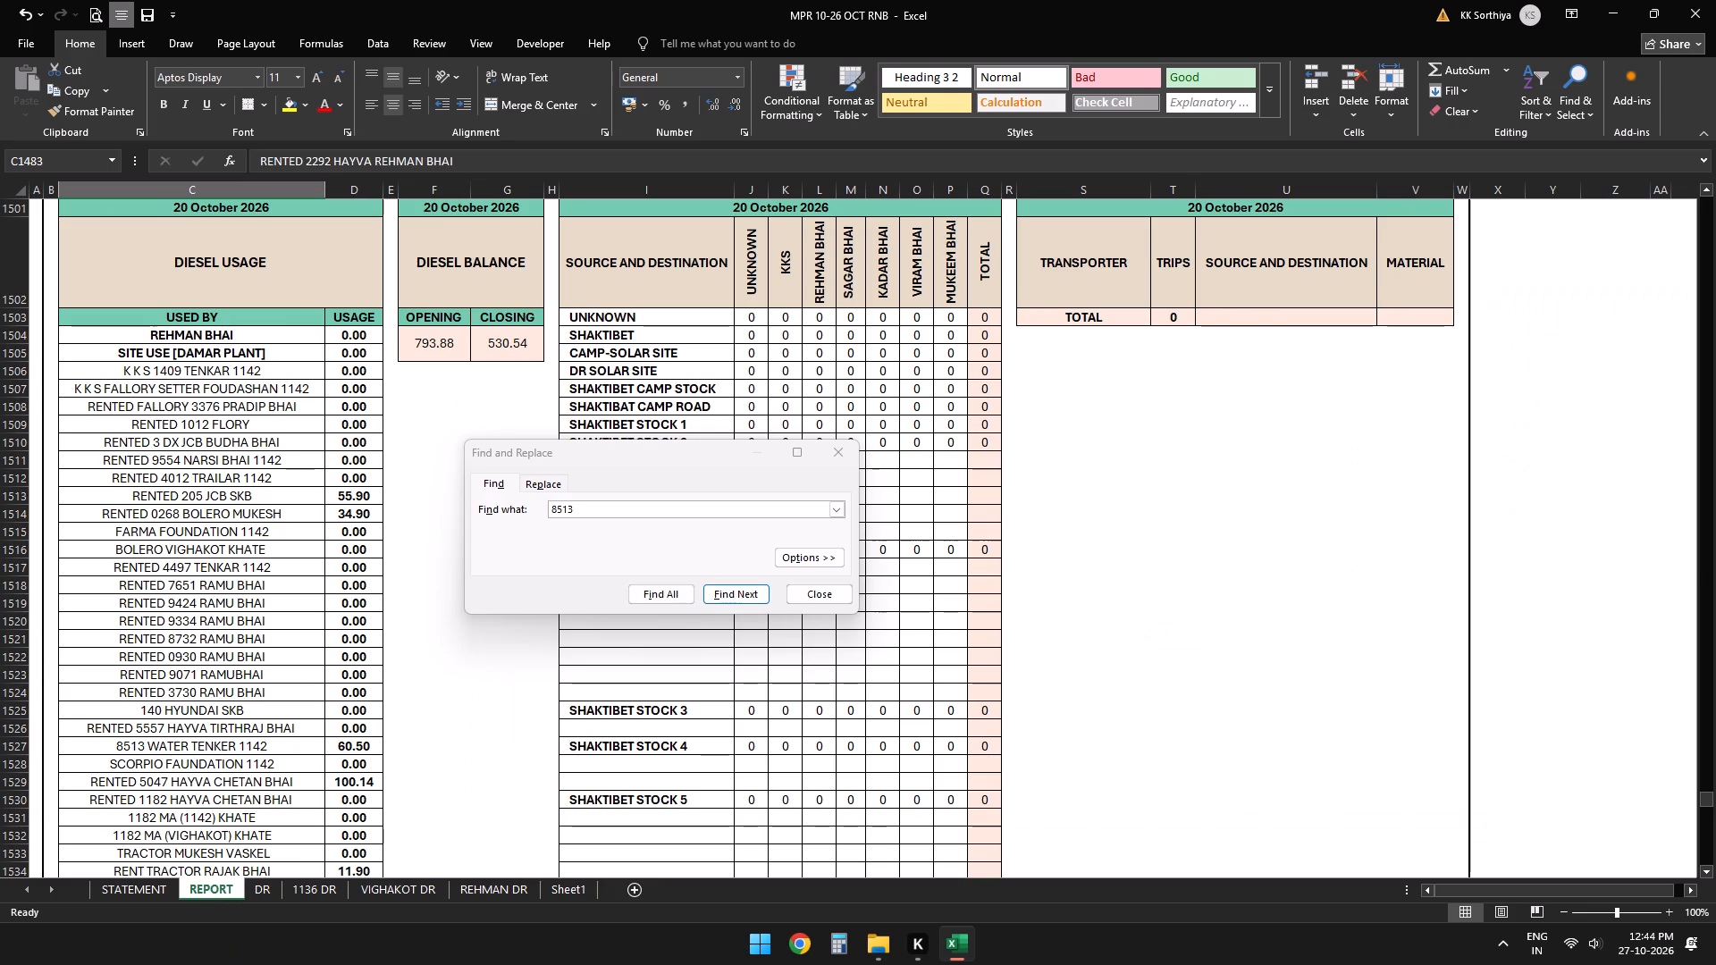
{"action": "left_click", "coordinate": [264, 879]}
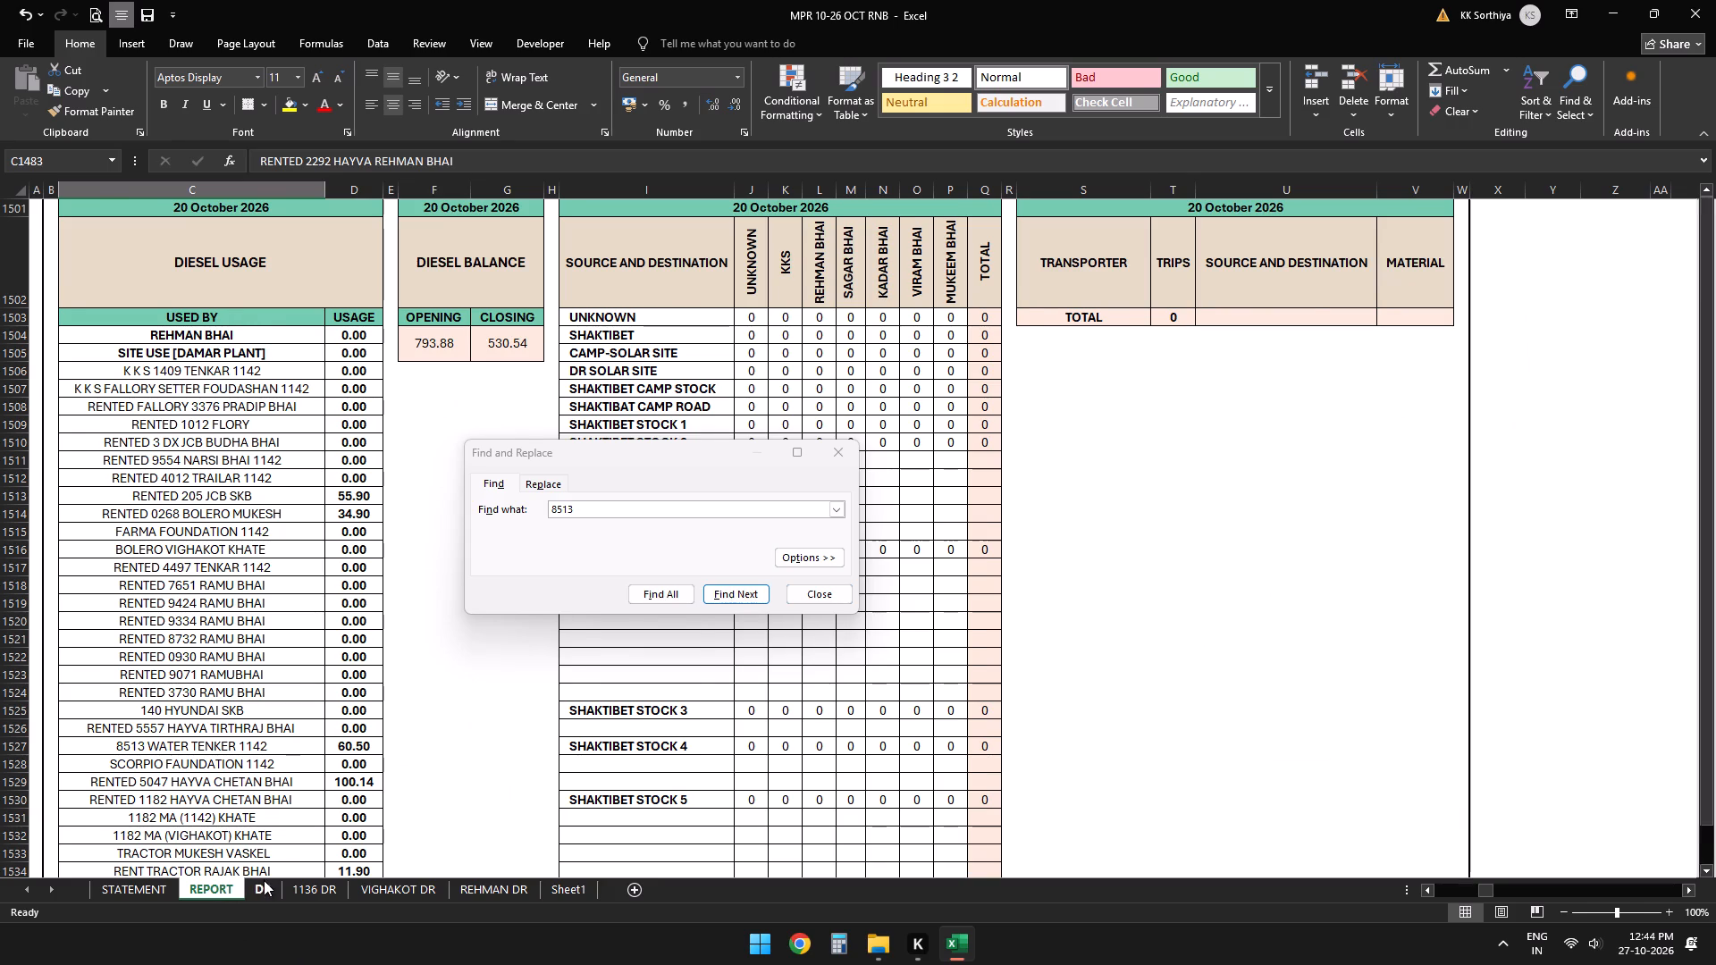
{"action": "type", "text": "60.5"}
{"action": "key", "text": "Right"}
{"action": "key", "text": "Left"}
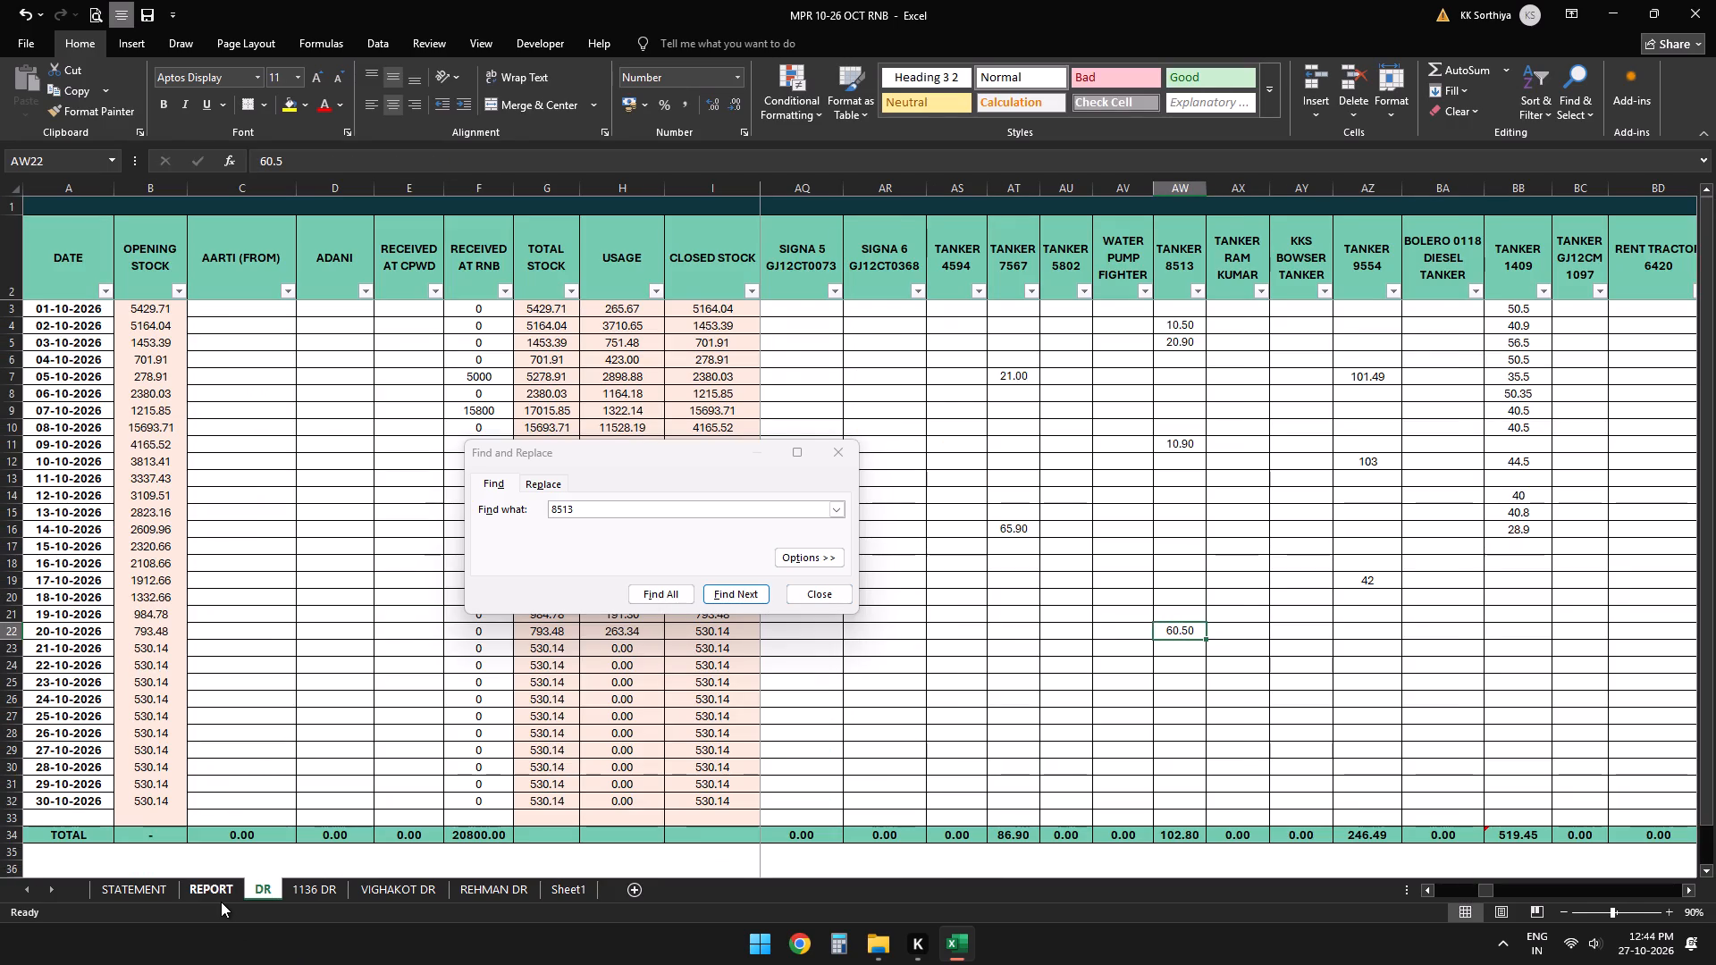
Search the DR sheet for CHETAN and enter the REPORT sheet's 5047 Hayva usage, 100.14, under CHETAN BHAI for 20-10-2026.
{"action": "left_click", "coordinate": [219, 898]}
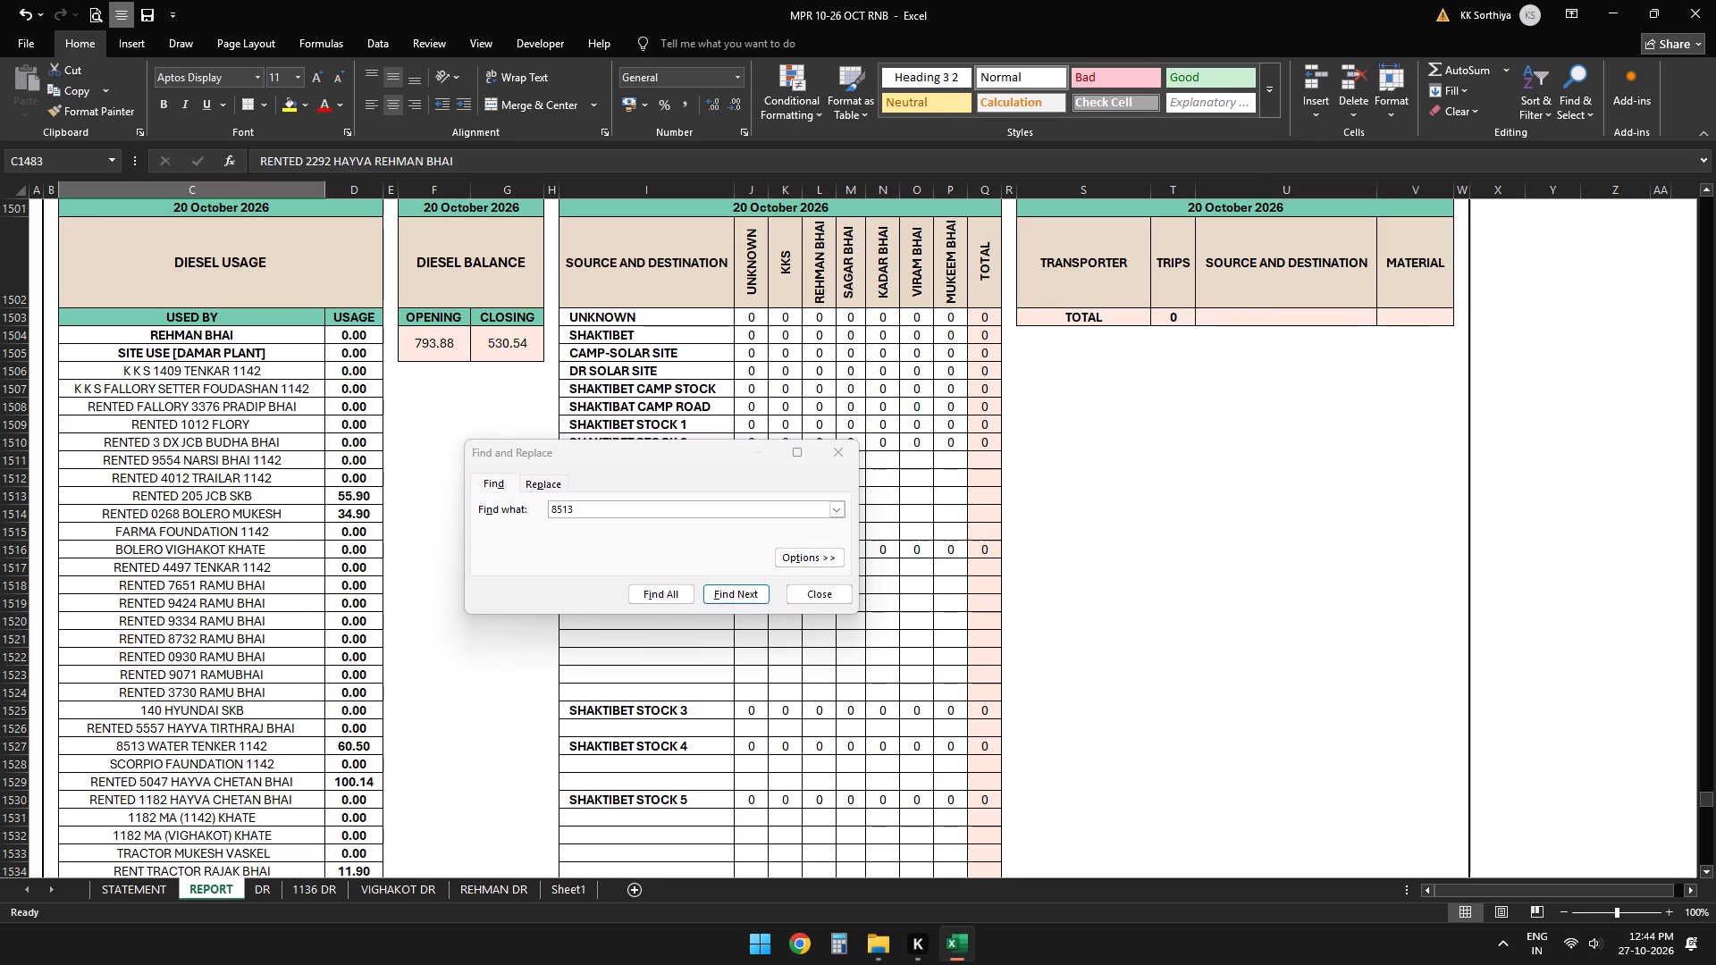
{"action": "left_click", "coordinate": [255, 894]}
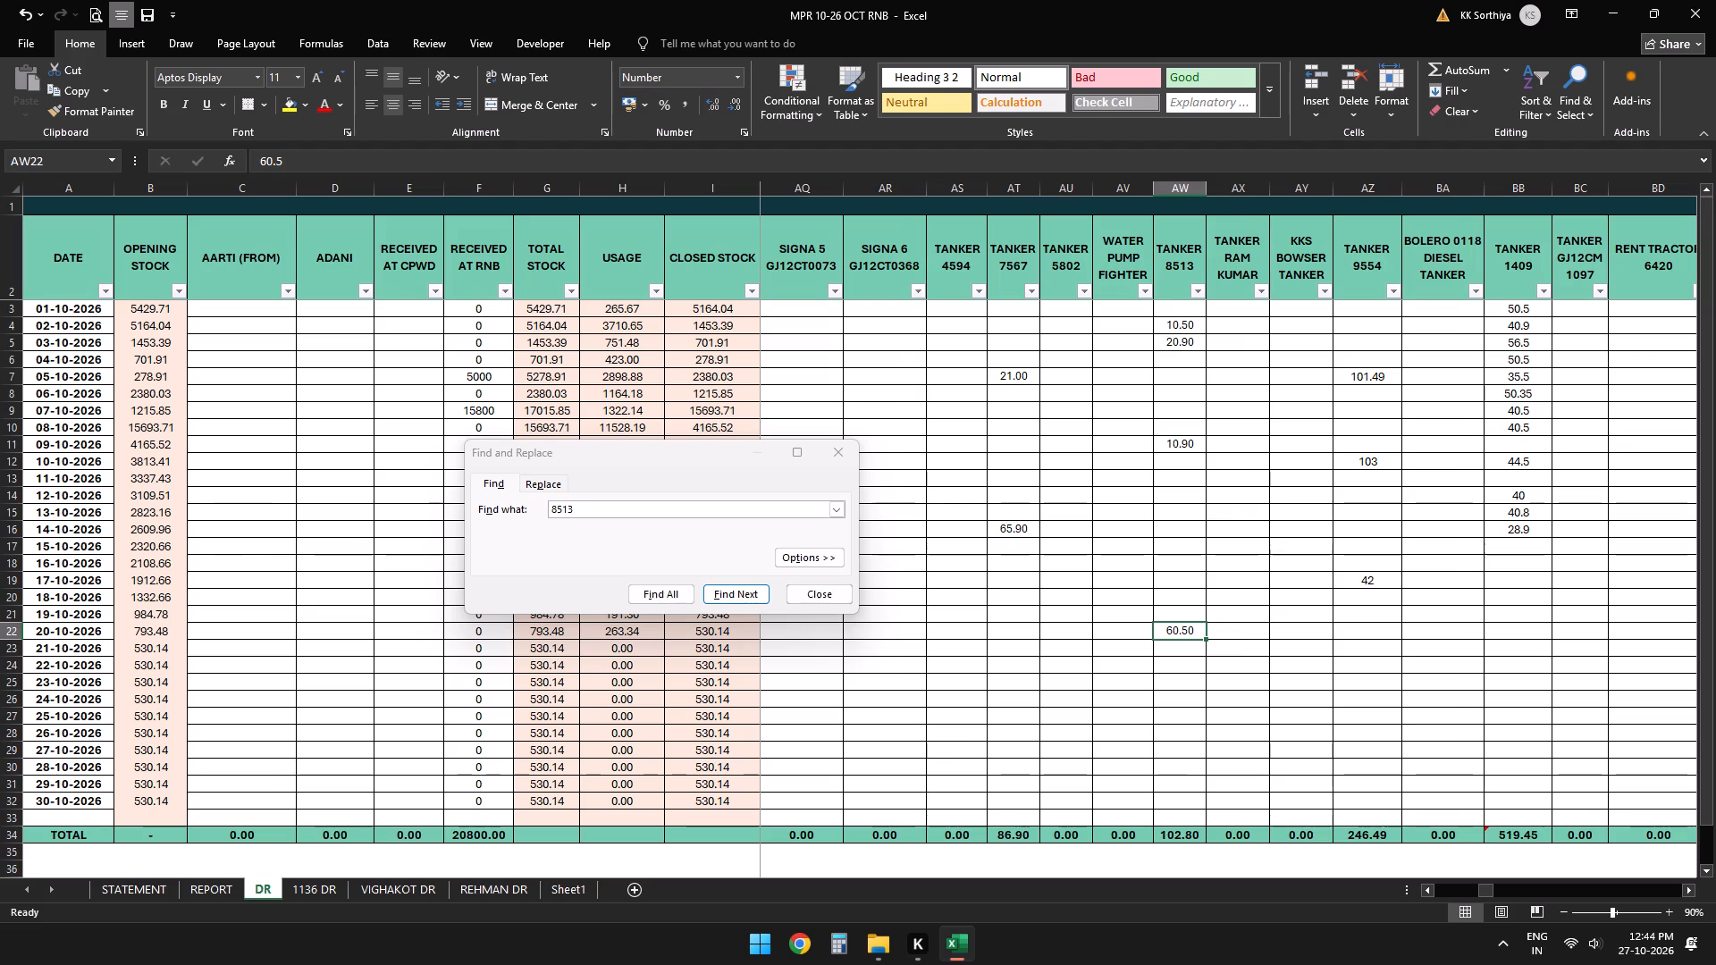
{"action": "left_click", "coordinate": [598, 508]}
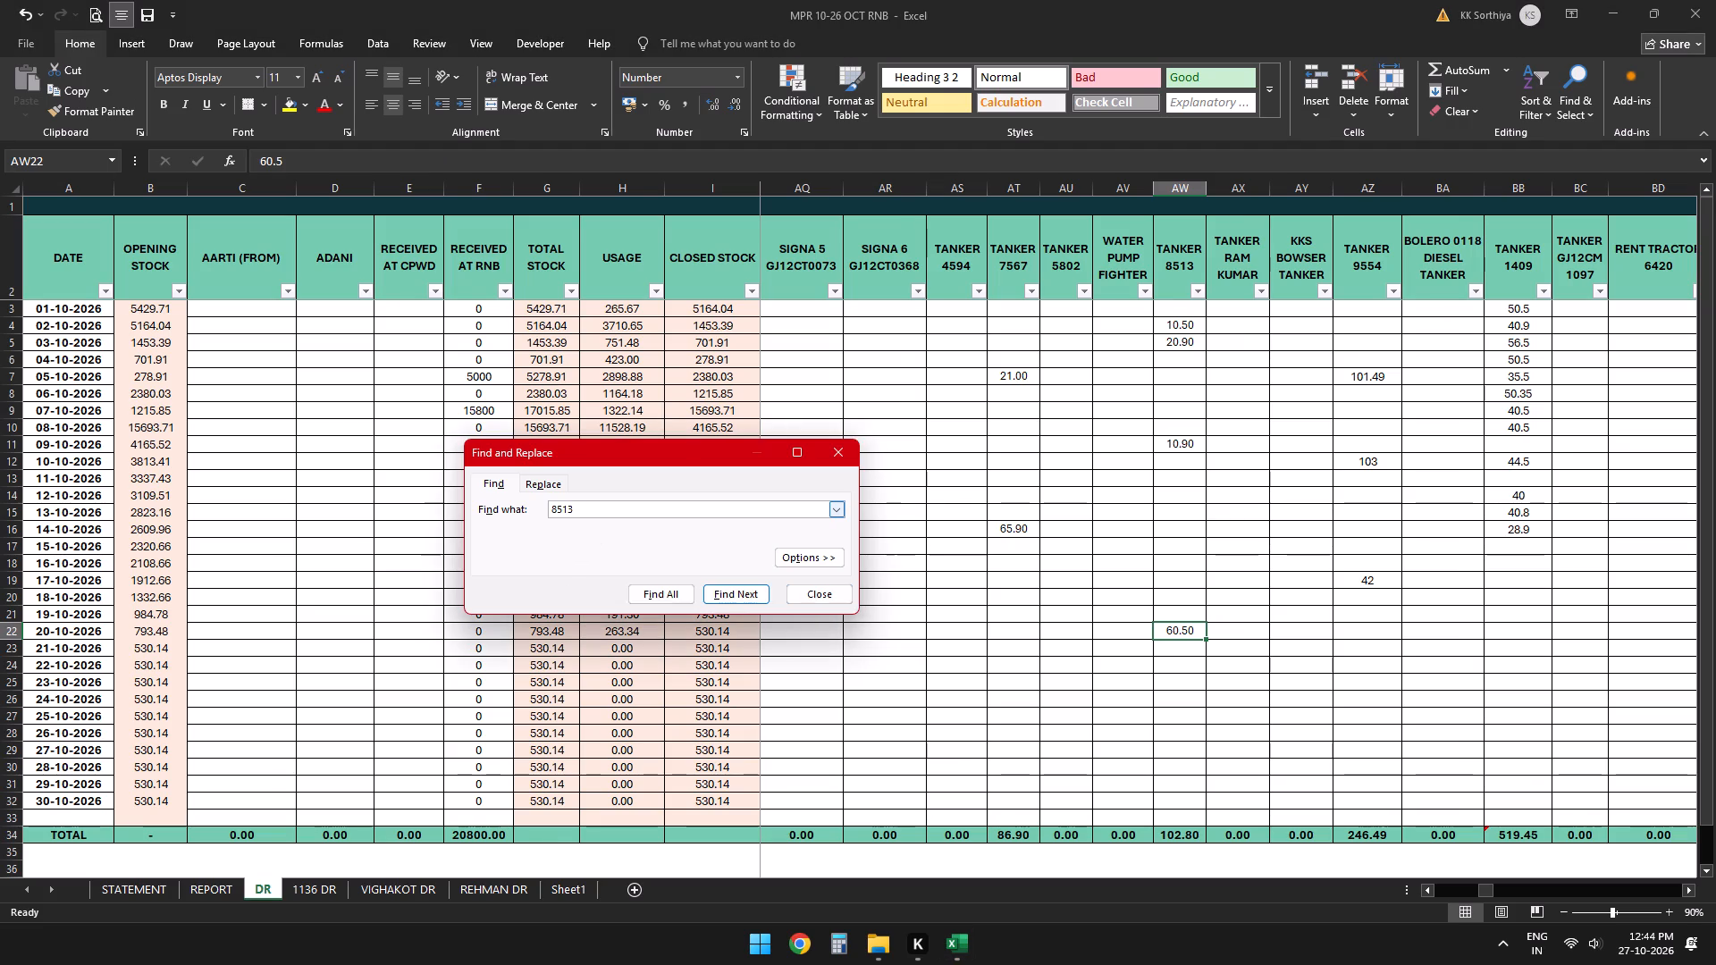
{"action": "key", "text": "BackSpace"}
{"action": "key", "text": "BackSpace"}
{"action": "key", "text": "BackSpace"}
{"action": "key", "text": "BackSpace"}
{"action": "key", "text": "BackSpace"}
{"action": "key", "text": "BackSpace"}
{"action": "key", "text": "BackSpace"}
{"action": "key", "text": "BackSpace"}
{"action": "key", "text": "BackSpace"}
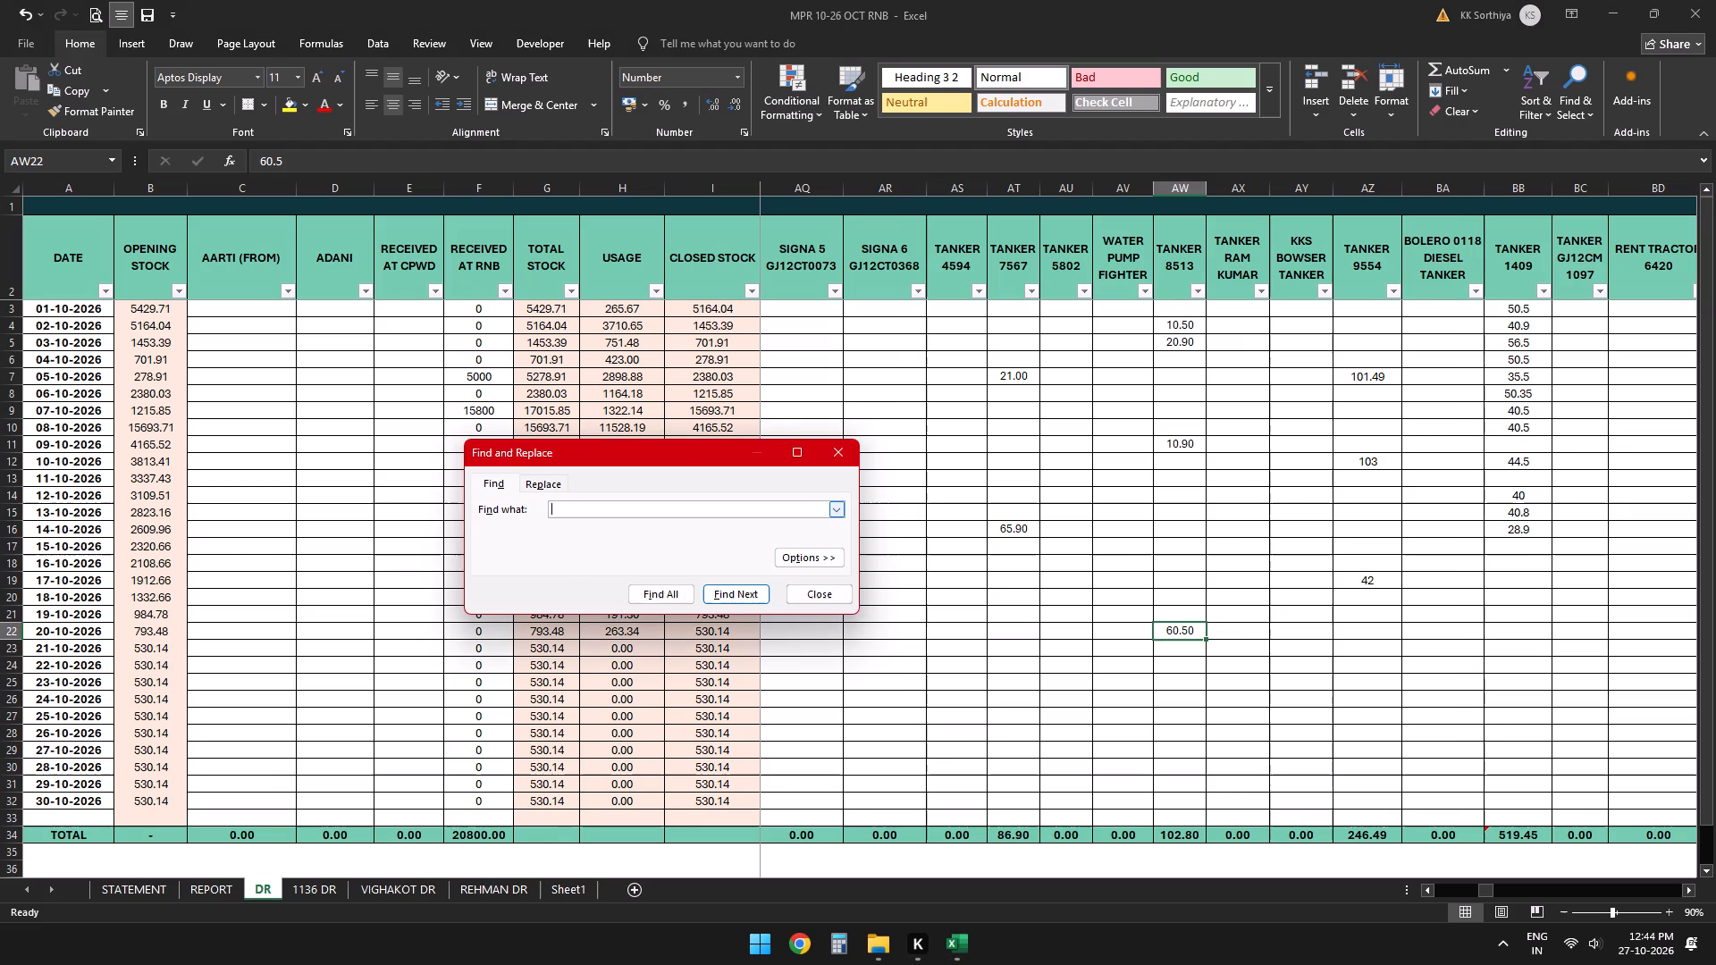
{"action": "key", "text": "c"}
{"action": "key", "text": "h"}
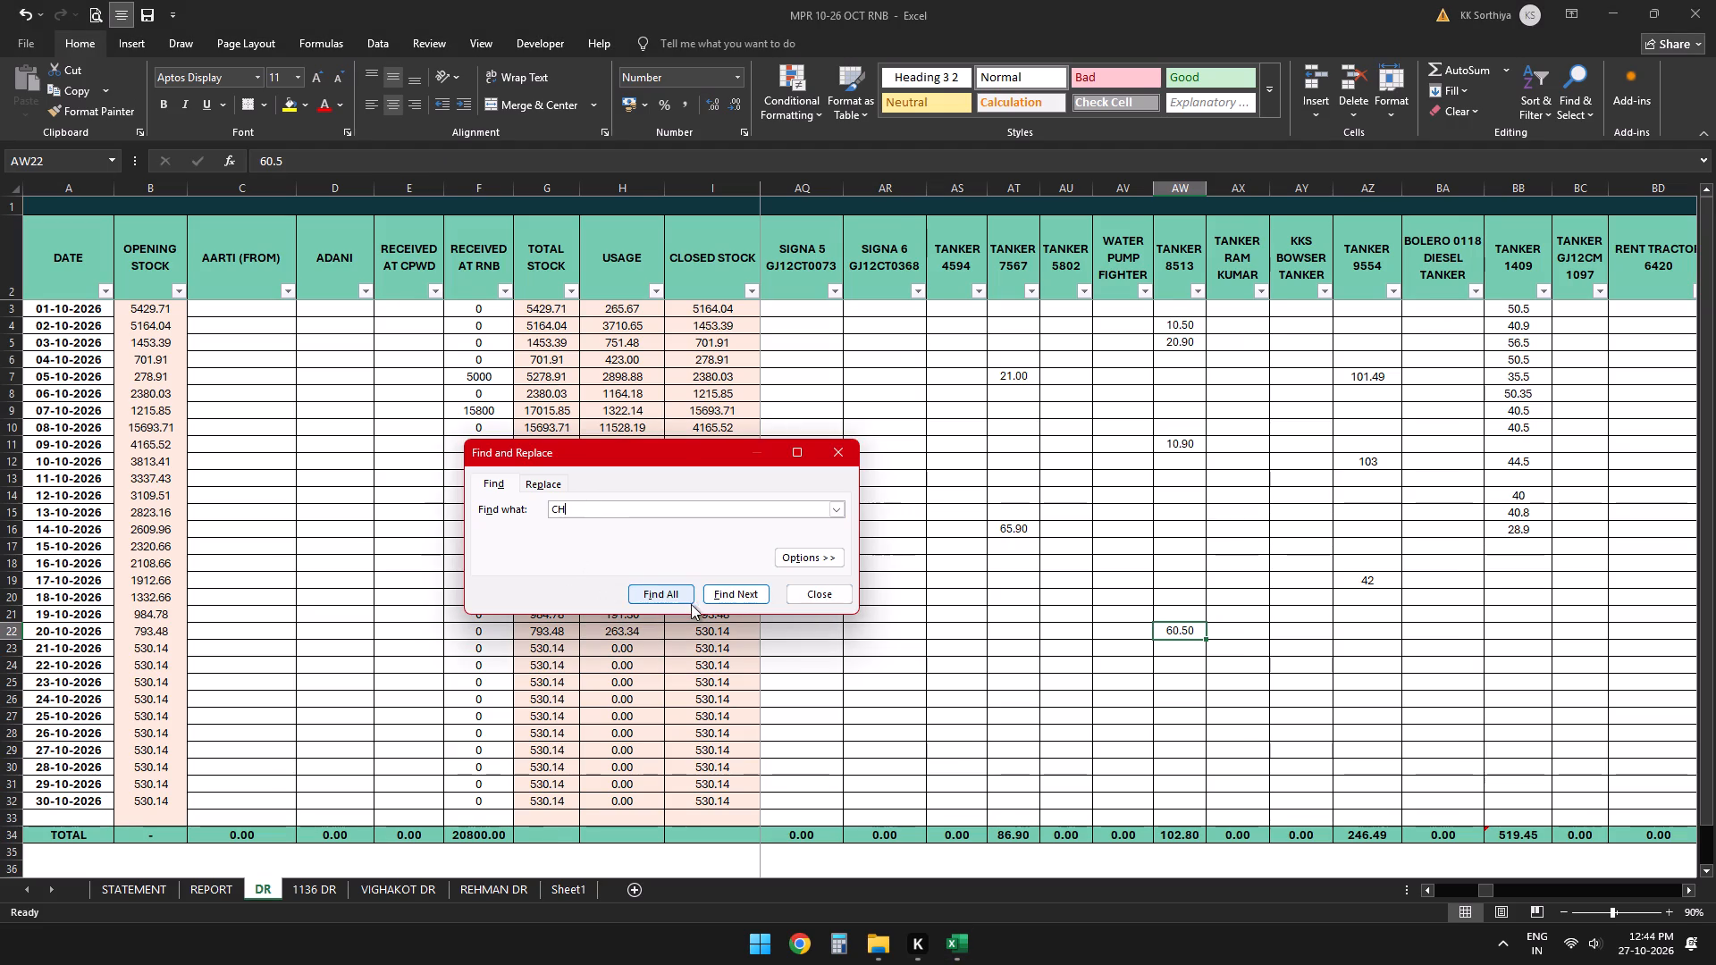
{"action": "left_click", "coordinate": [712, 599]}
{"action": "left_click", "coordinate": [711, 598]}
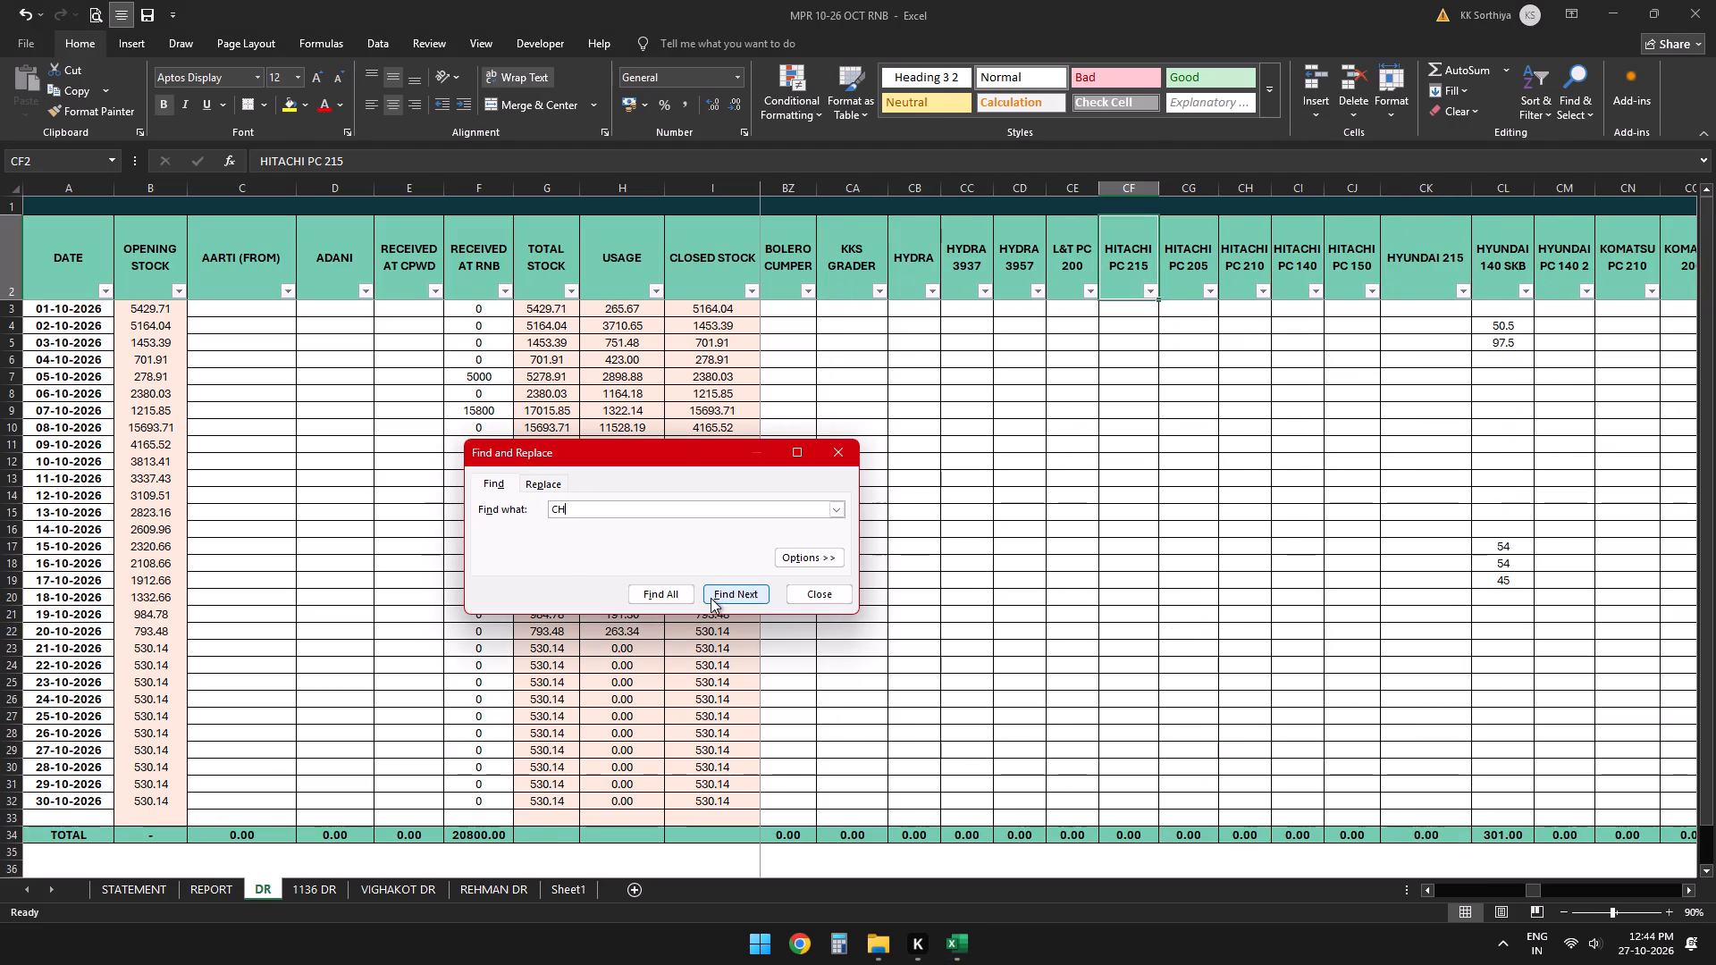
{"action": "left_click", "coordinate": [711, 598]}
{"action": "left_click", "coordinate": [664, 511]}
{"action": "left_click", "coordinate": [664, 511]}
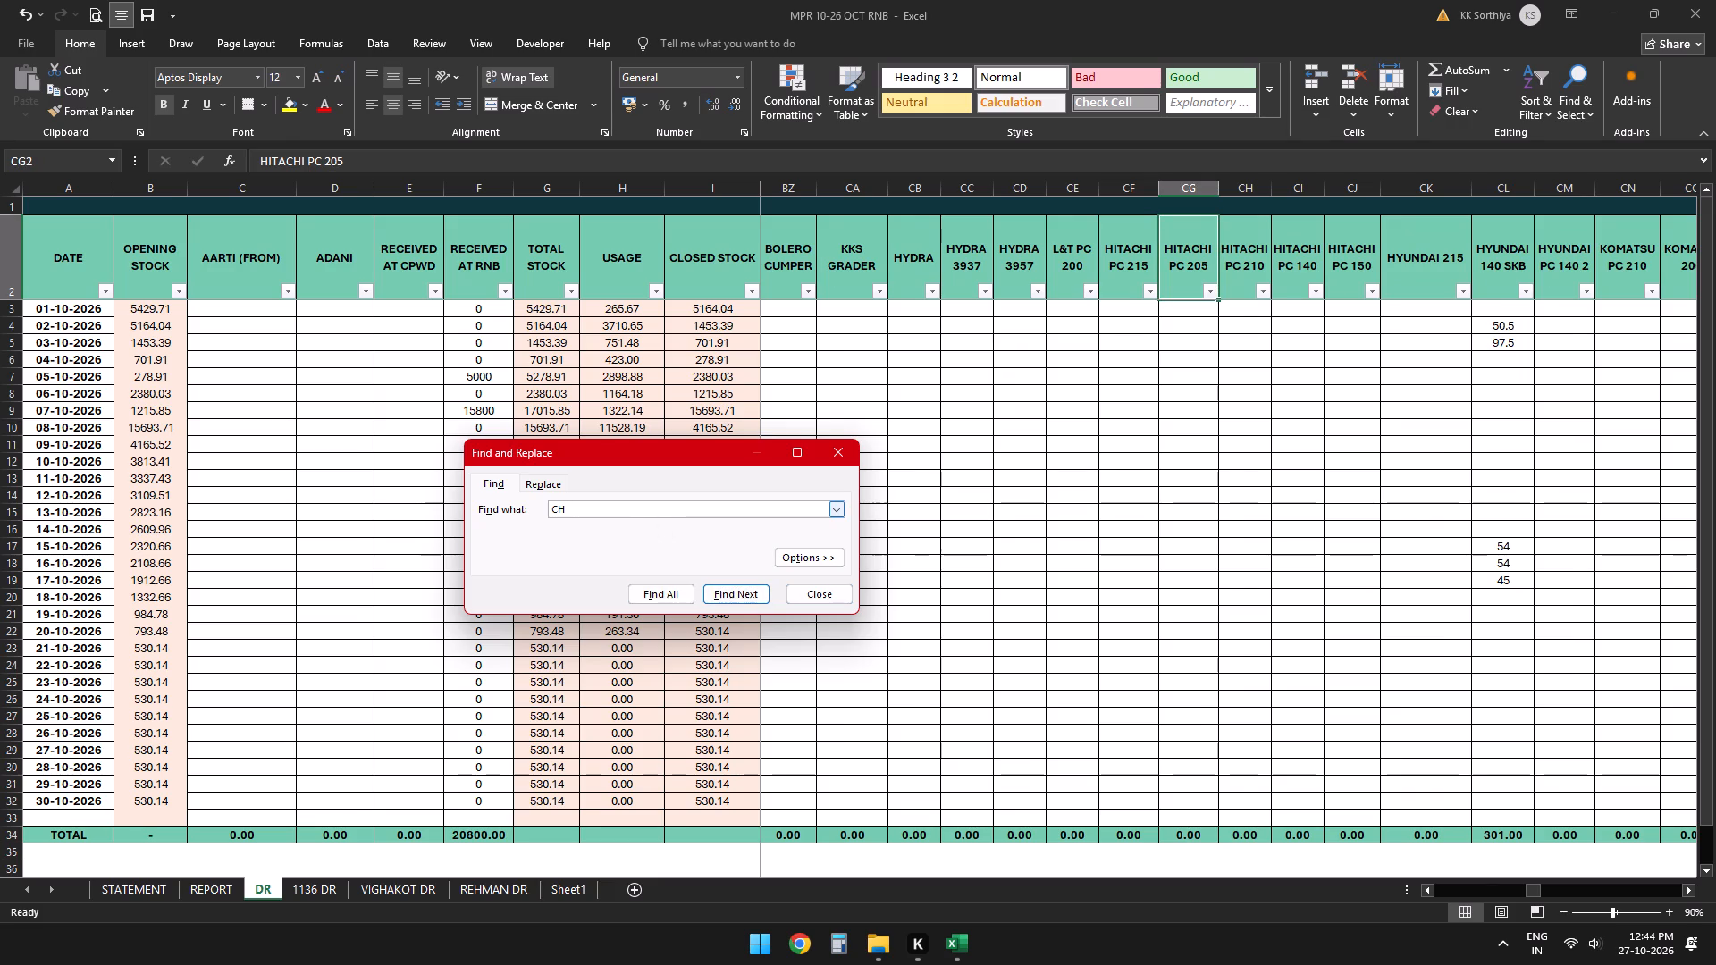
{"action": "type", "text": "ET"}
{"action": "type", "text": "AN"}
{"action": "key", "text": "Return"}
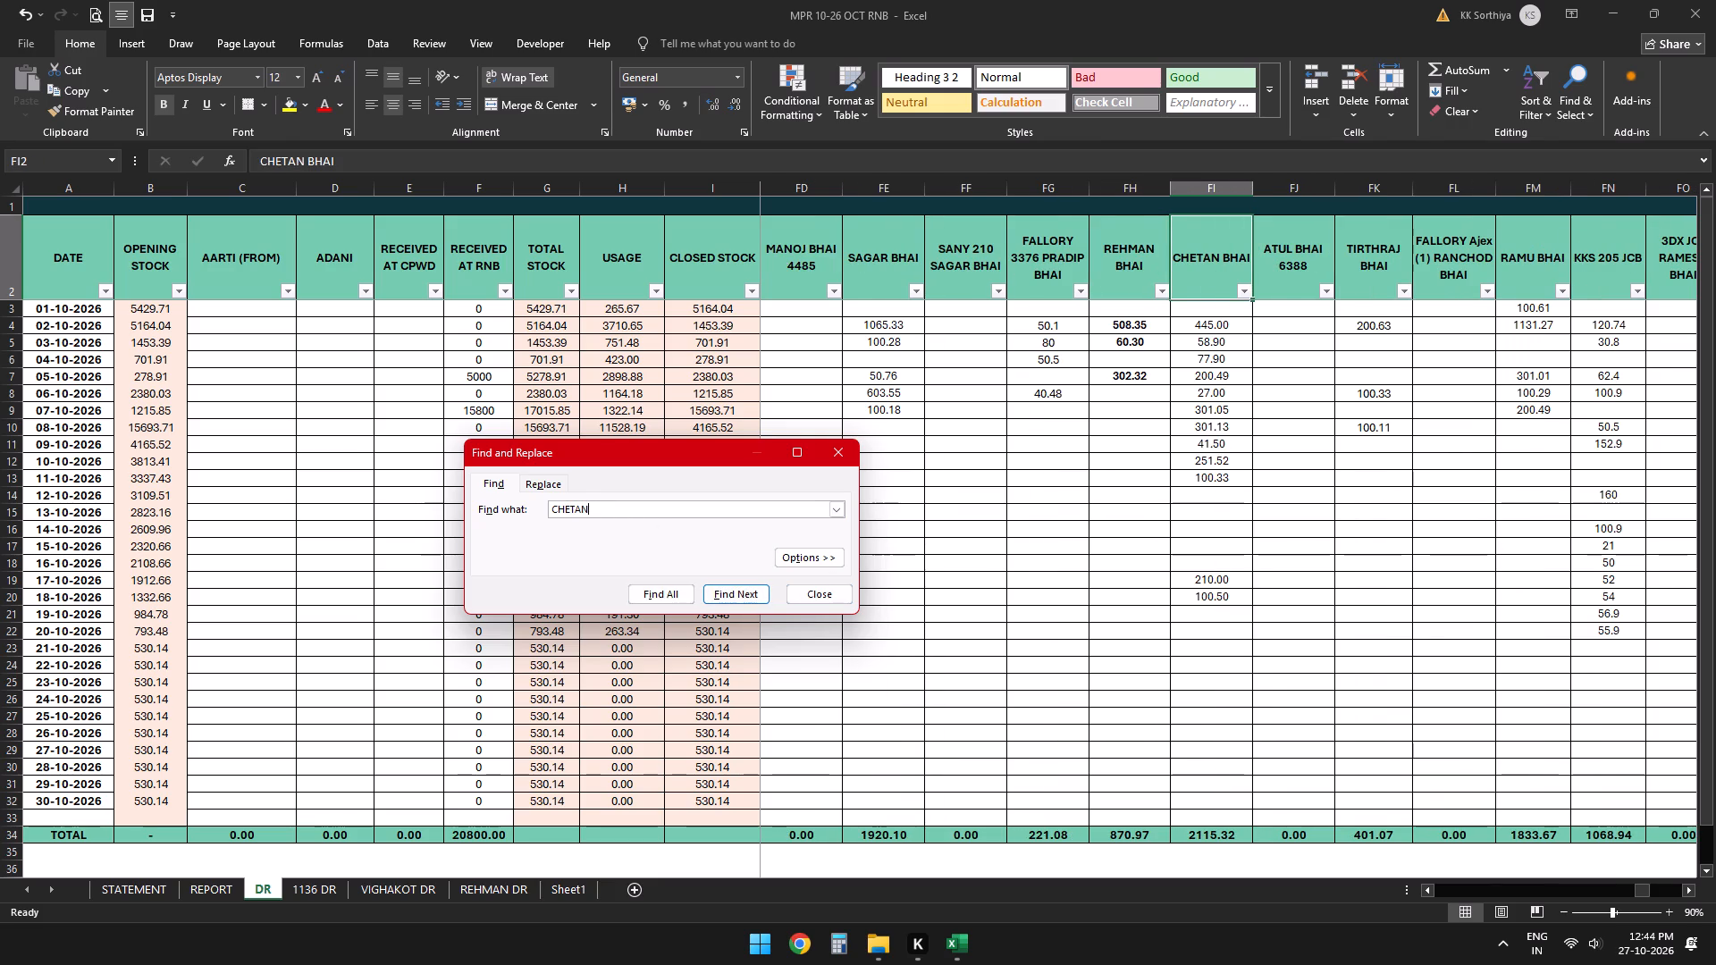
{"action": "left_click", "coordinate": [1180, 625]}
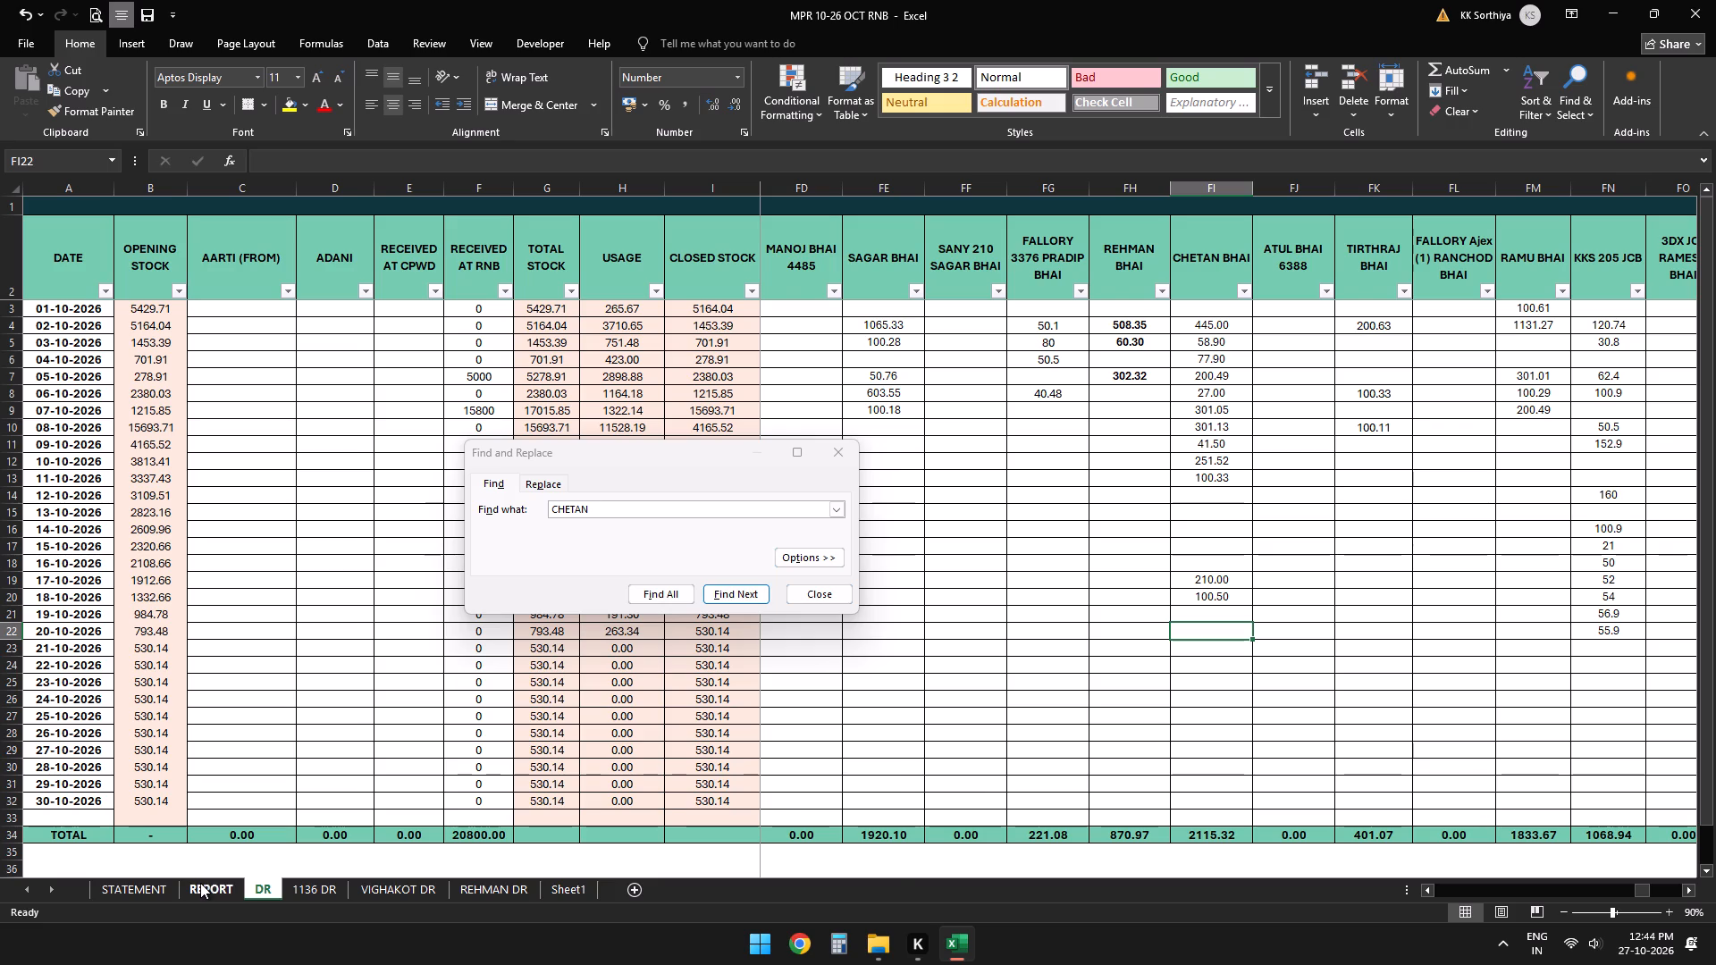
{"action": "left_click", "coordinate": [200, 883]}
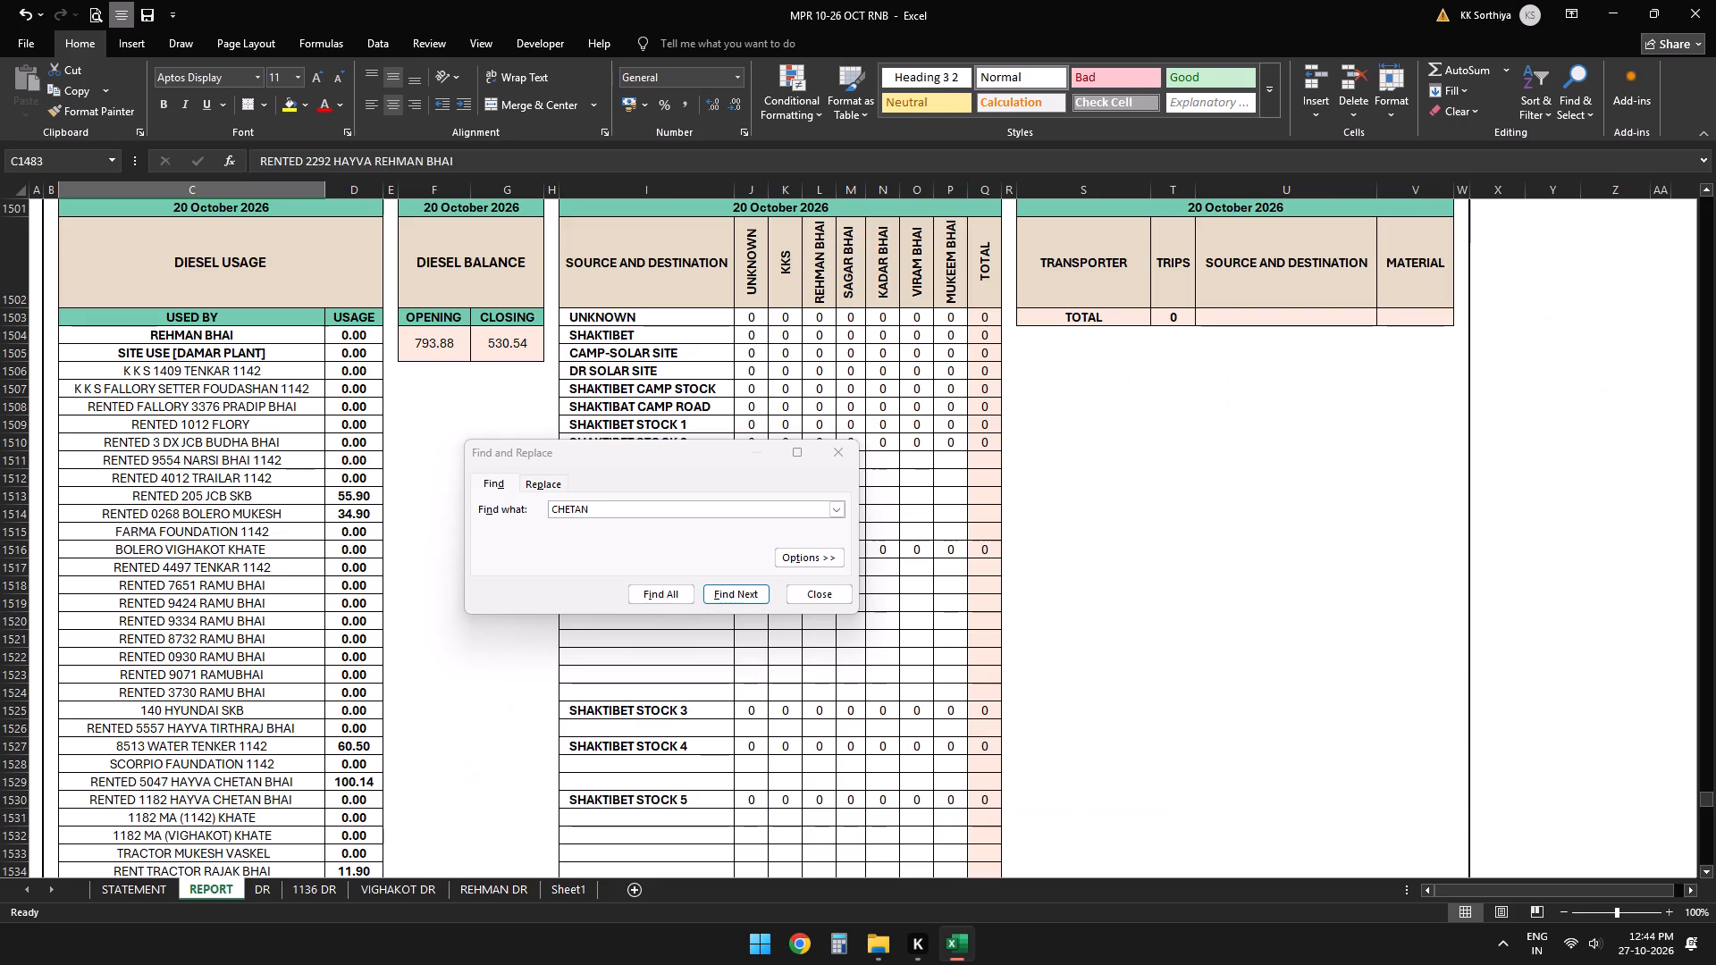
{"action": "left_click", "coordinate": [267, 886]}
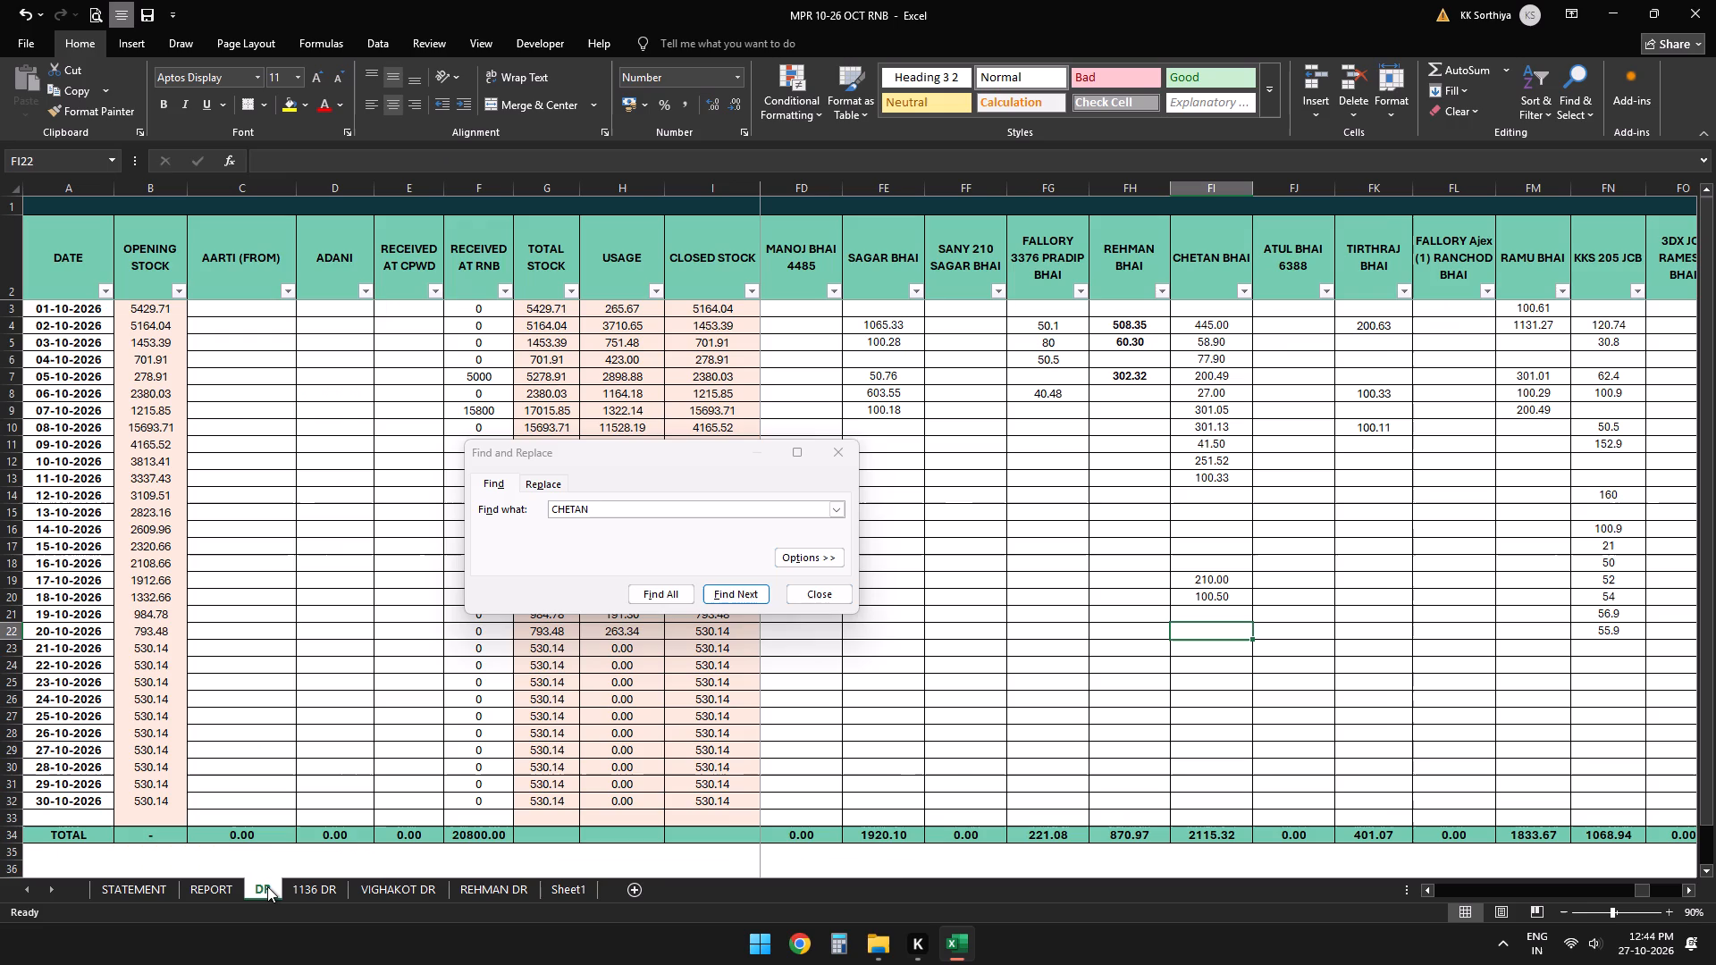
{"action": "type", "text": "100.14"}
{"action": "key", "text": "Right"}
{"action": "key", "text": "Left"}
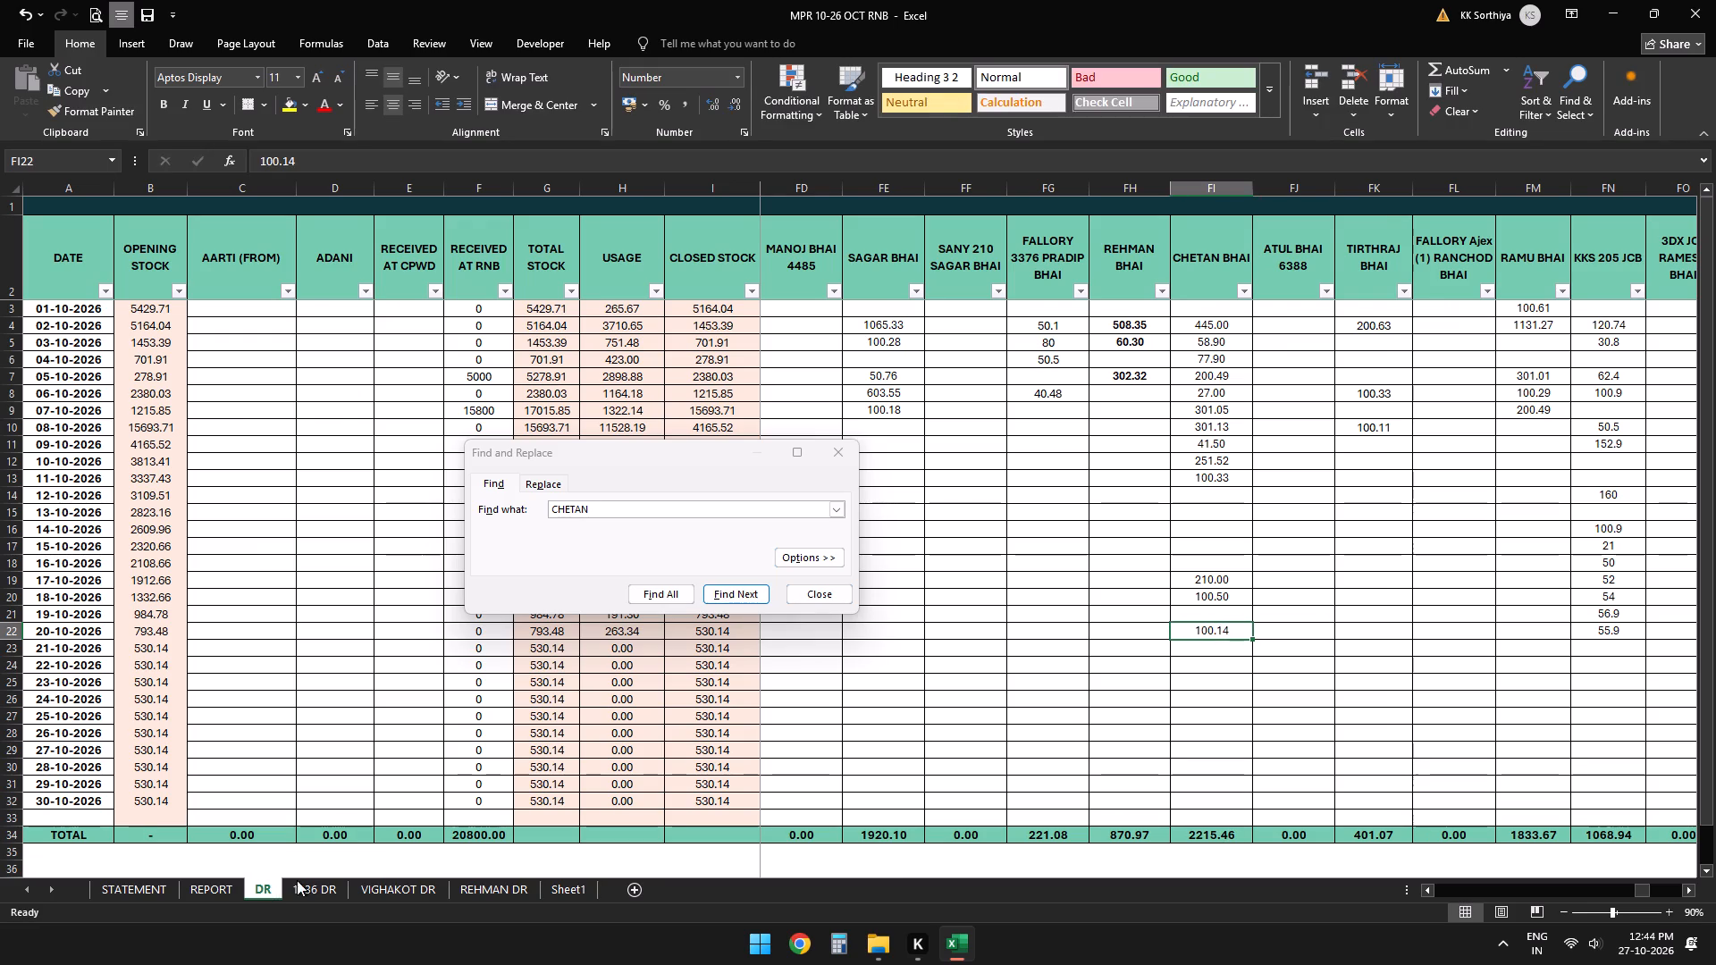
Review the remaining 20 October usage rows in REPORT and compare the 21 October block with the DR sheet's 21-10-2026 usage.
{"action": "left_click", "coordinate": [231, 881]}
{"action": "scroll", "coordinate": [245, 699], "scroll_direction": "down", "scroll_amount": 2}
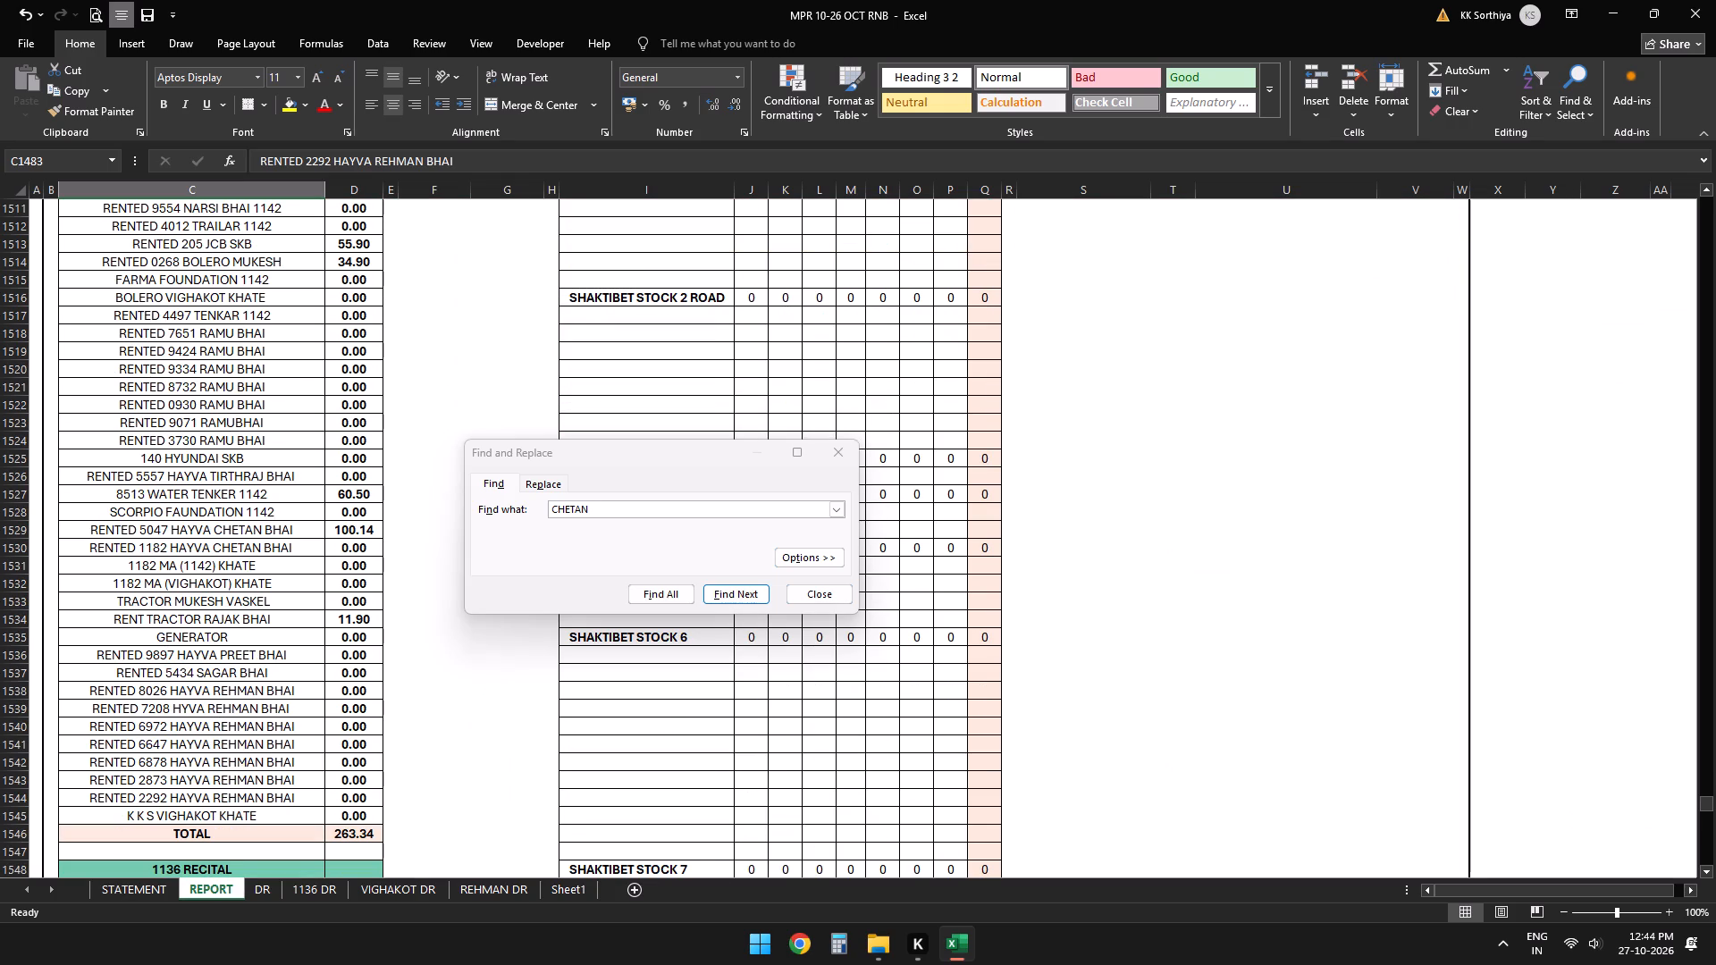
{"action": "scroll", "coordinate": [121, 717], "scroll_direction": "down", "scroll_amount": 6}
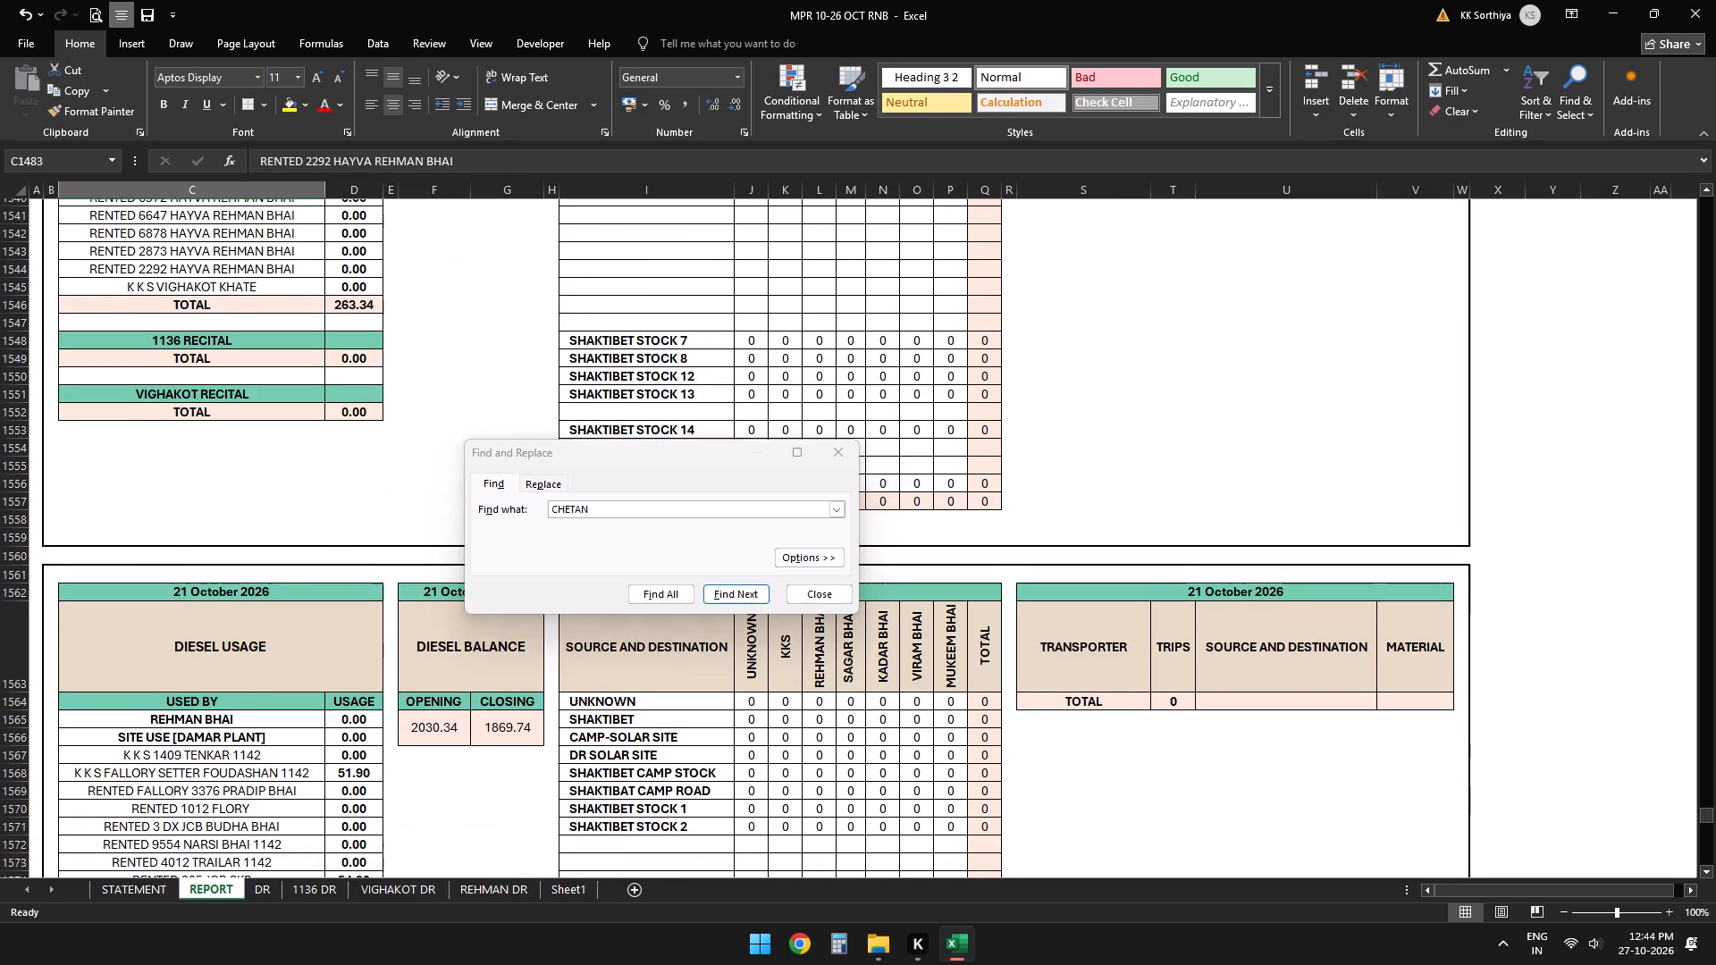
{"action": "scroll", "coordinate": [121, 717], "scroll_direction": "down", "scroll_amount": 4}
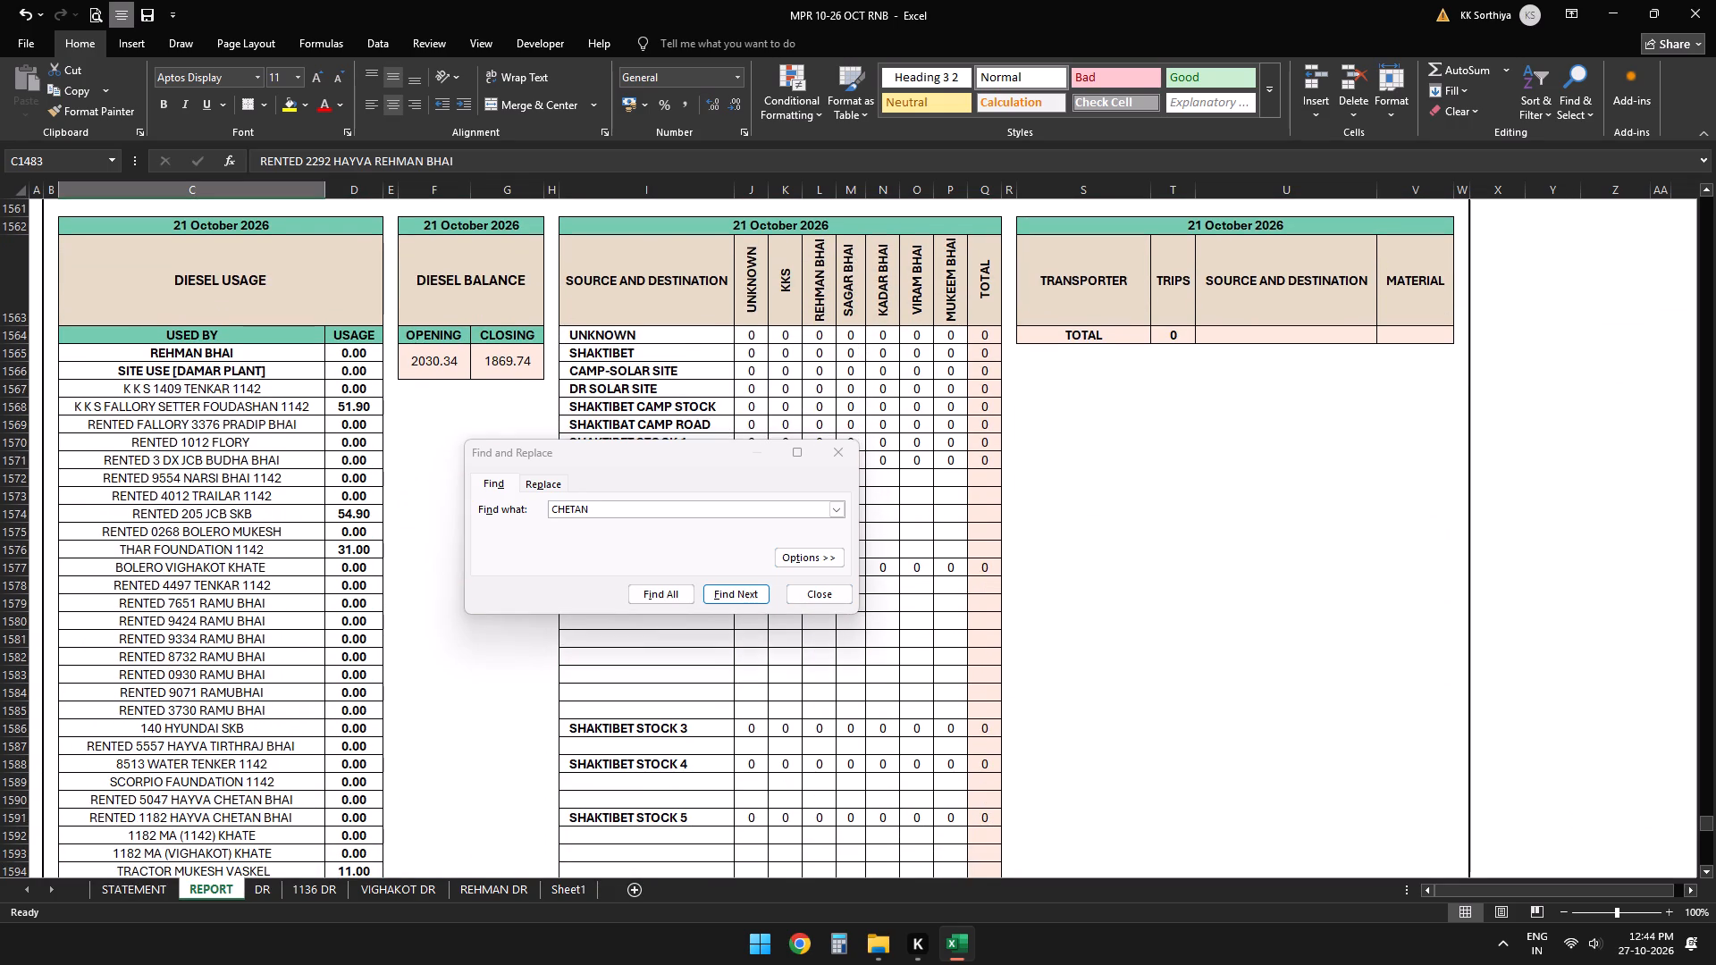
{"action": "left_click", "coordinate": [277, 887]}
{"action": "left_click", "coordinate": [629, 642]}
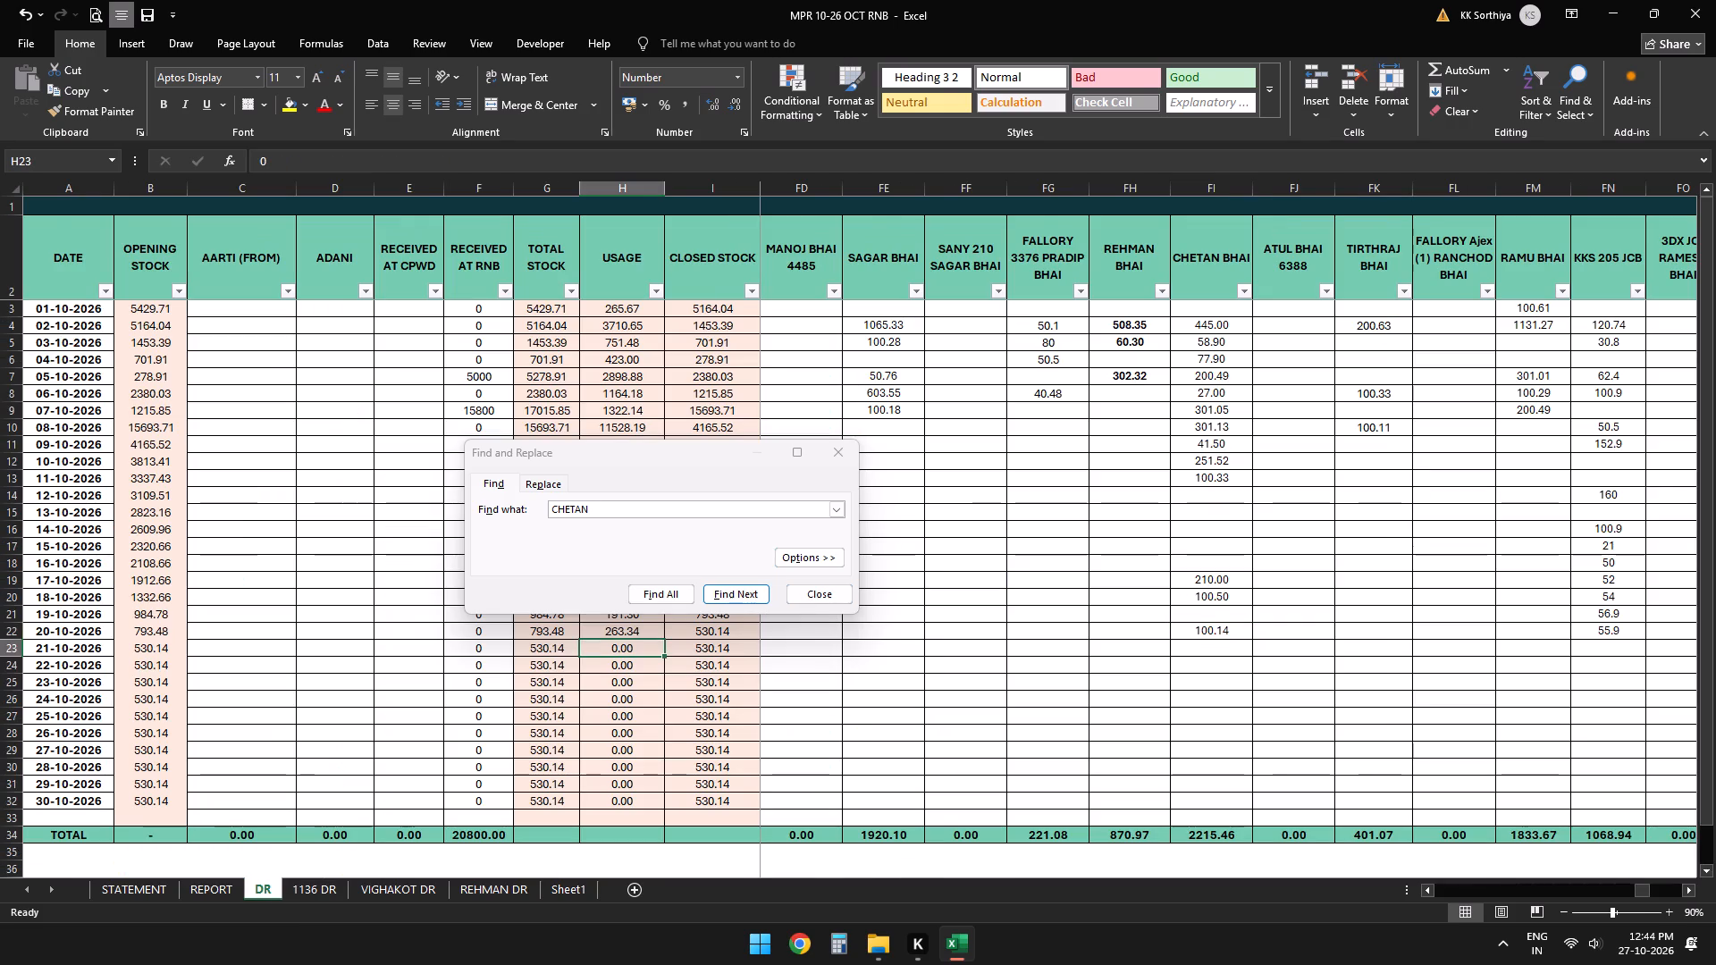
{"action": "left_click", "coordinate": [223, 880]}
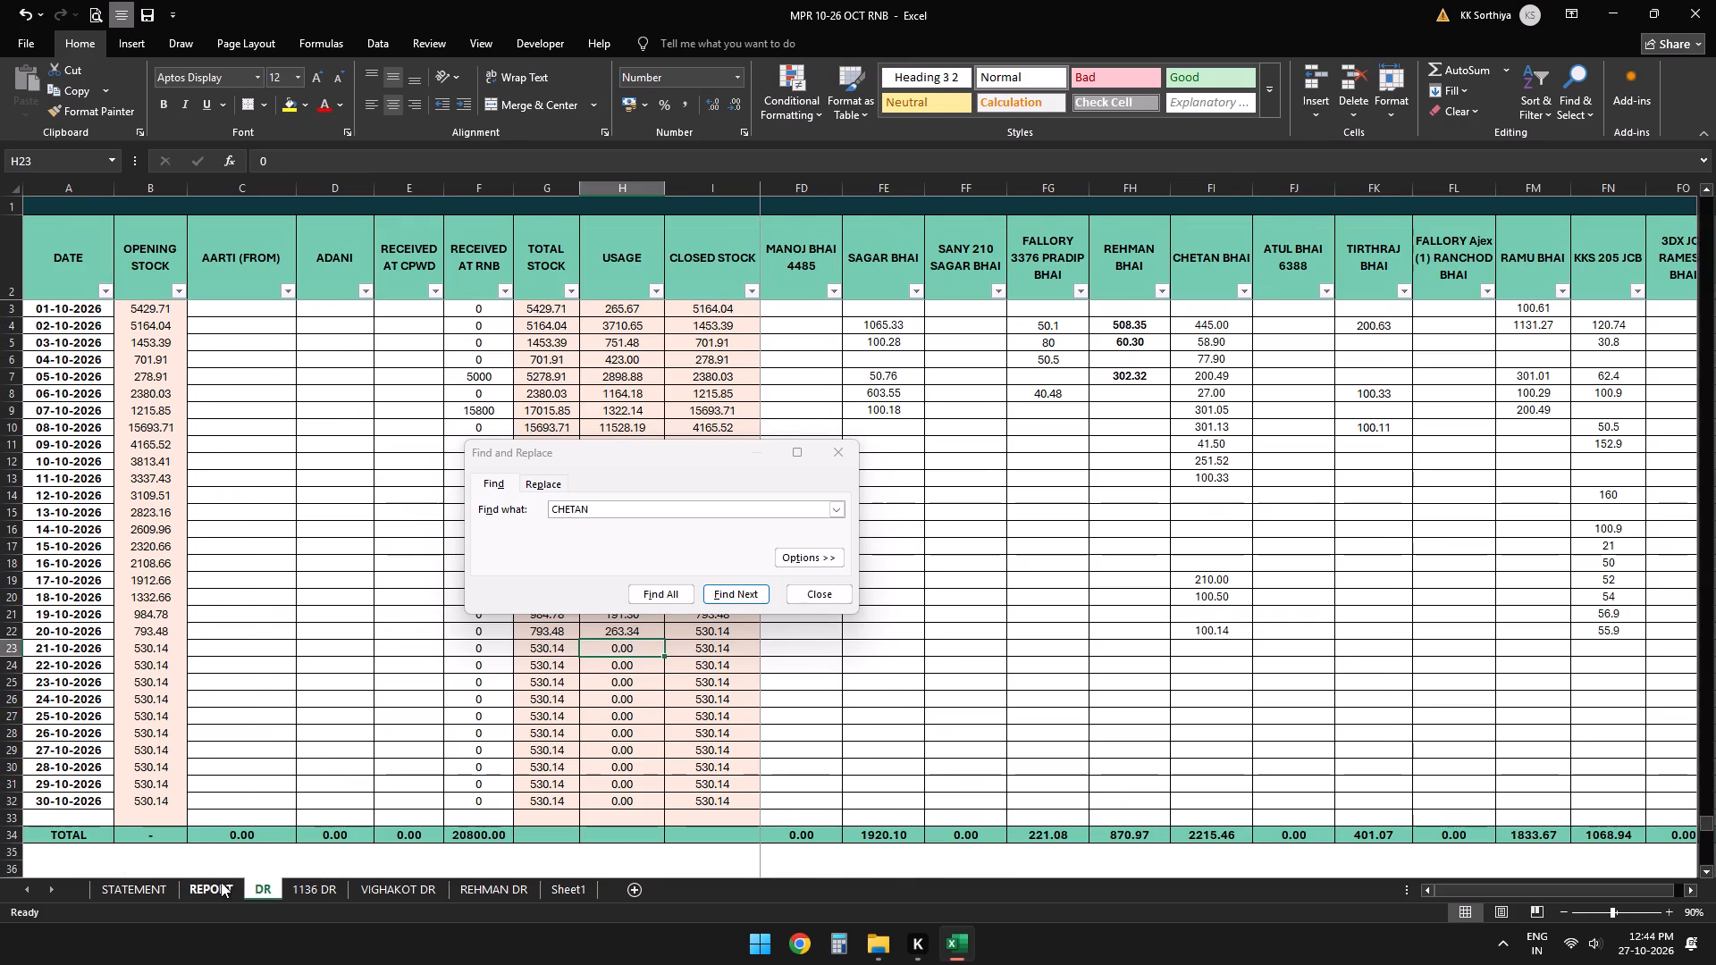
{"action": "scroll", "coordinate": [339, 664], "scroll_direction": "down", "scroll_amount": 3}
{"action": "scroll", "coordinate": [339, 664], "scroll_direction": "up", "scroll_amount": 2}
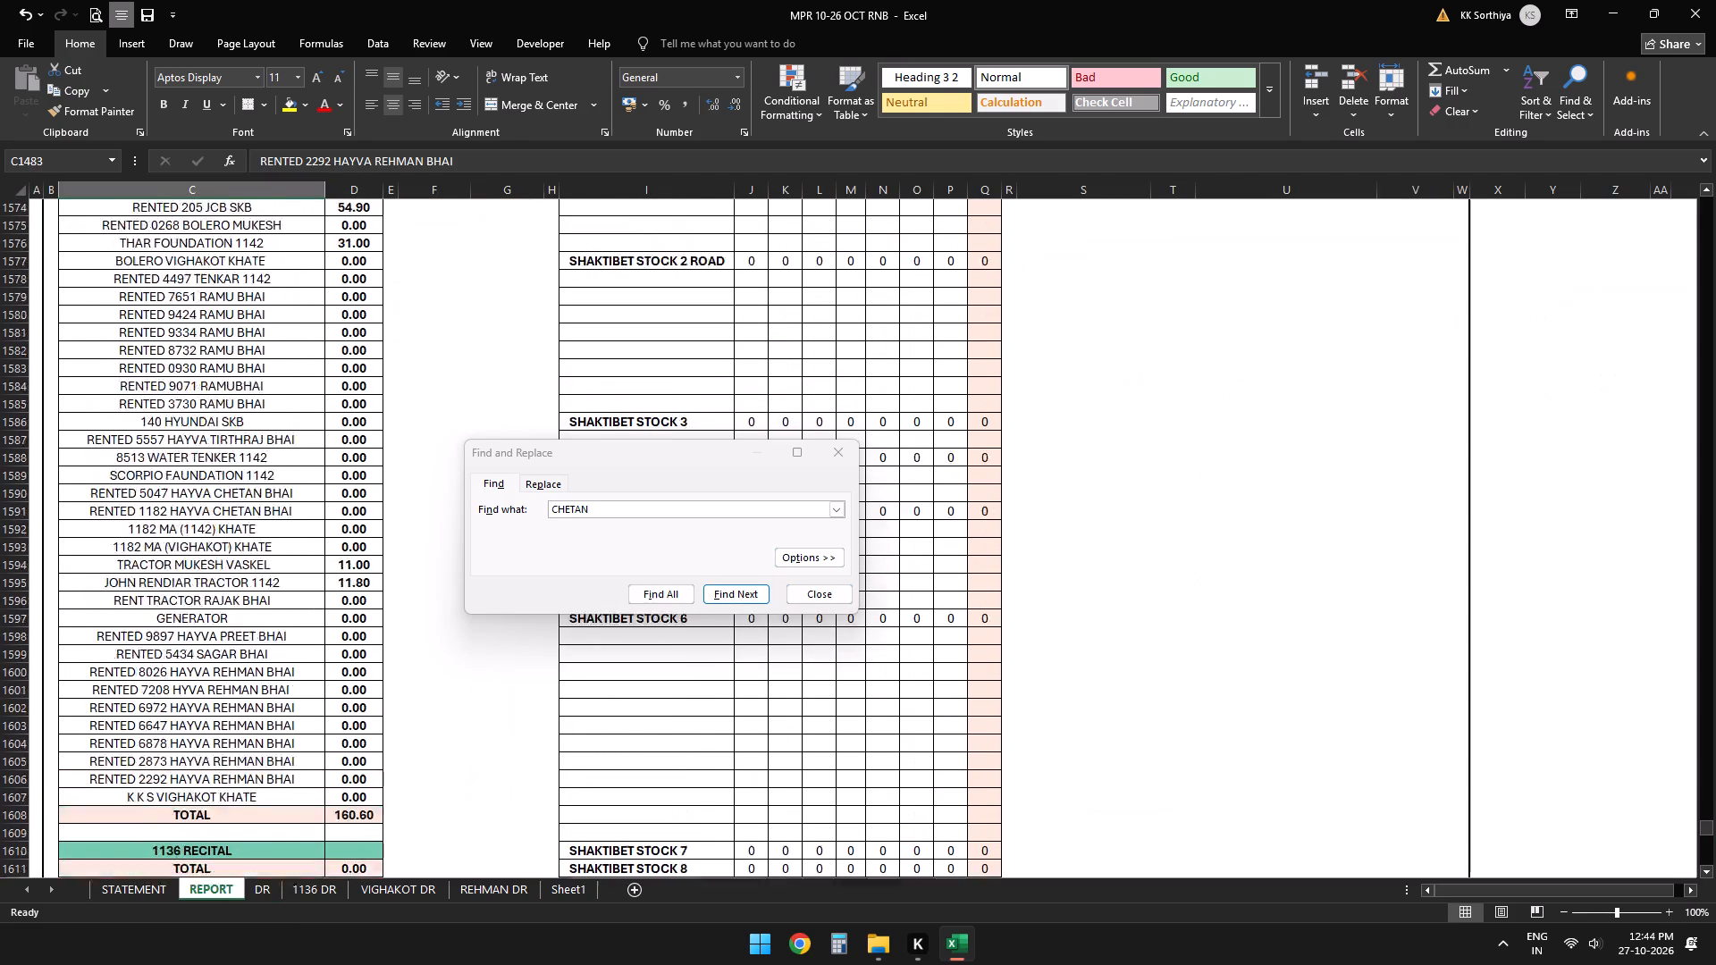
Enter the REPORT sheet's 21 October diesel usage total, 160.6, as the 21-10-2026 usage in the DR sheet.
{"action": "scroll", "coordinate": [339, 664], "scroll_direction": "up", "scroll_amount": 1}
{"action": "scroll", "coordinate": [339, 664], "scroll_direction": "down", "scroll_amount": 2}
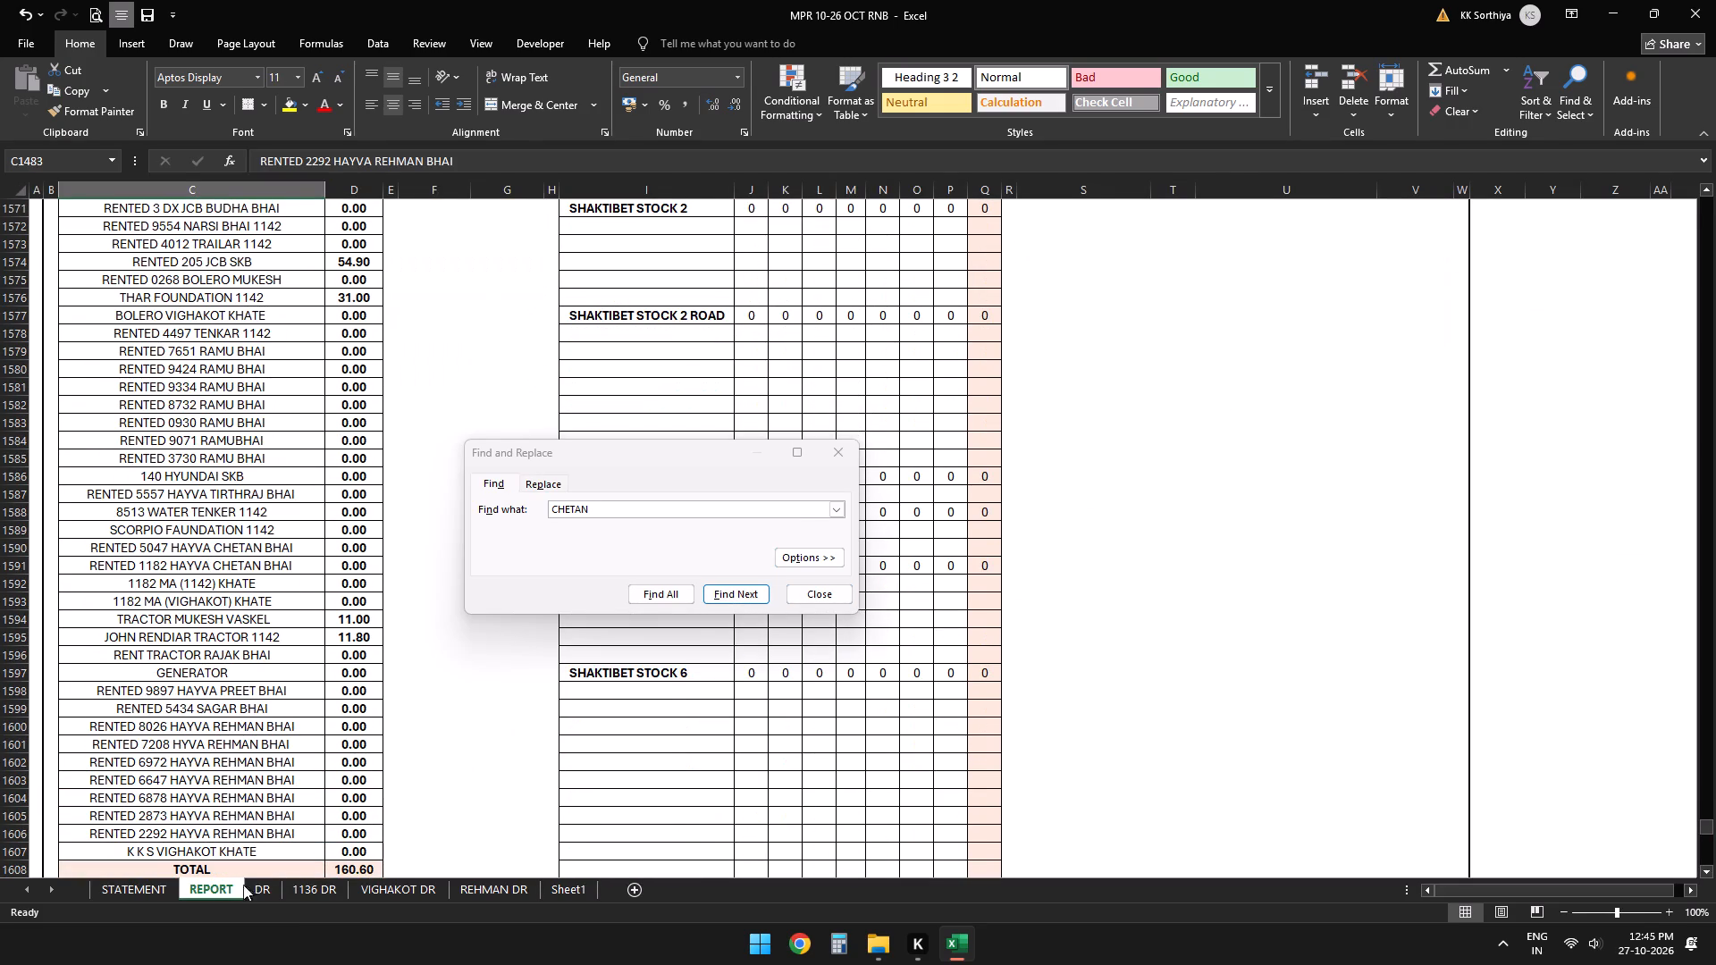
{"action": "left_click", "coordinate": [253, 887]}
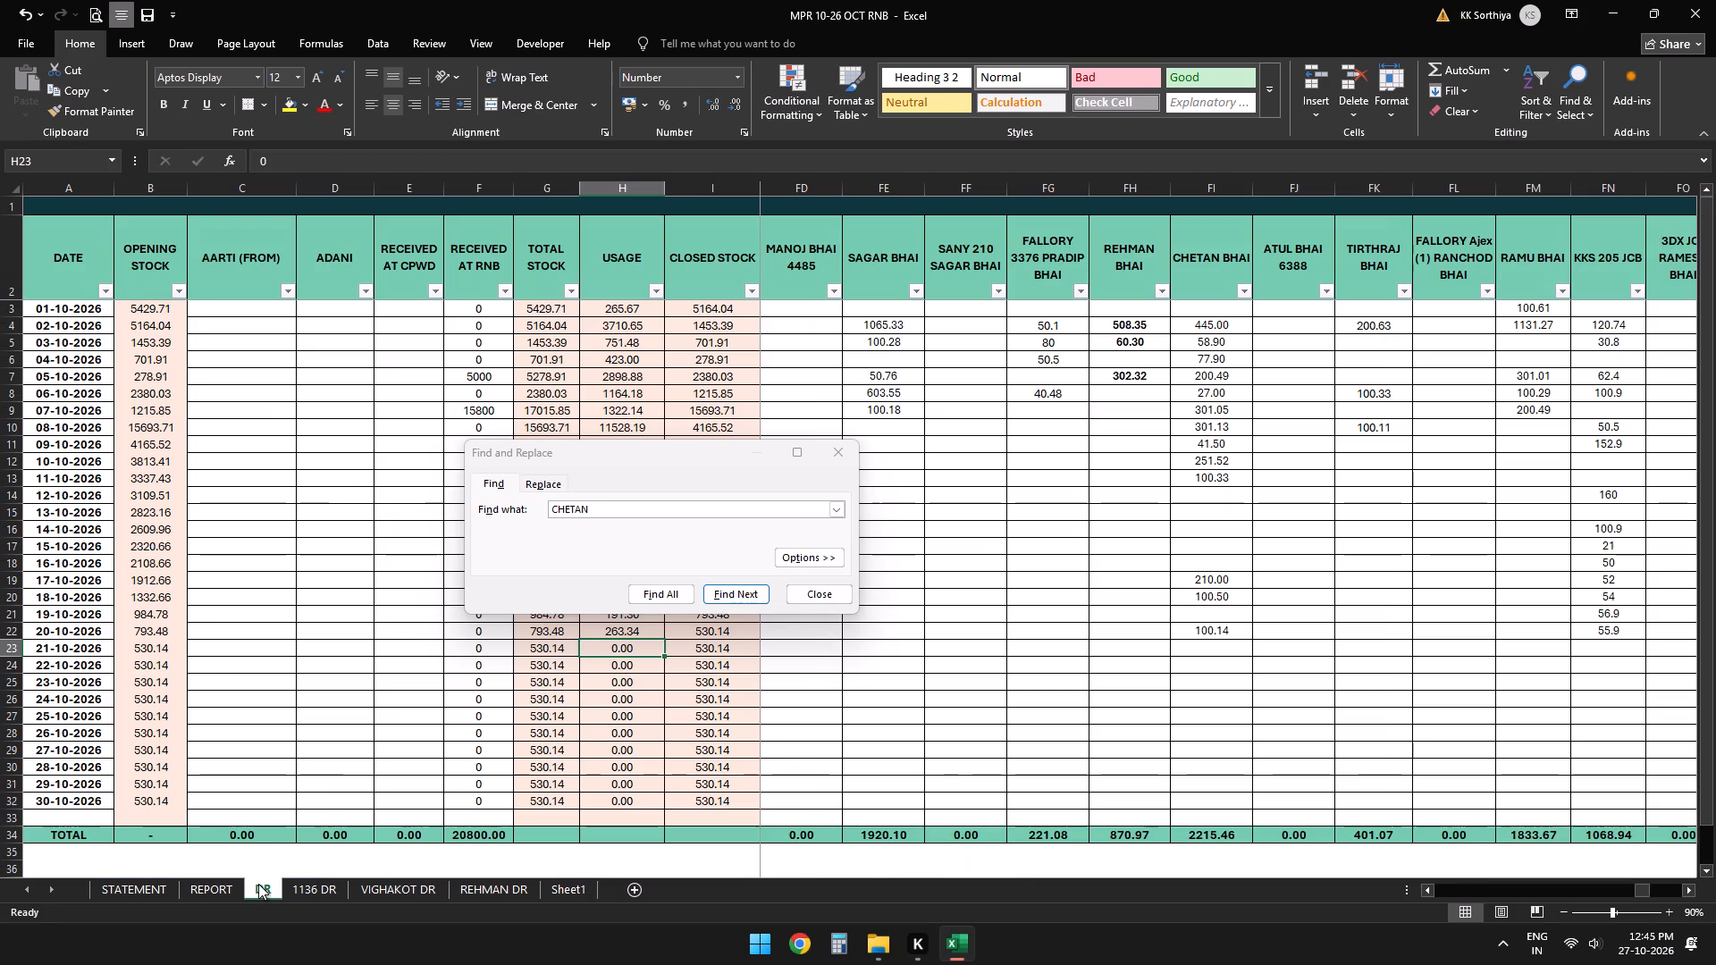
{"action": "type", "text": "160.6"}
{"action": "key", "text": "Right"}
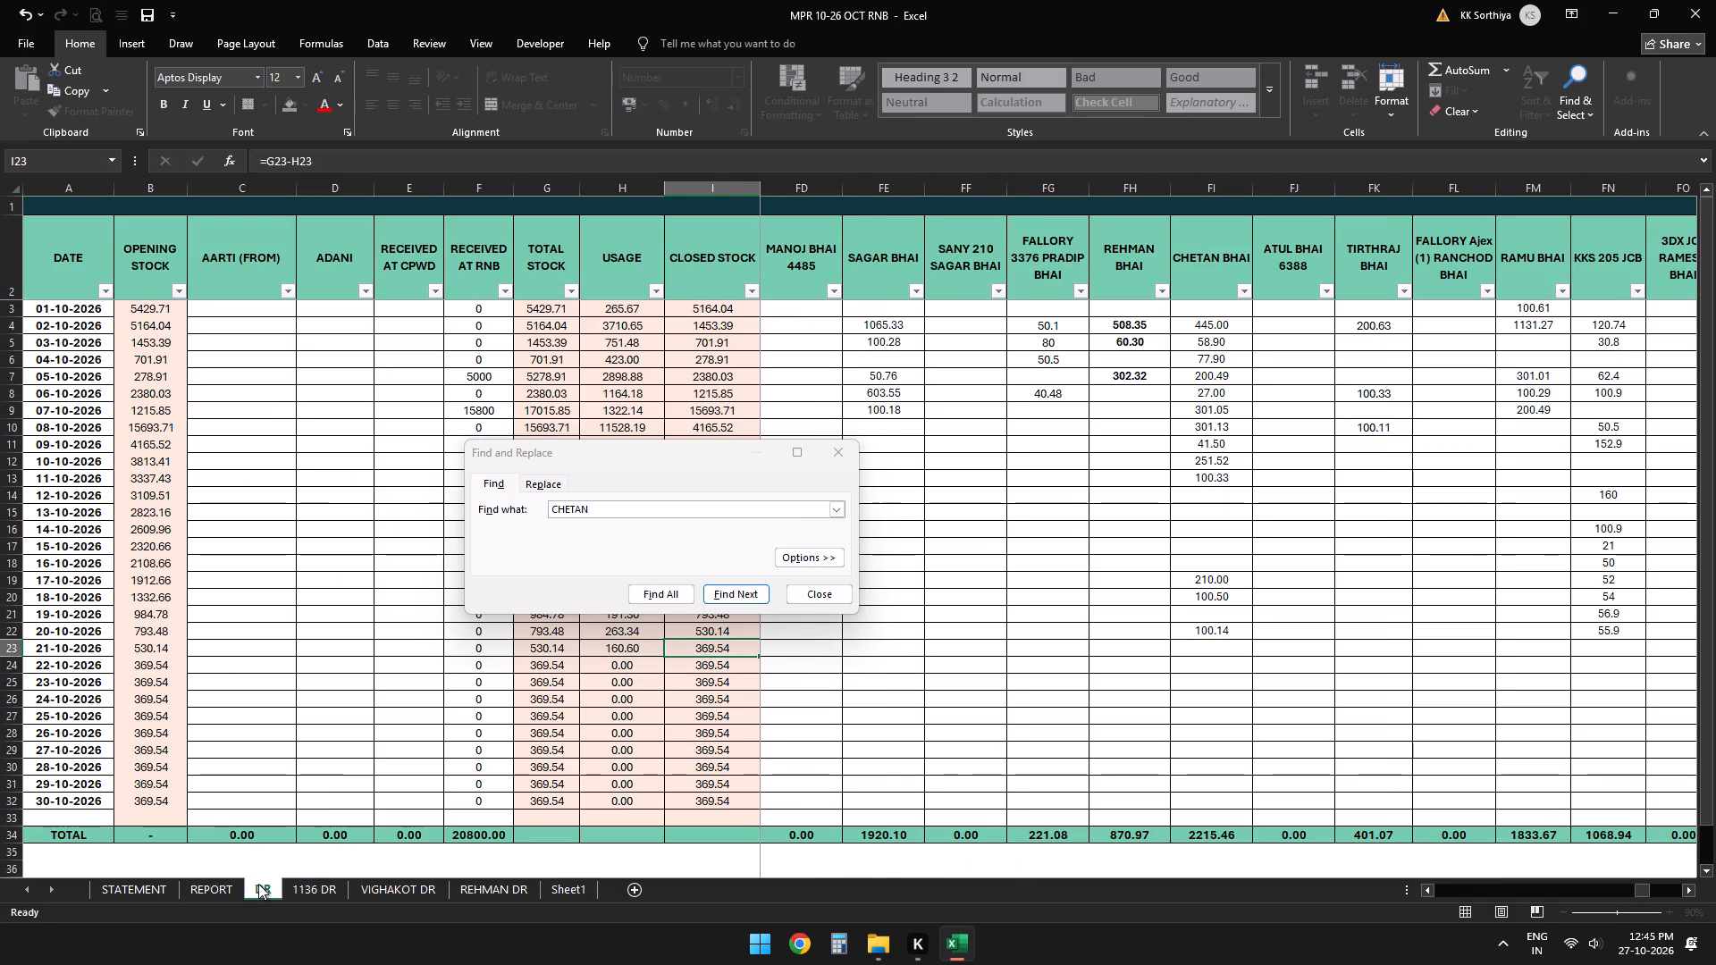
Enter the REPORT sheet's fallory setter usage, 51.9, under KKS FLORY SETTER for 21-10-2026 in the DR sheet.
{"action": "key", "text": "Right"}
{"action": "key", "text": "Right"}
{"action": "key", "text": "Right"}
{"action": "key", "text": "Right"}
{"action": "key", "text": "Right"}
{"action": "key", "text": "Right"}
{"action": "key", "text": "Right"}
{"action": "key", "text": "Right"}
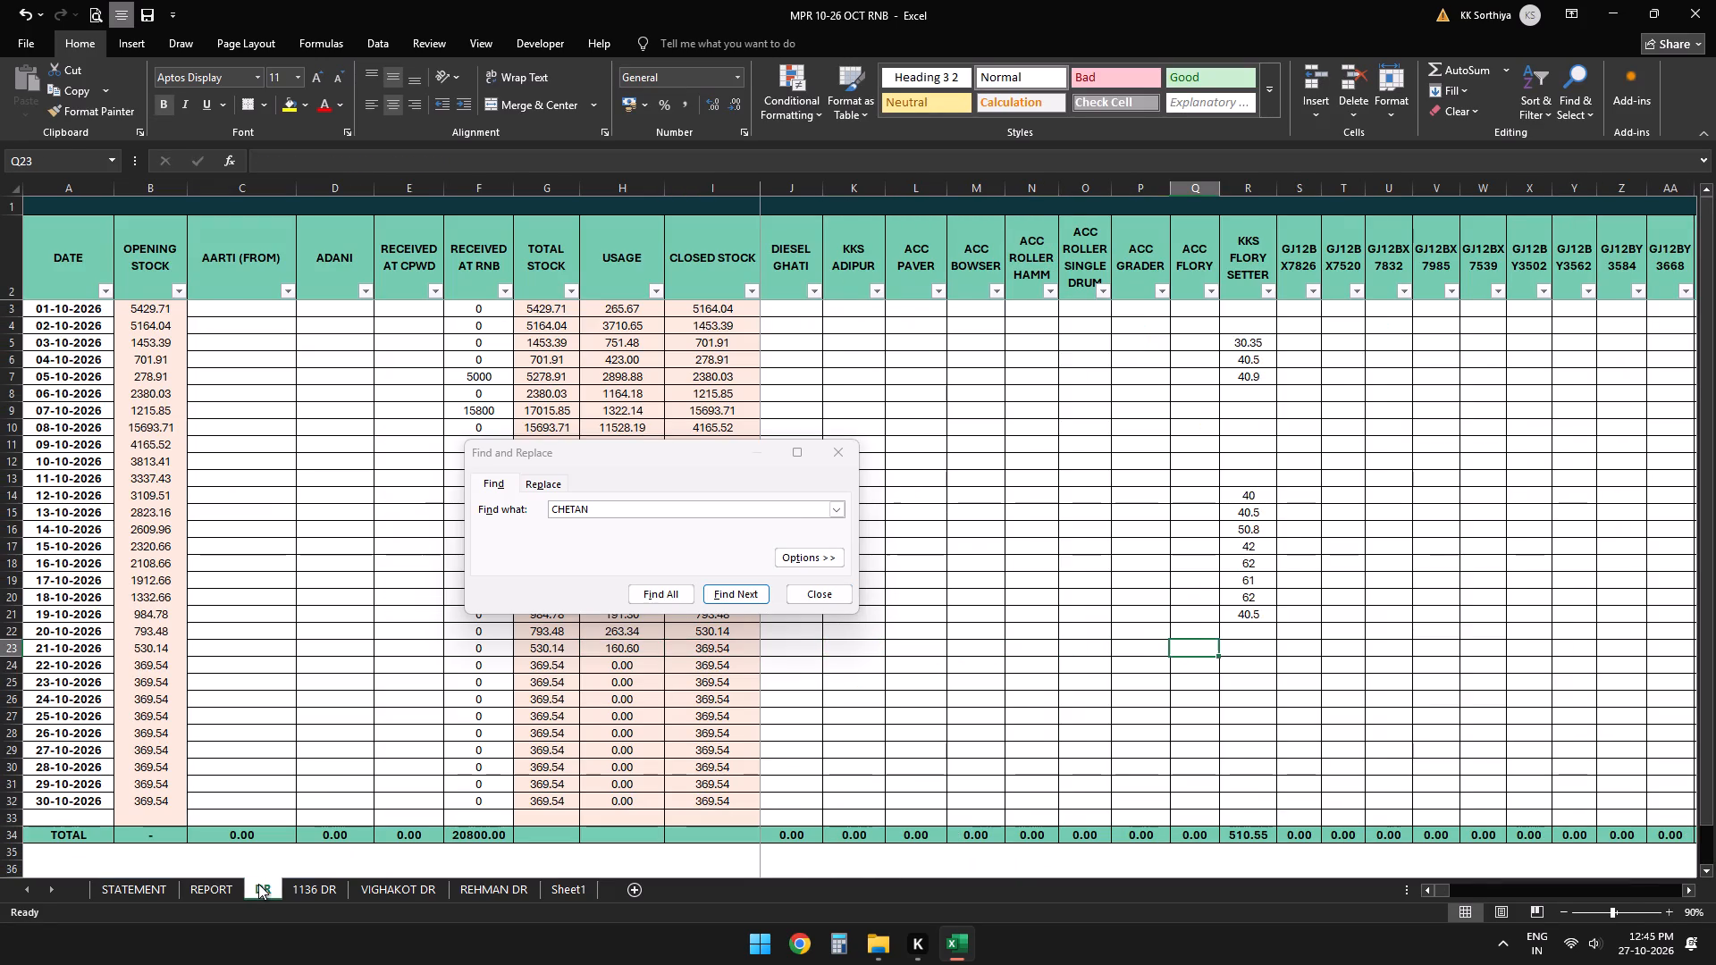
{"action": "key", "text": "Right"}
{"action": "left_click", "coordinate": [204, 880]}
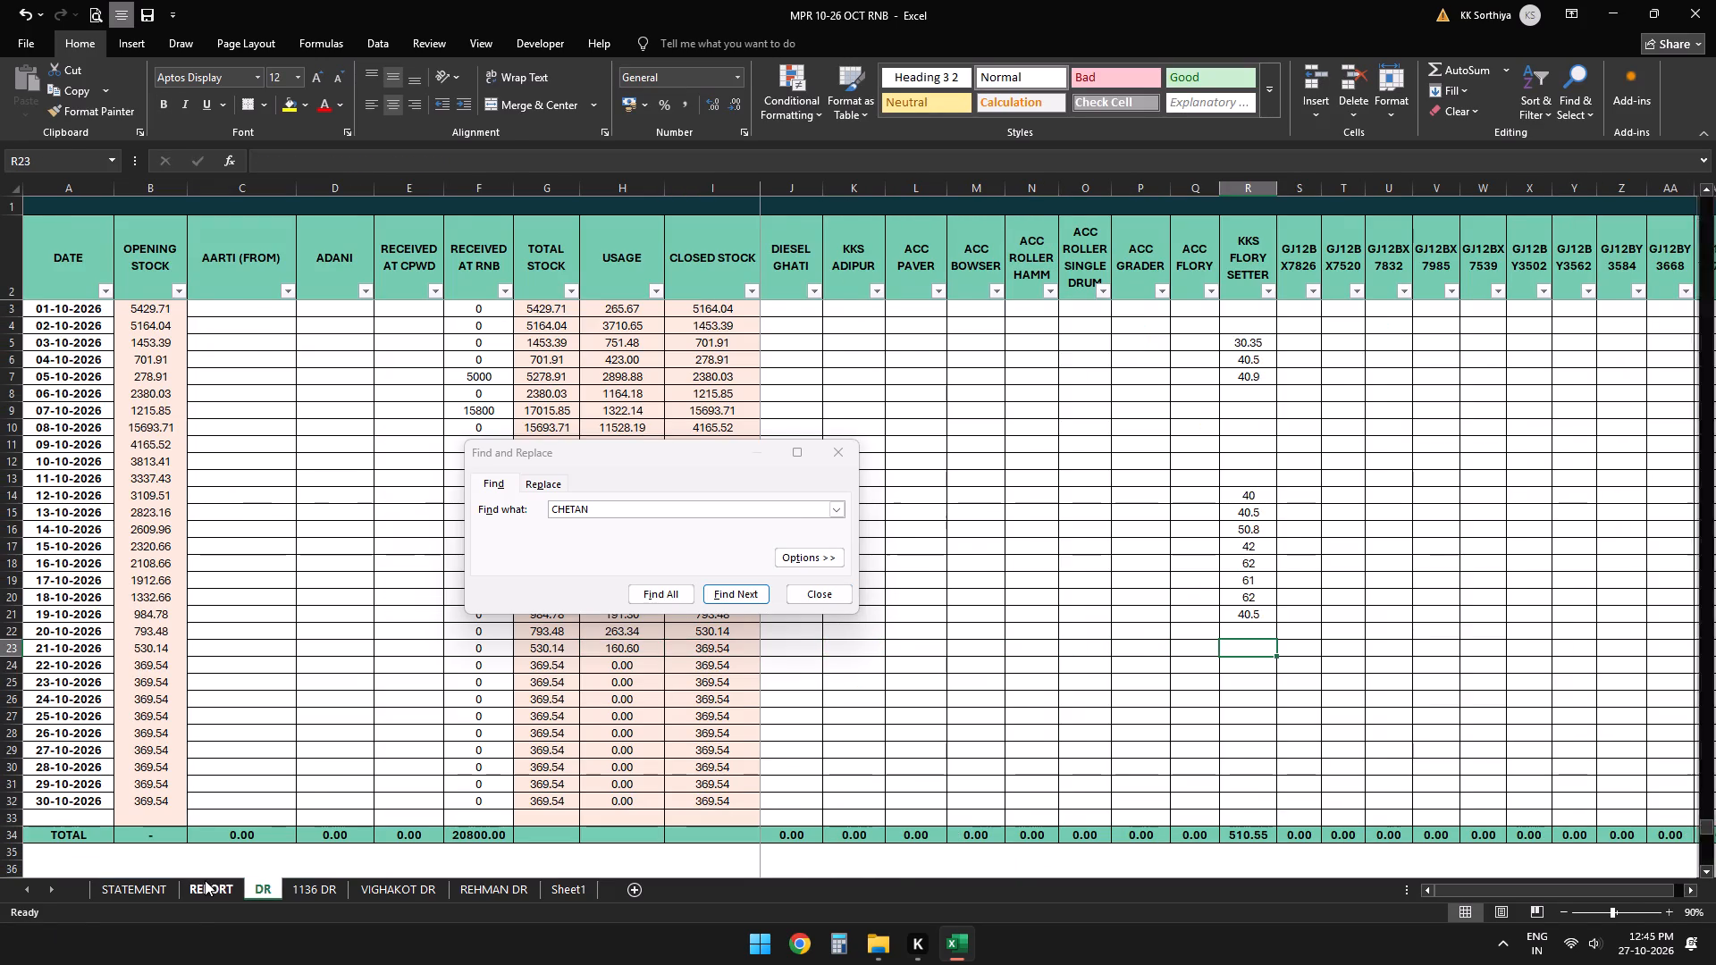
{"action": "scroll", "coordinate": [225, 712], "scroll_direction": "up", "scroll_amount": 3}
{"action": "scroll", "coordinate": [225, 712], "scroll_direction": "down", "scroll_amount": 2}
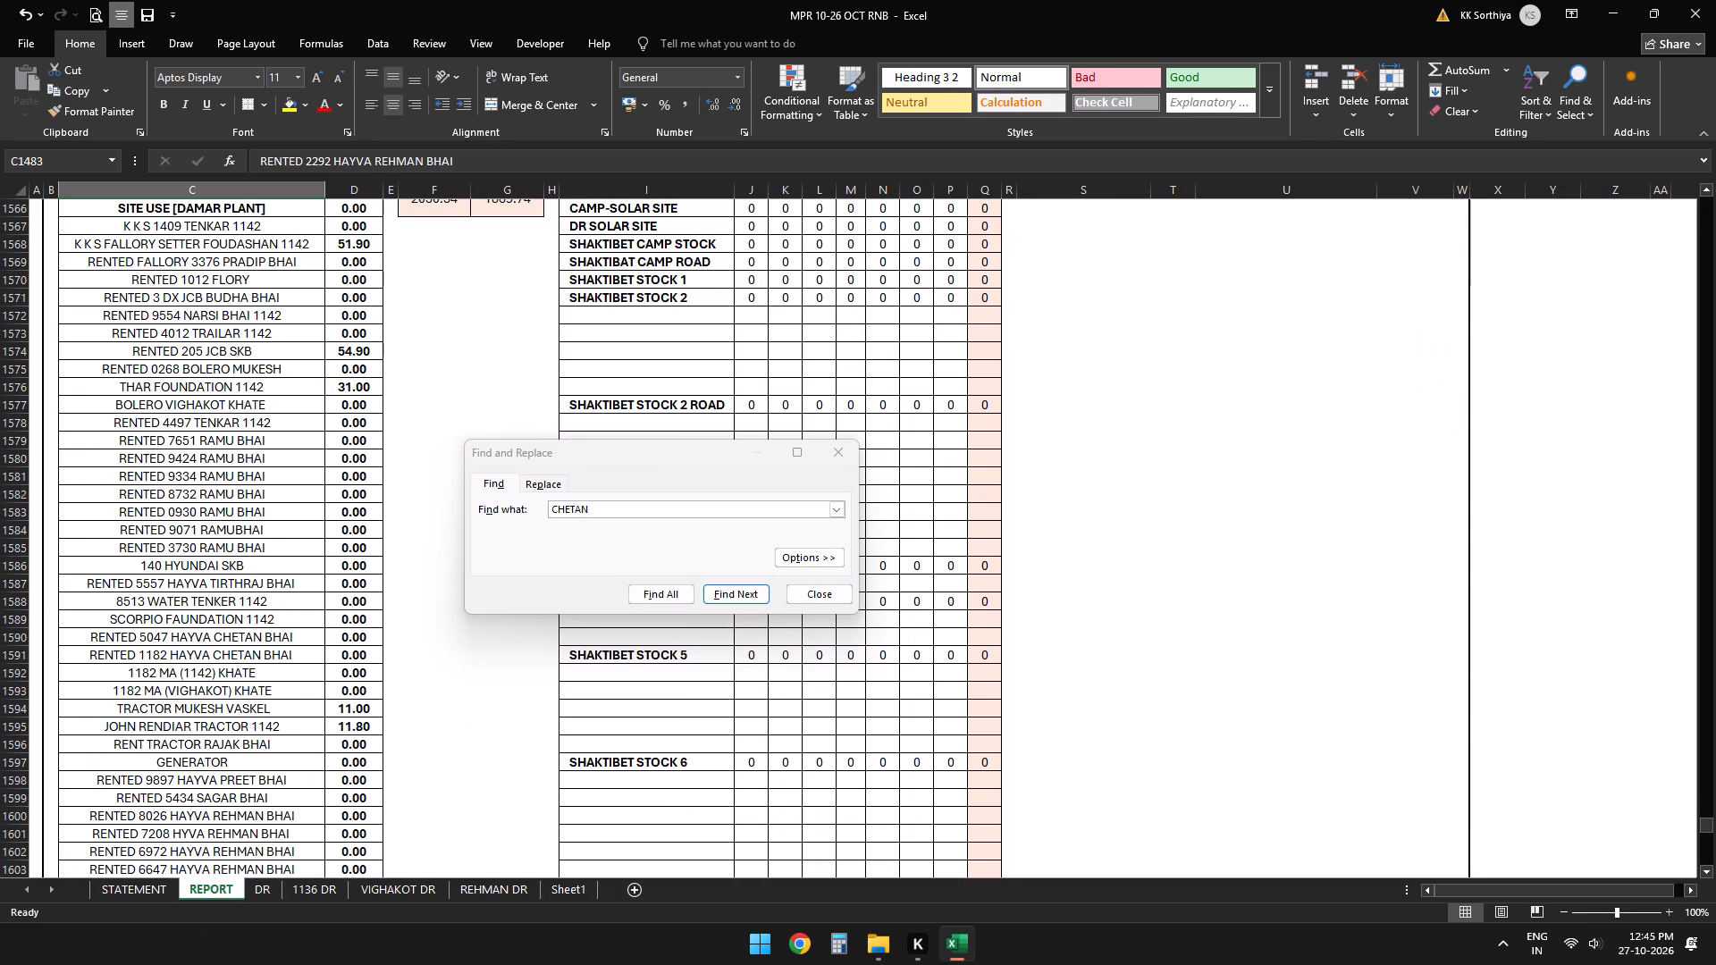
{"action": "left_click", "coordinate": [257, 885]}
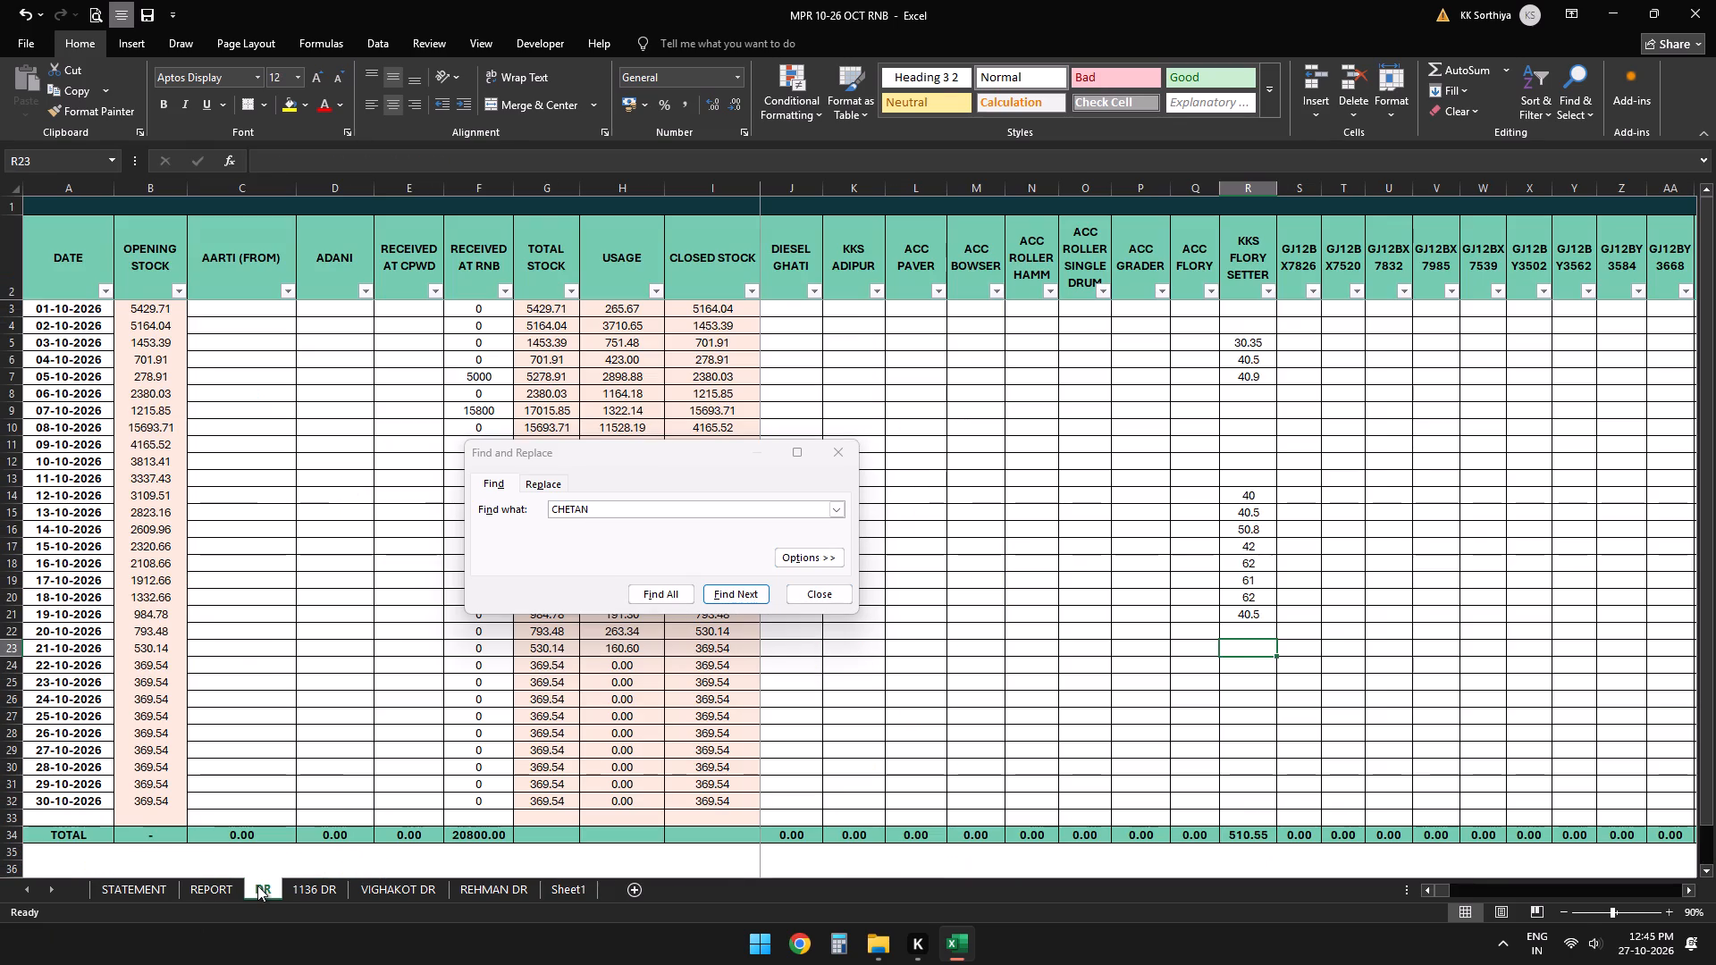
{"action": "type", "text": "51.9"}
{"action": "key", "text": "Right"}
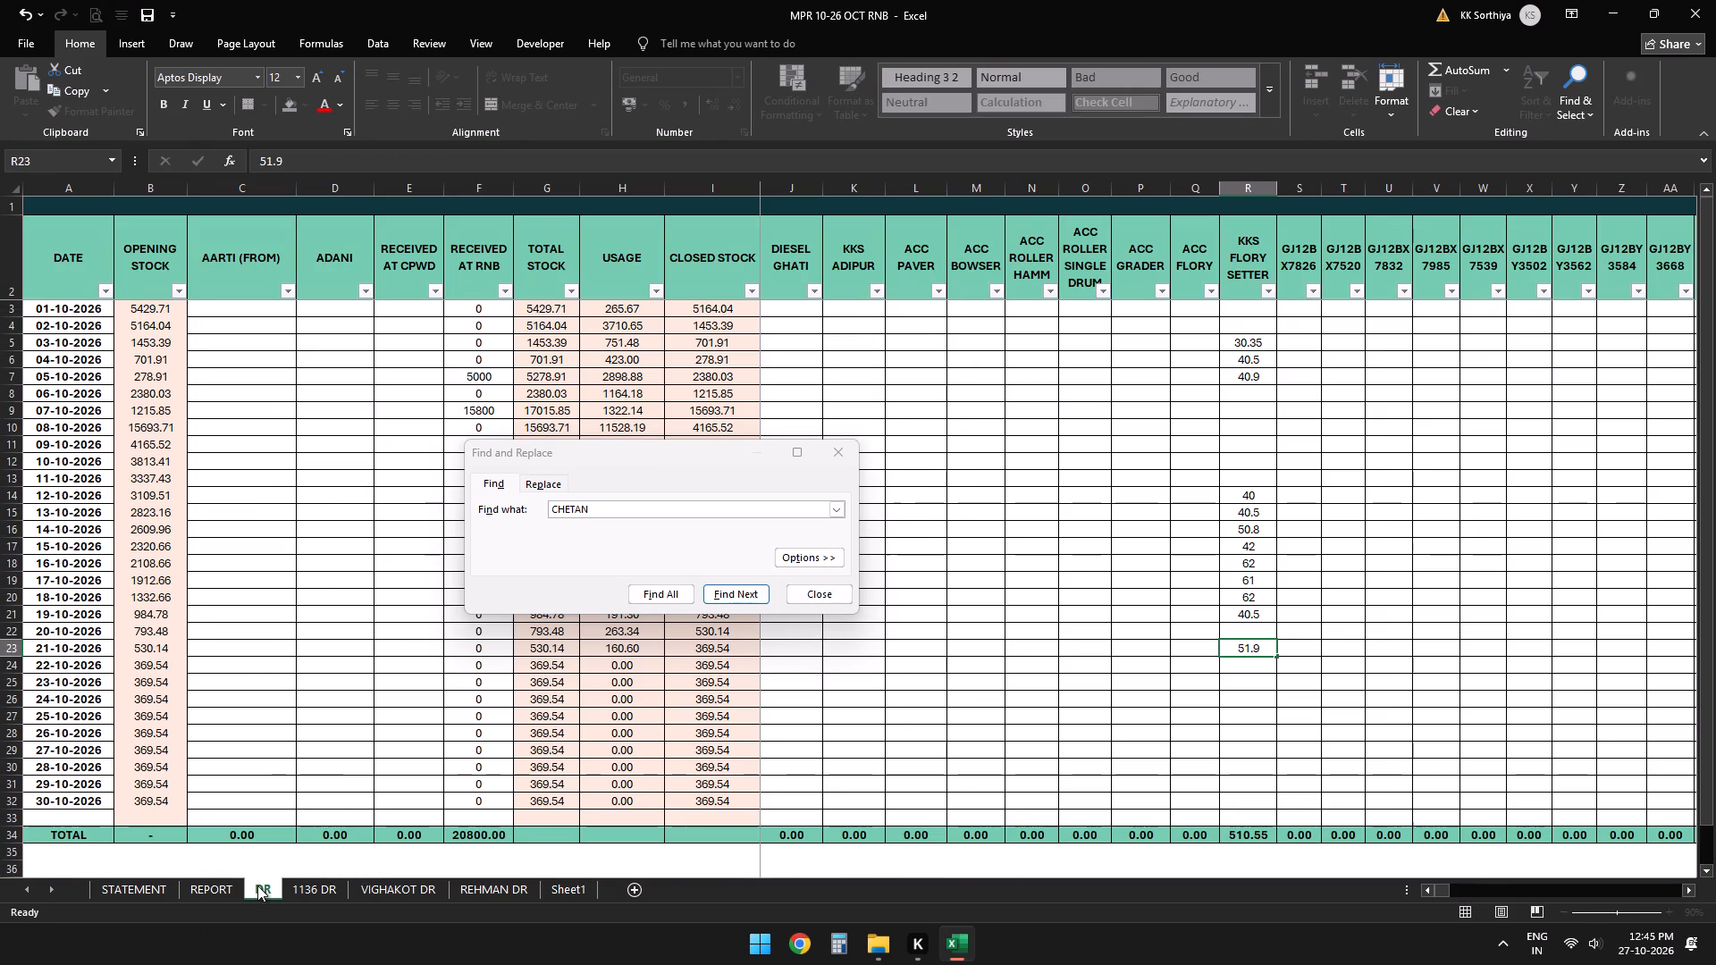
{"action": "key", "text": "Left"}
Search the DR sheet for 205 and enter the REPORT sheet's 205 JCB usage, 54.9, under KKS 205 JCB for 21-10-2026.
{"action": "left_click", "coordinate": [222, 885]}
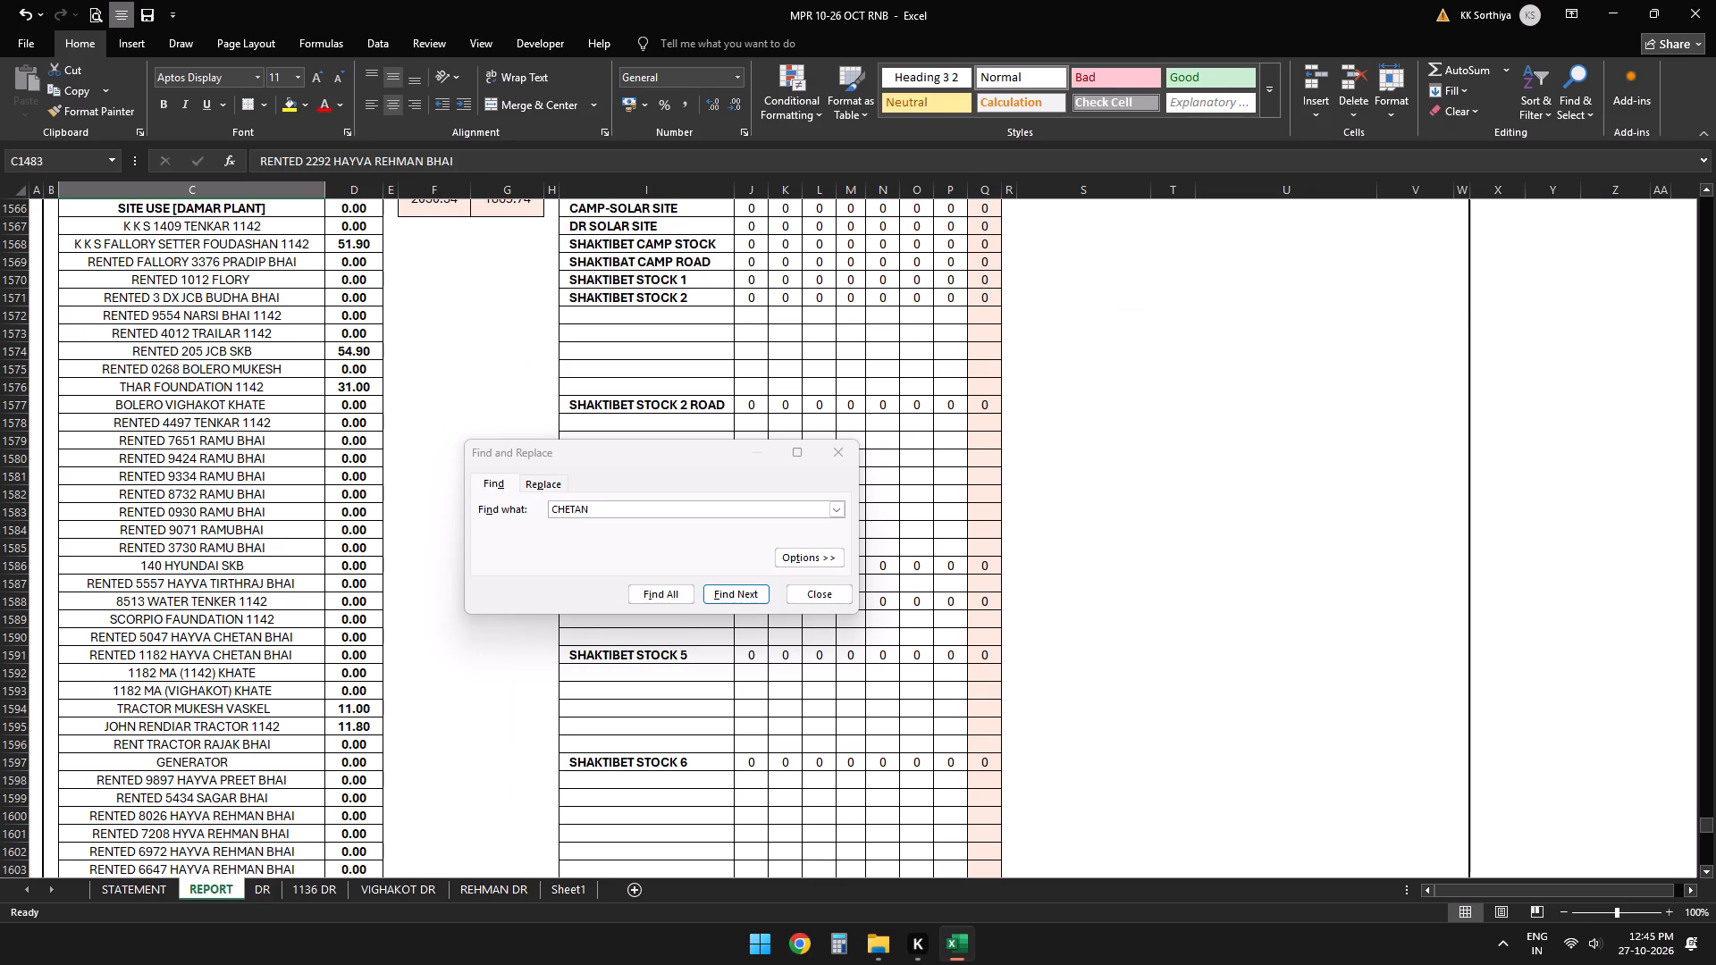
{"action": "left_click", "coordinate": [259, 886]}
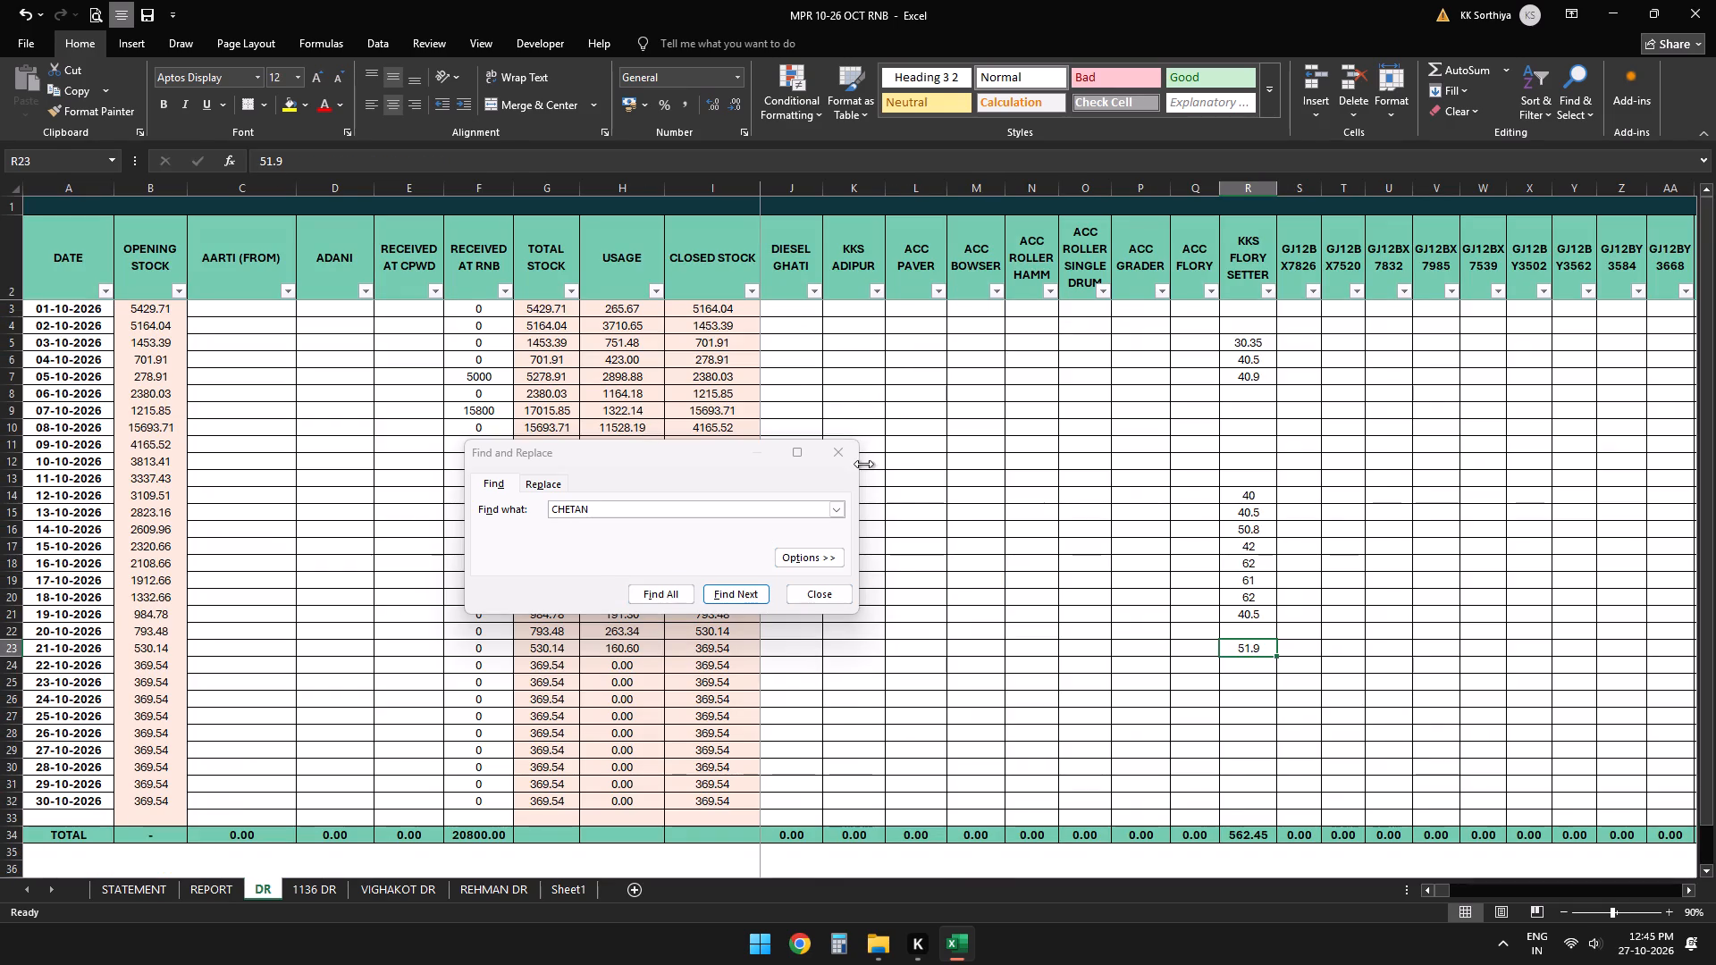
{"action": "left_click", "coordinate": [836, 509]}
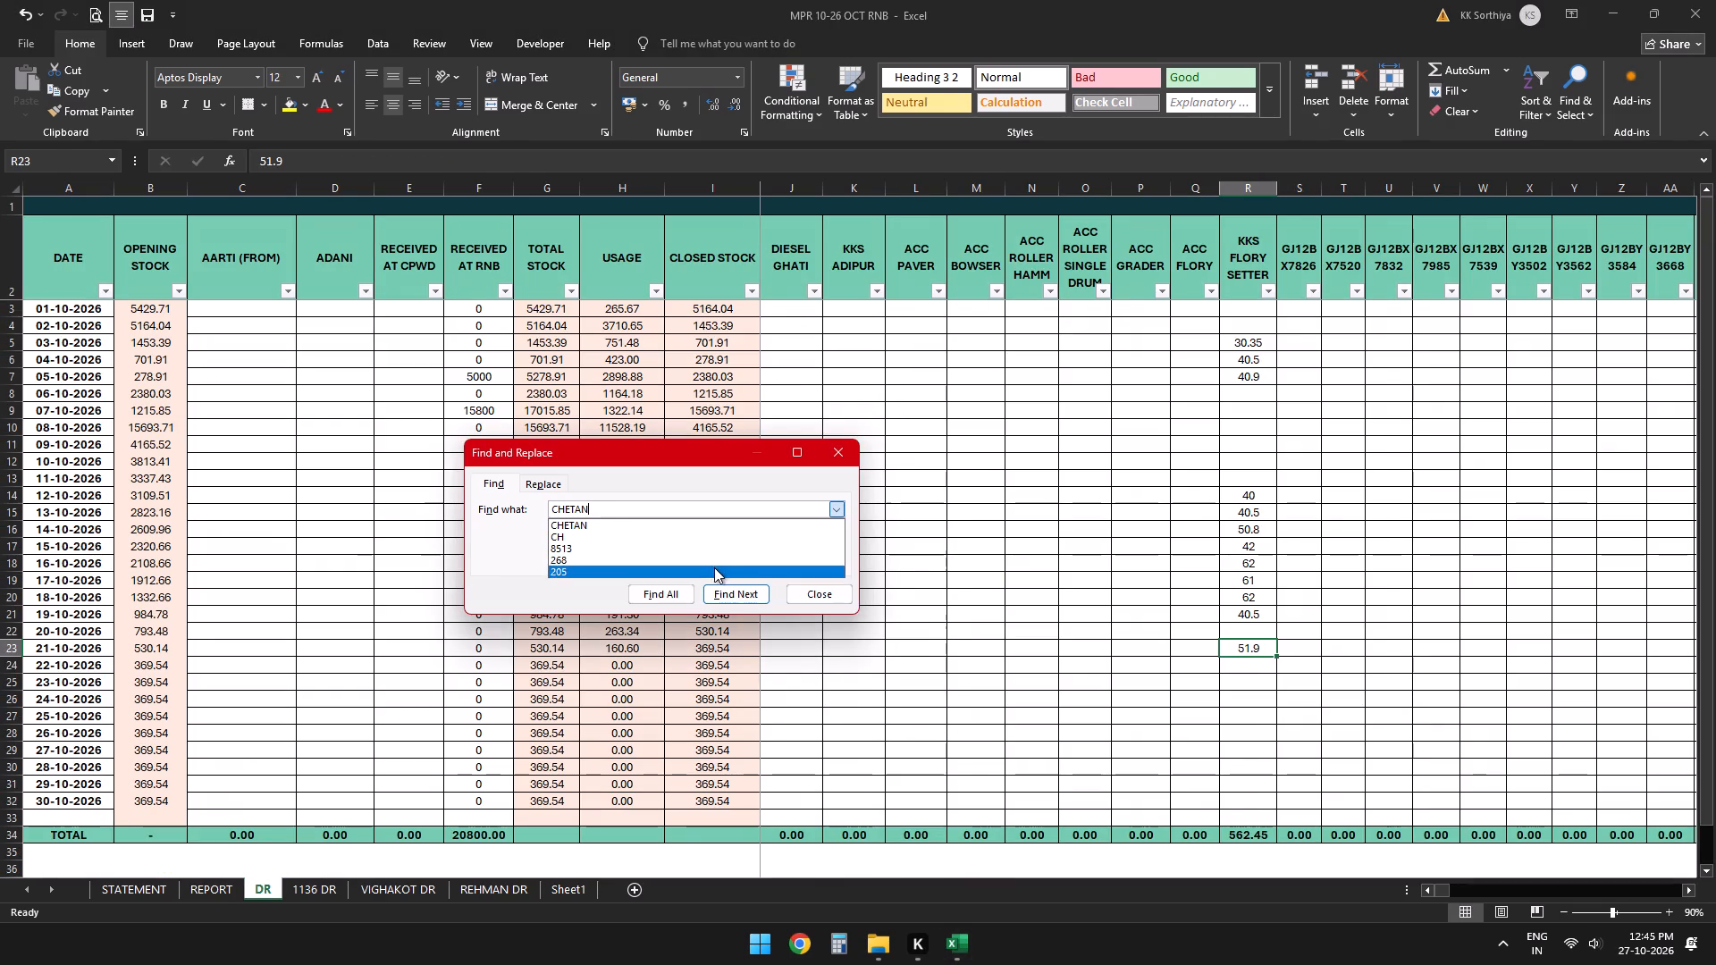
{"action": "left_click", "coordinate": [714, 567]}
{"action": "left_click", "coordinate": [716, 590]}
{"action": "left_click", "coordinate": [716, 590]}
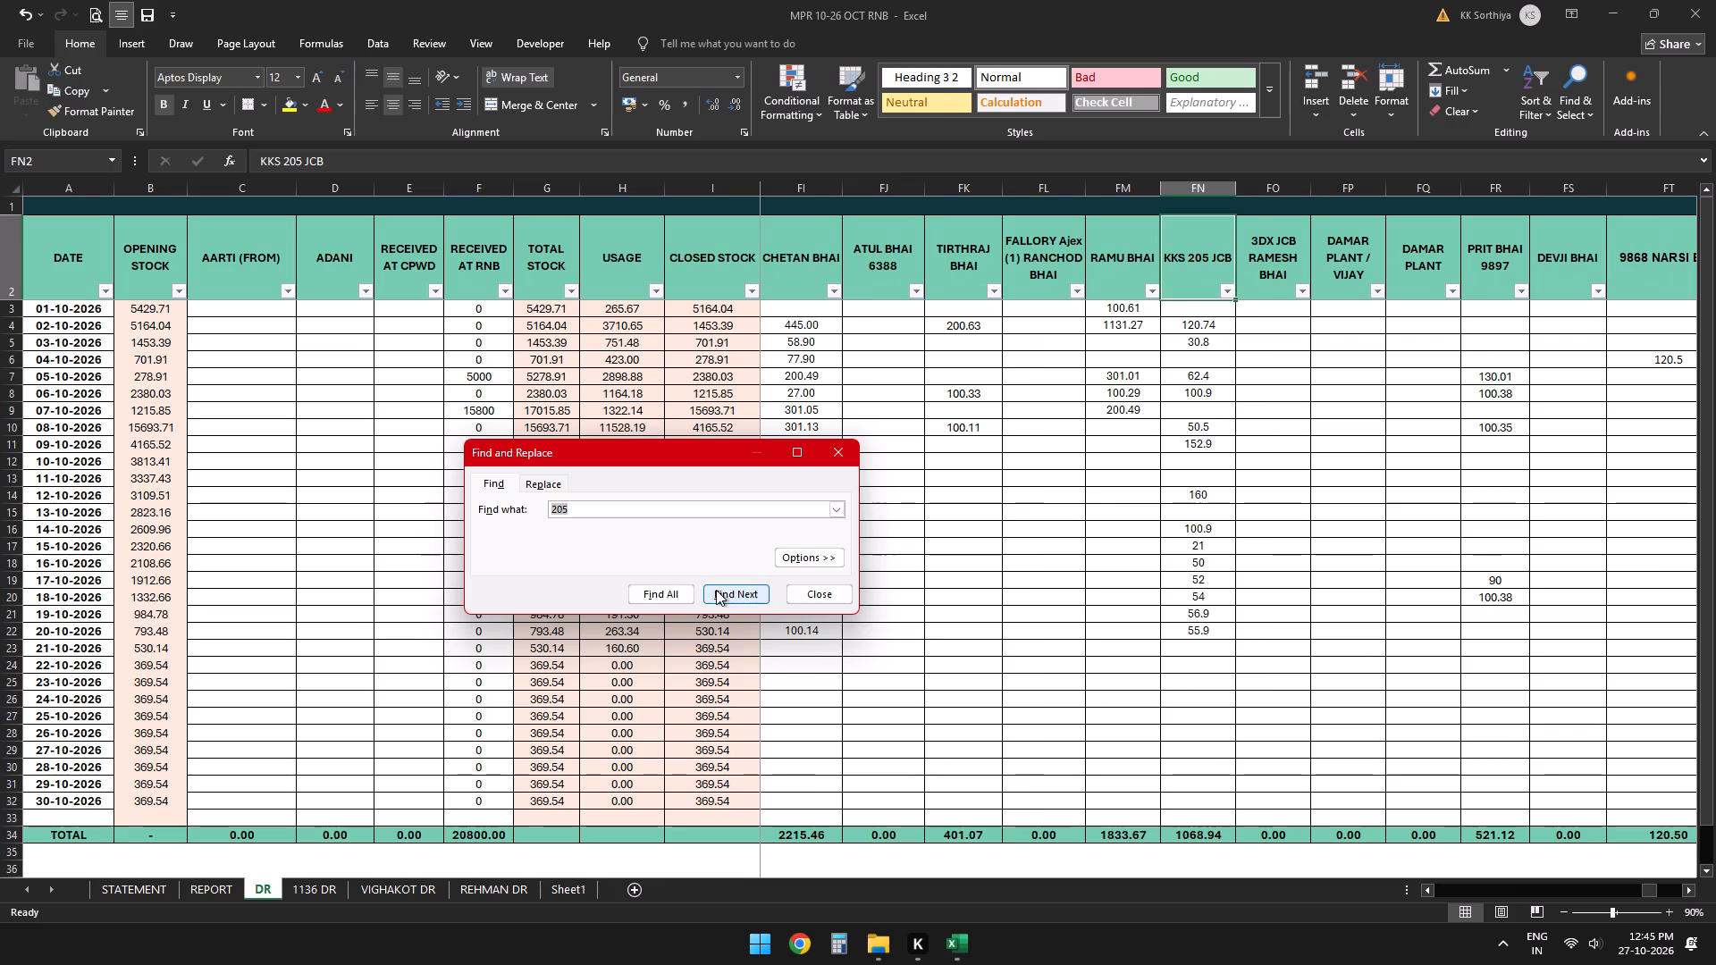
{"action": "left_click", "coordinate": [1181, 648]}
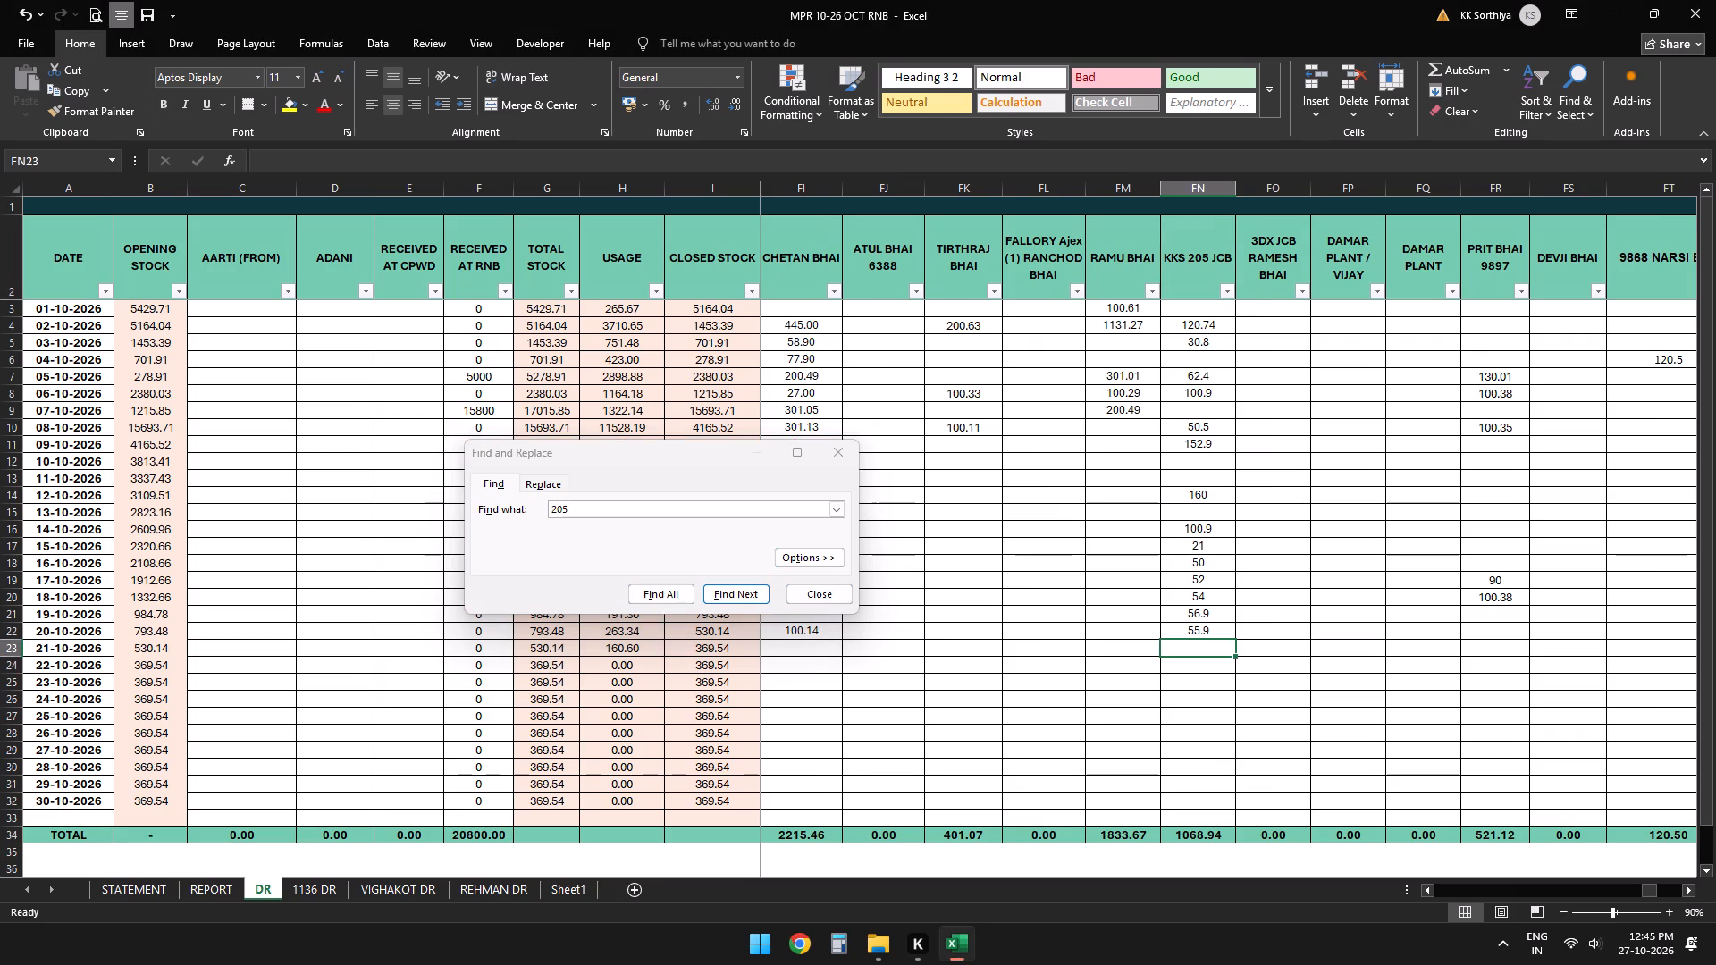
{"action": "left_click", "coordinate": [206, 894]}
{"action": "scroll", "coordinate": [275, 718], "scroll_direction": "up", "scroll_amount": 2}
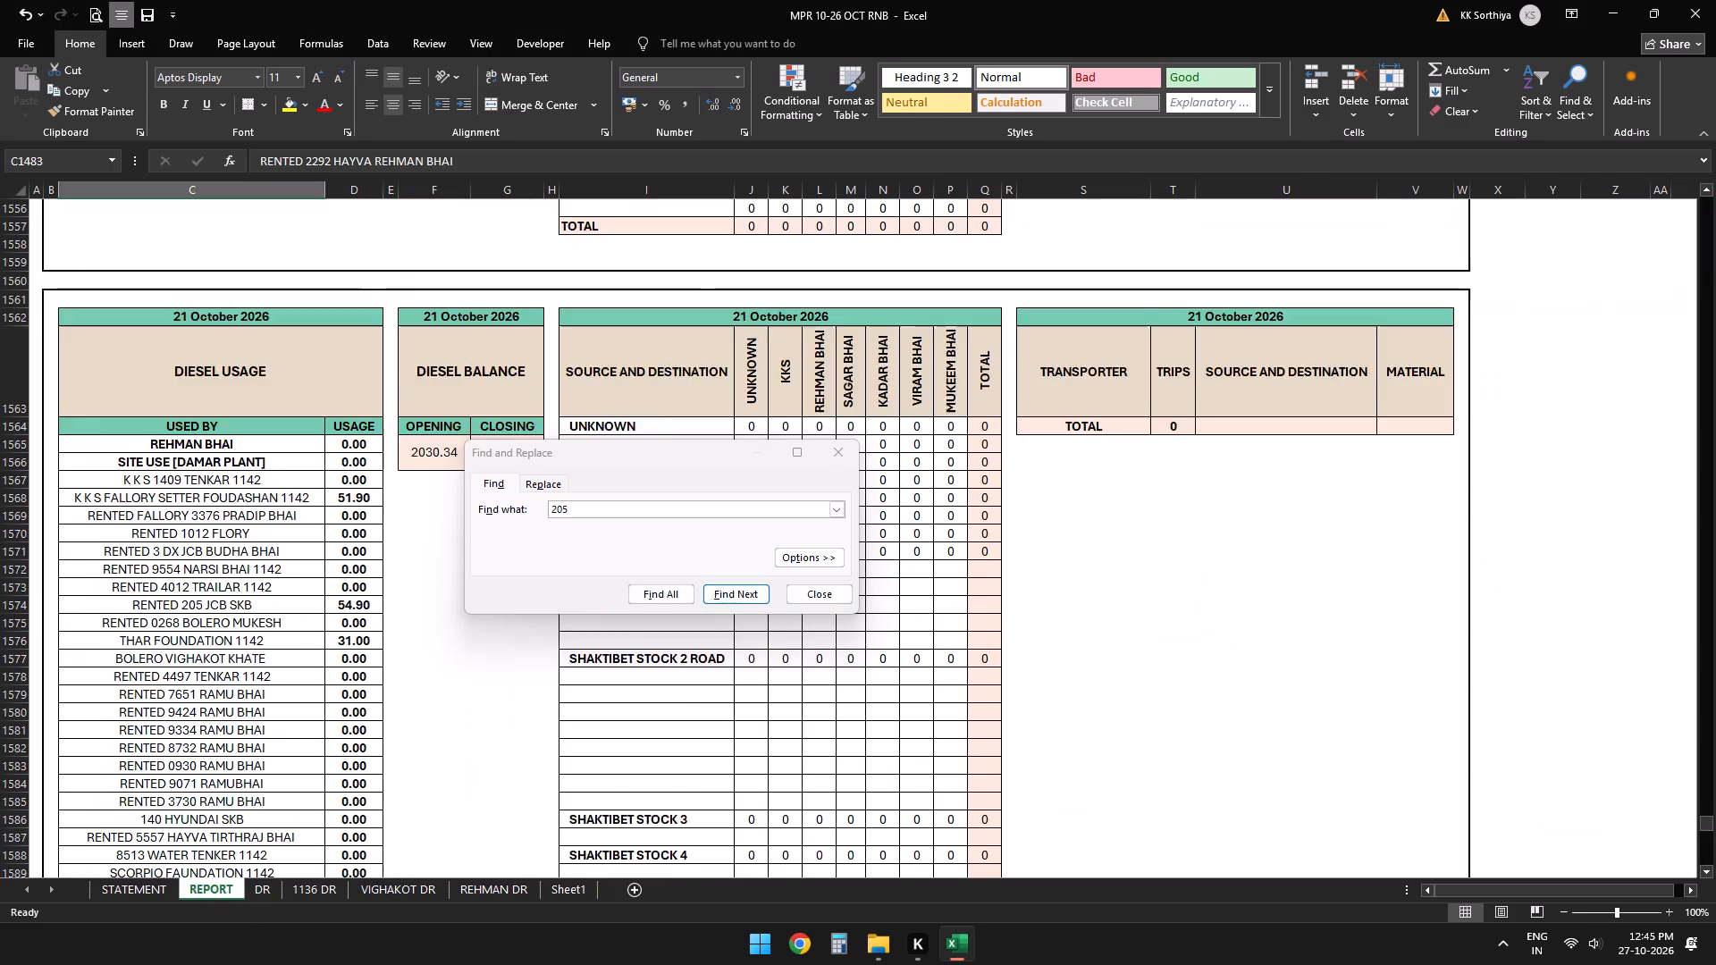
{"action": "scroll", "coordinate": [275, 718], "scroll_direction": "down", "scroll_amount": 2}
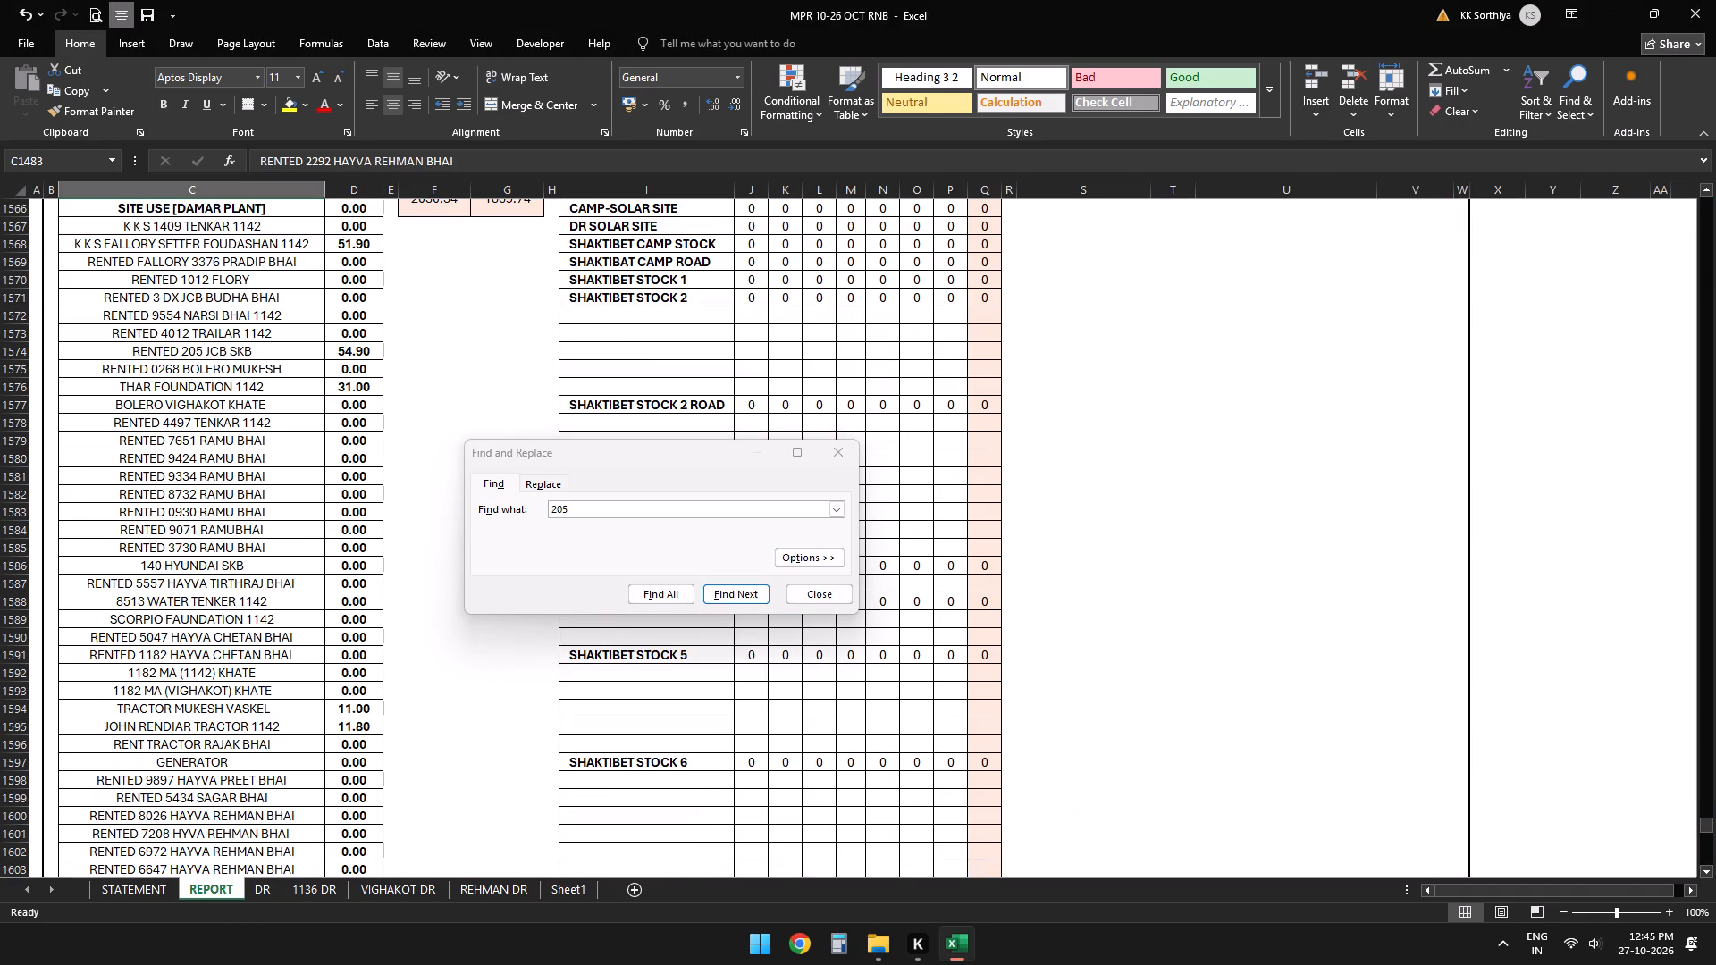
{"action": "left_click", "coordinate": [257, 894]}
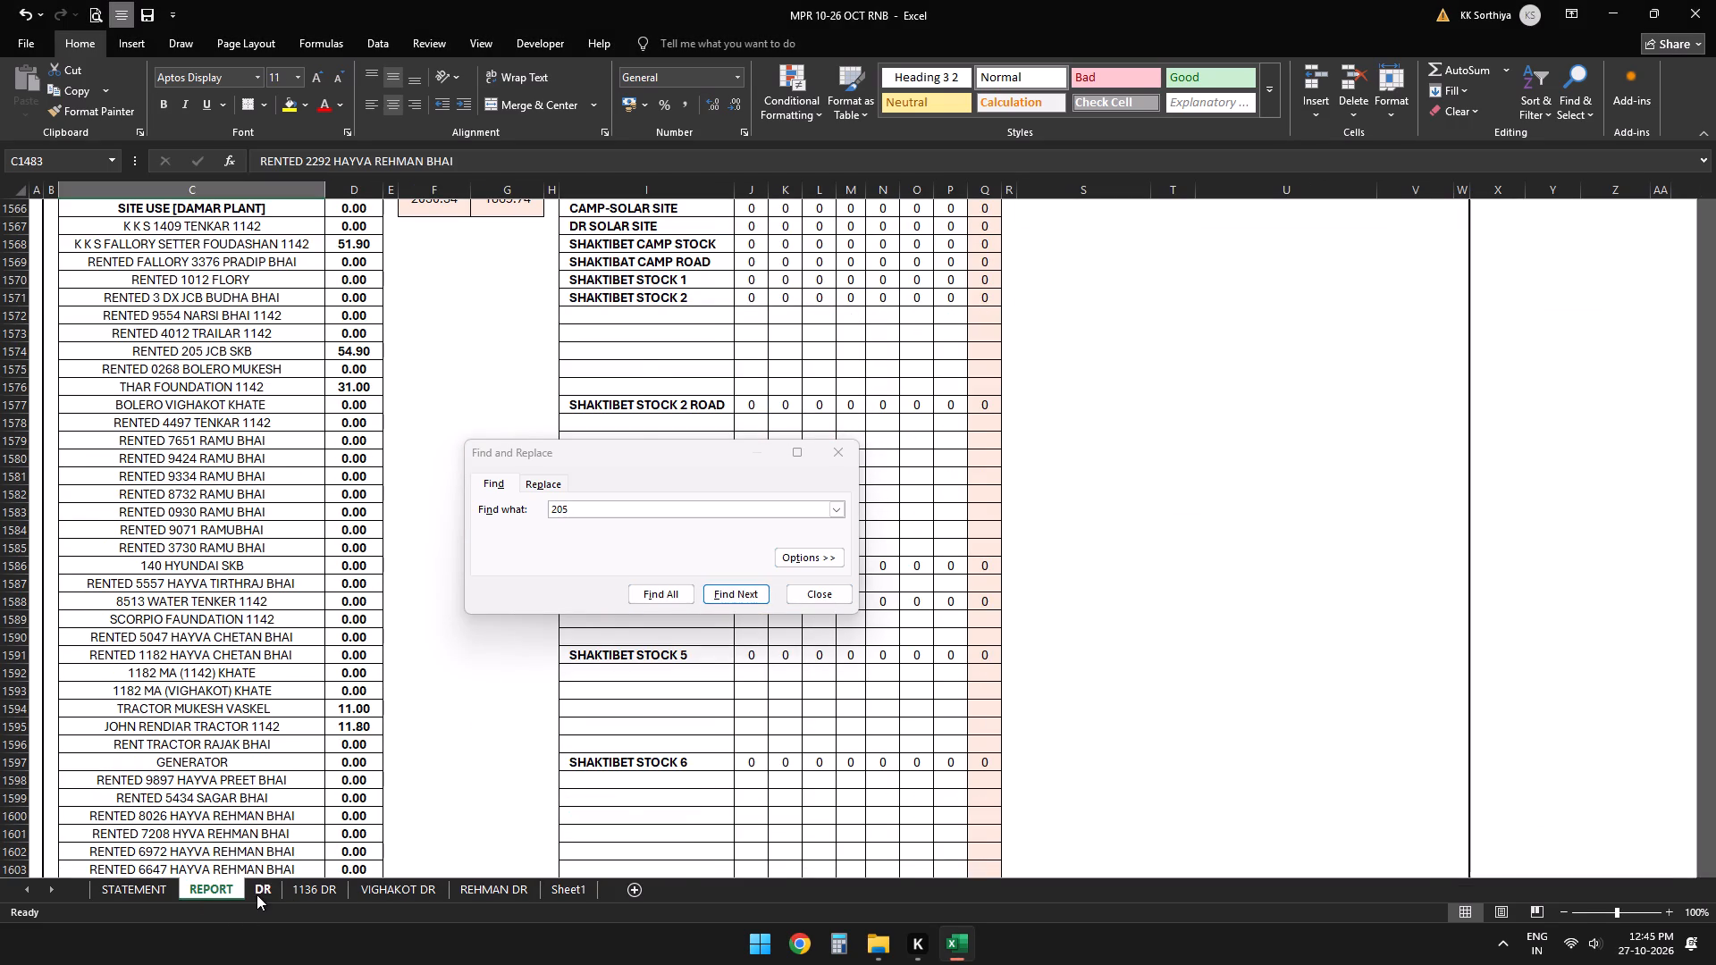
{"action": "type", "text": "54.9"}
{"action": "key", "text": "Right"}
Review the remaining 21 October usage rows in the REPORT sheet down to the 22 October block.
{"action": "double_click", "coordinate": [231, 894]}
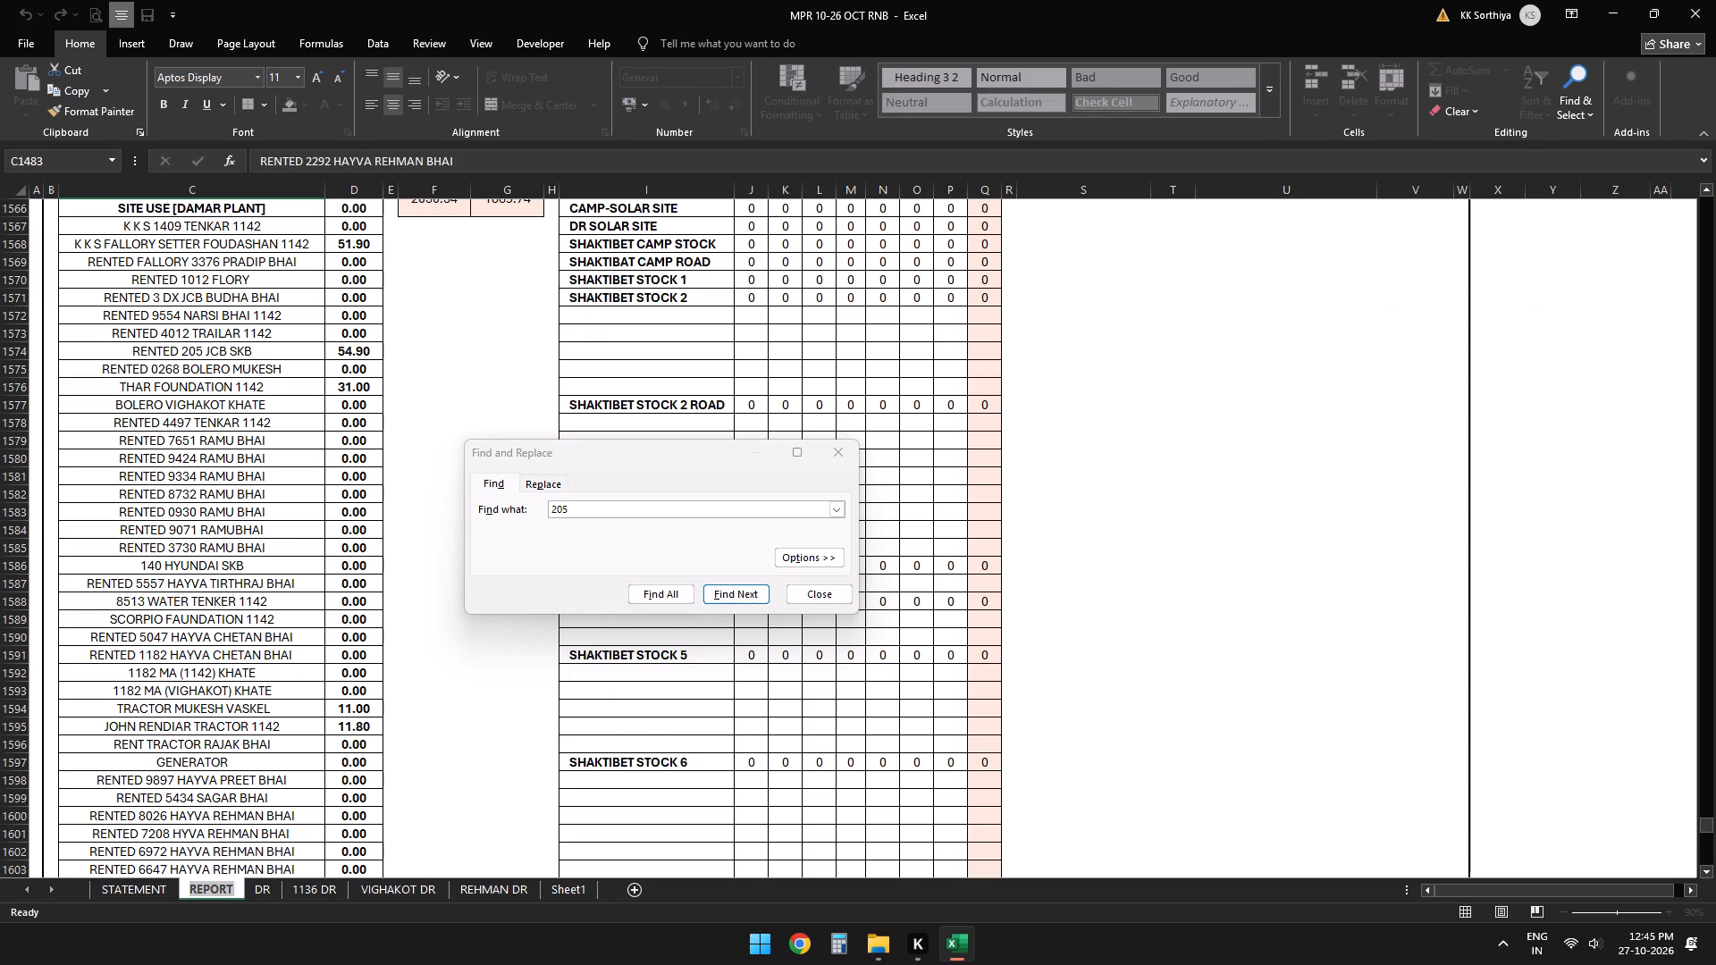
{"action": "left_click", "coordinate": [260, 891]}
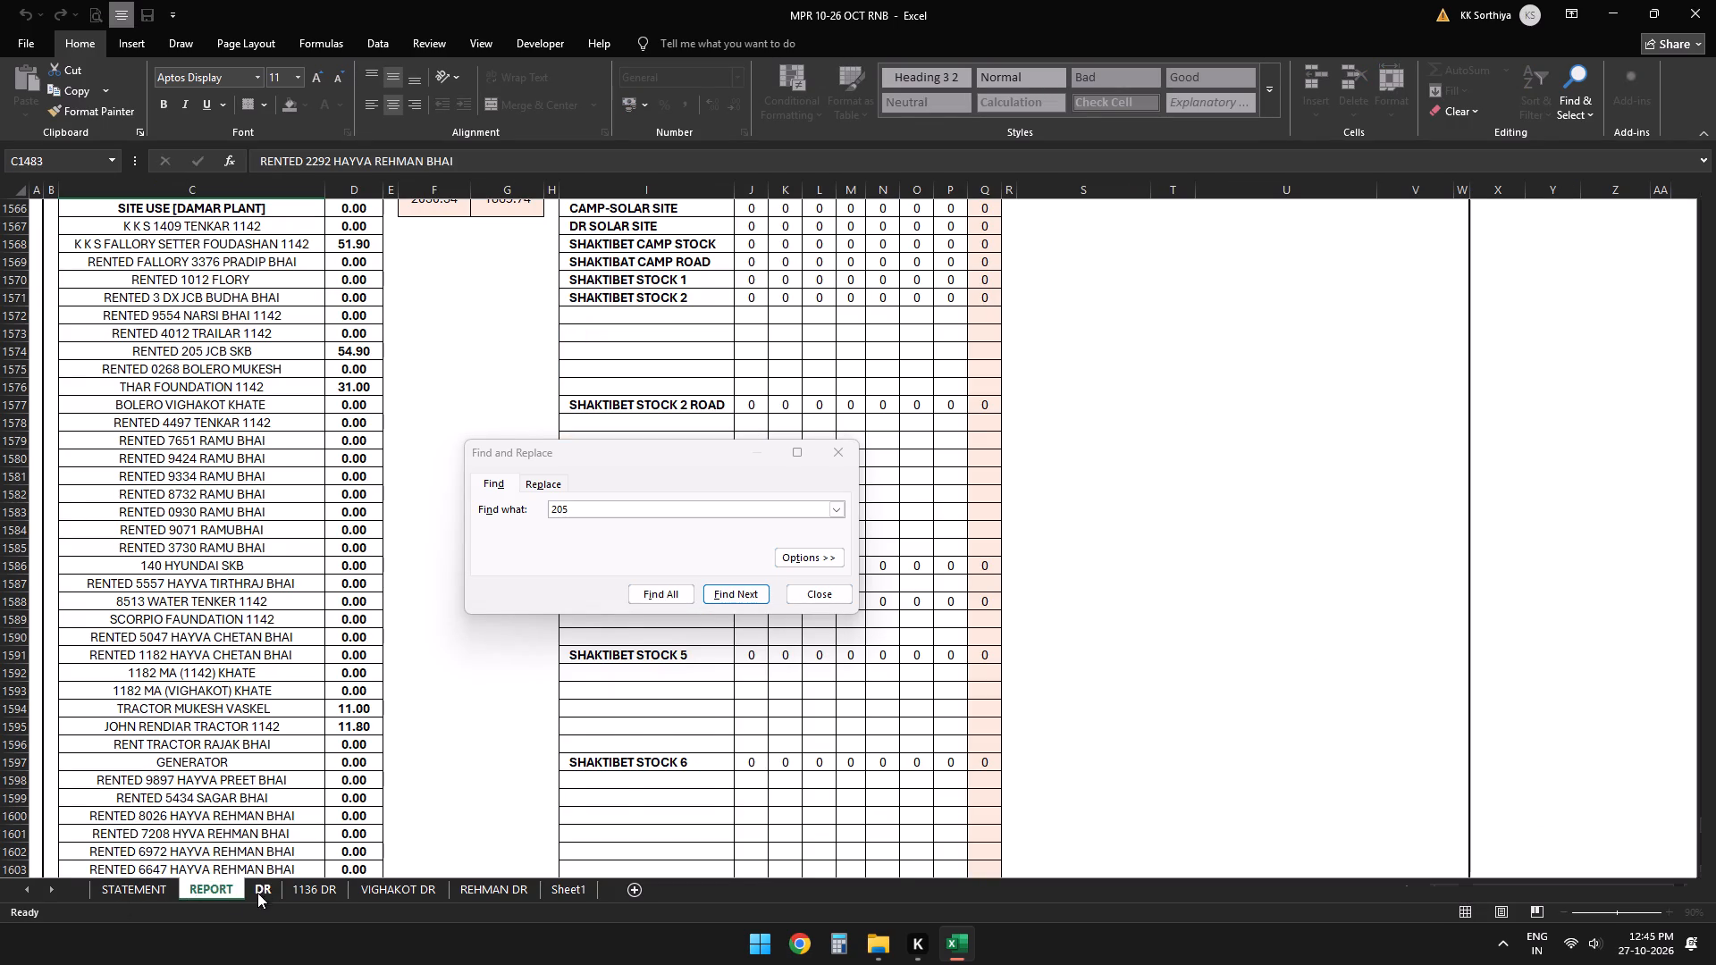
{"action": "left_click", "coordinate": [214, 888]}
{"action": "scroll", "coordinate": [208, 687], "scroll_direction": "down", "scroll_amount": 1}
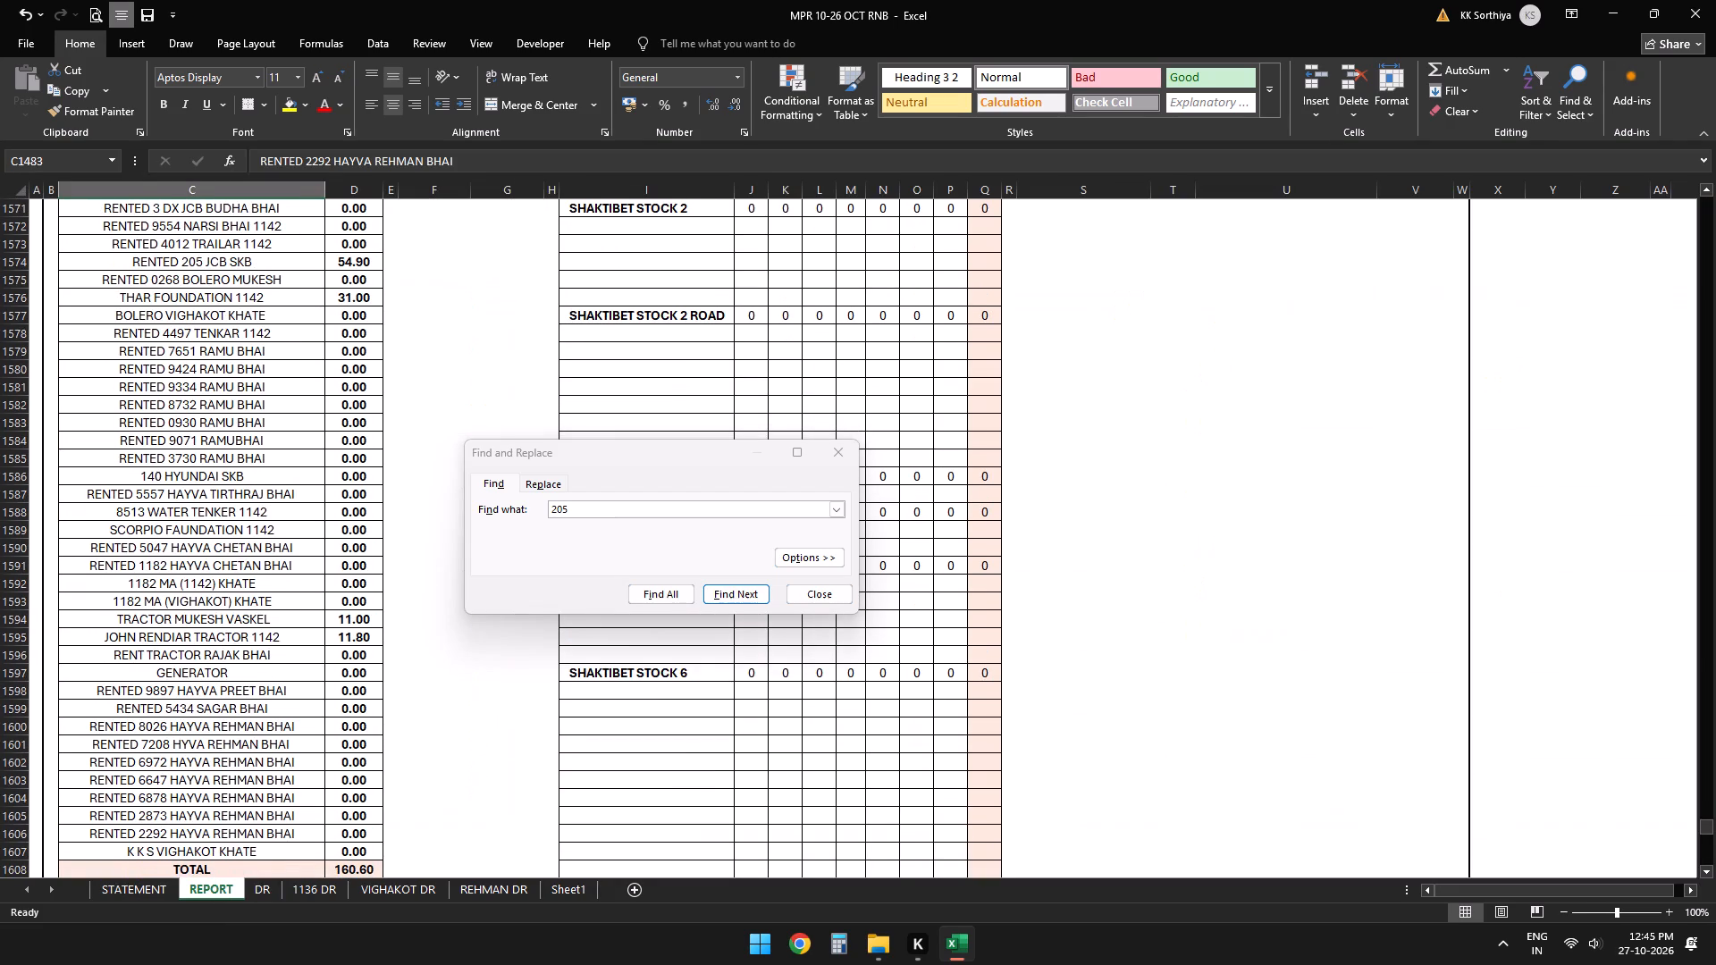
{"action": "scroll", "coordinate": [208, 687], "scroll_direction": "down", "scroll_amount": 1}
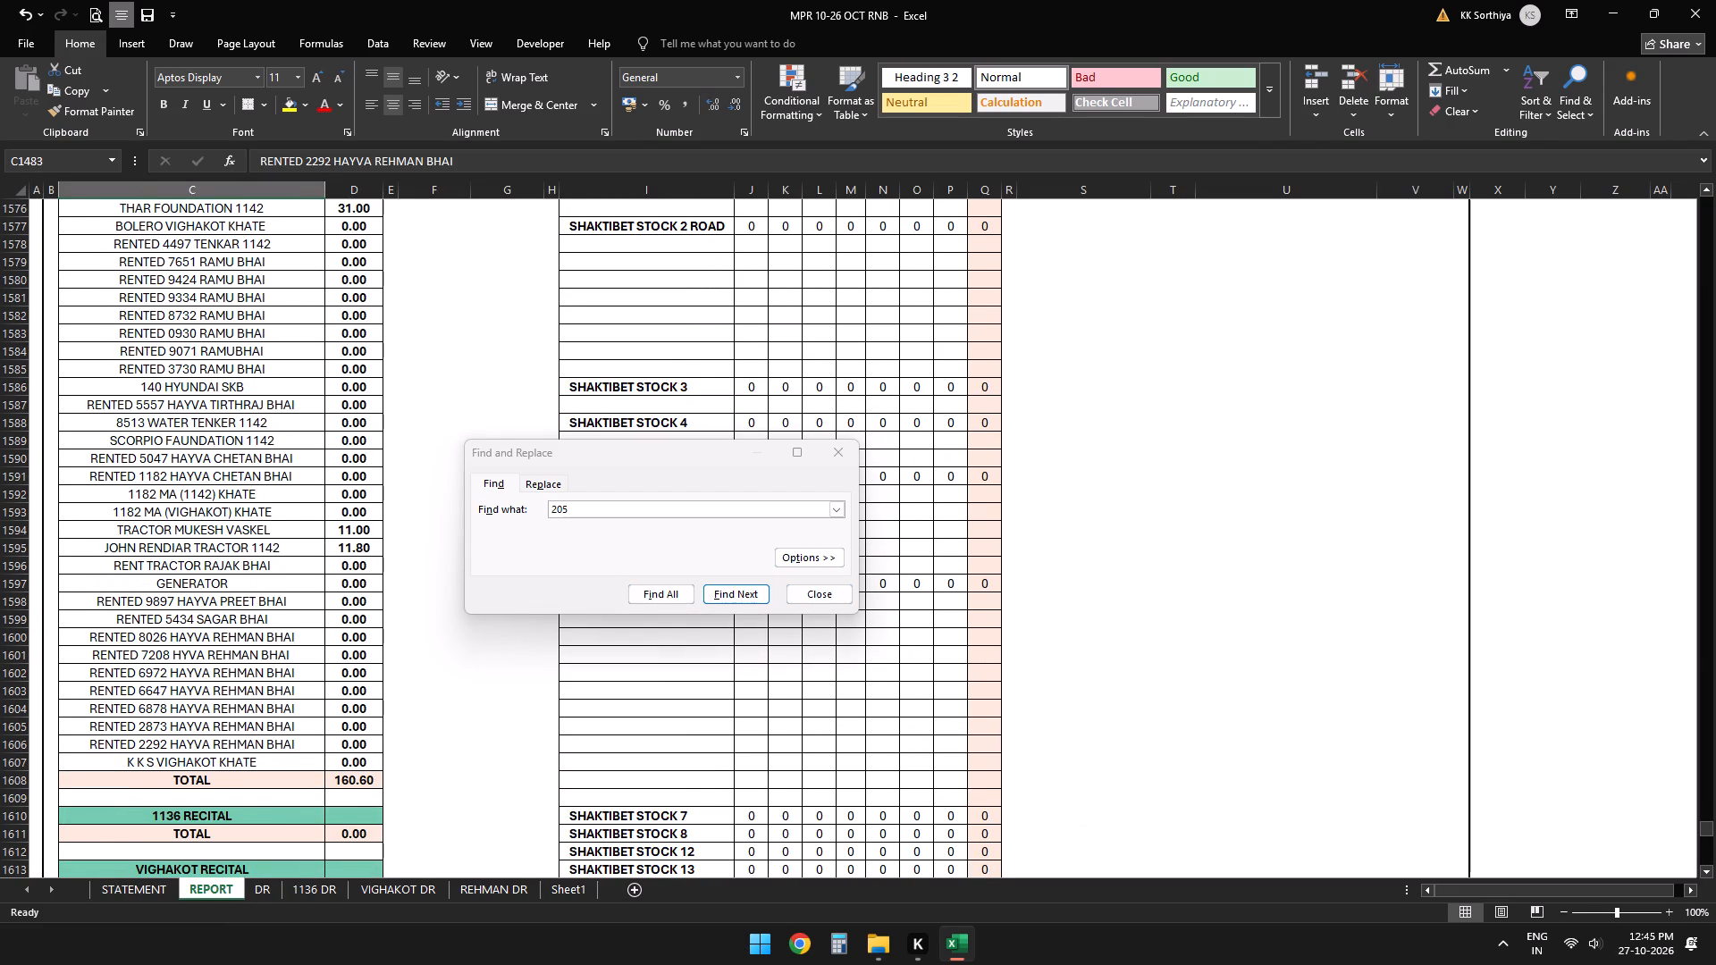
{"action": "scroll", "coordinate": [209, 750], "scroll_direction": "down", "scroll_amount": 9}
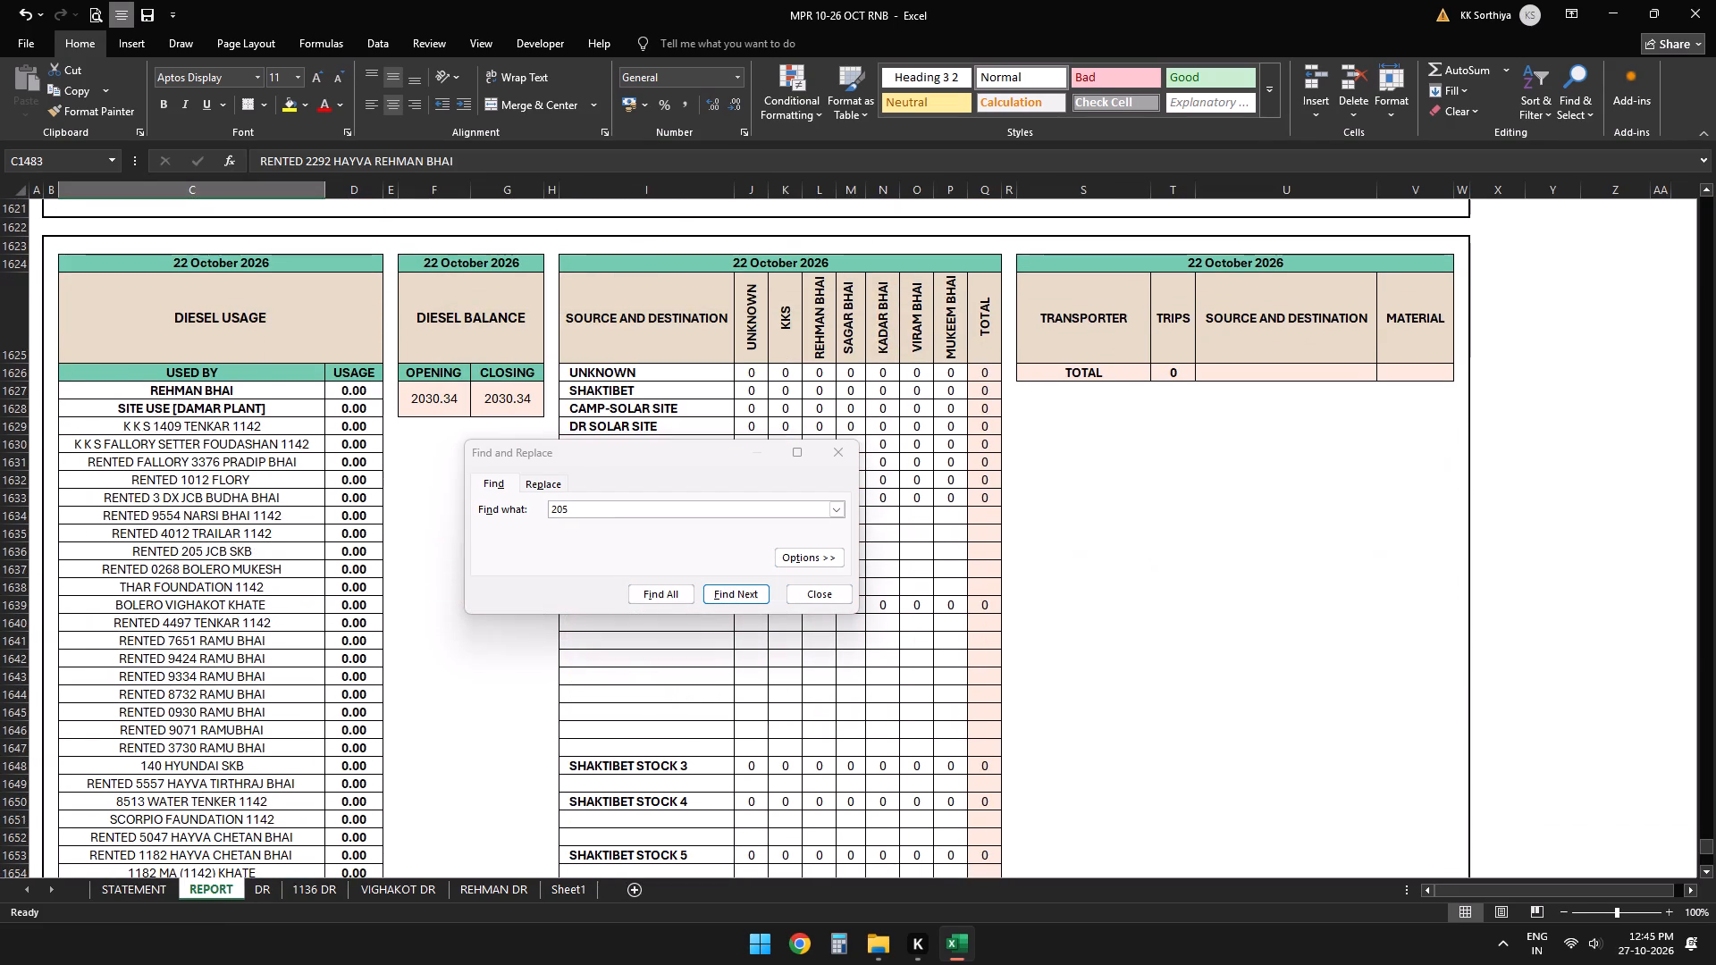
Check the 22 October 2026 block's diesel usage rows in REPORT for entries to post to the DR sheet.
{"action": "left_click", "coordinate": [255, 889]}
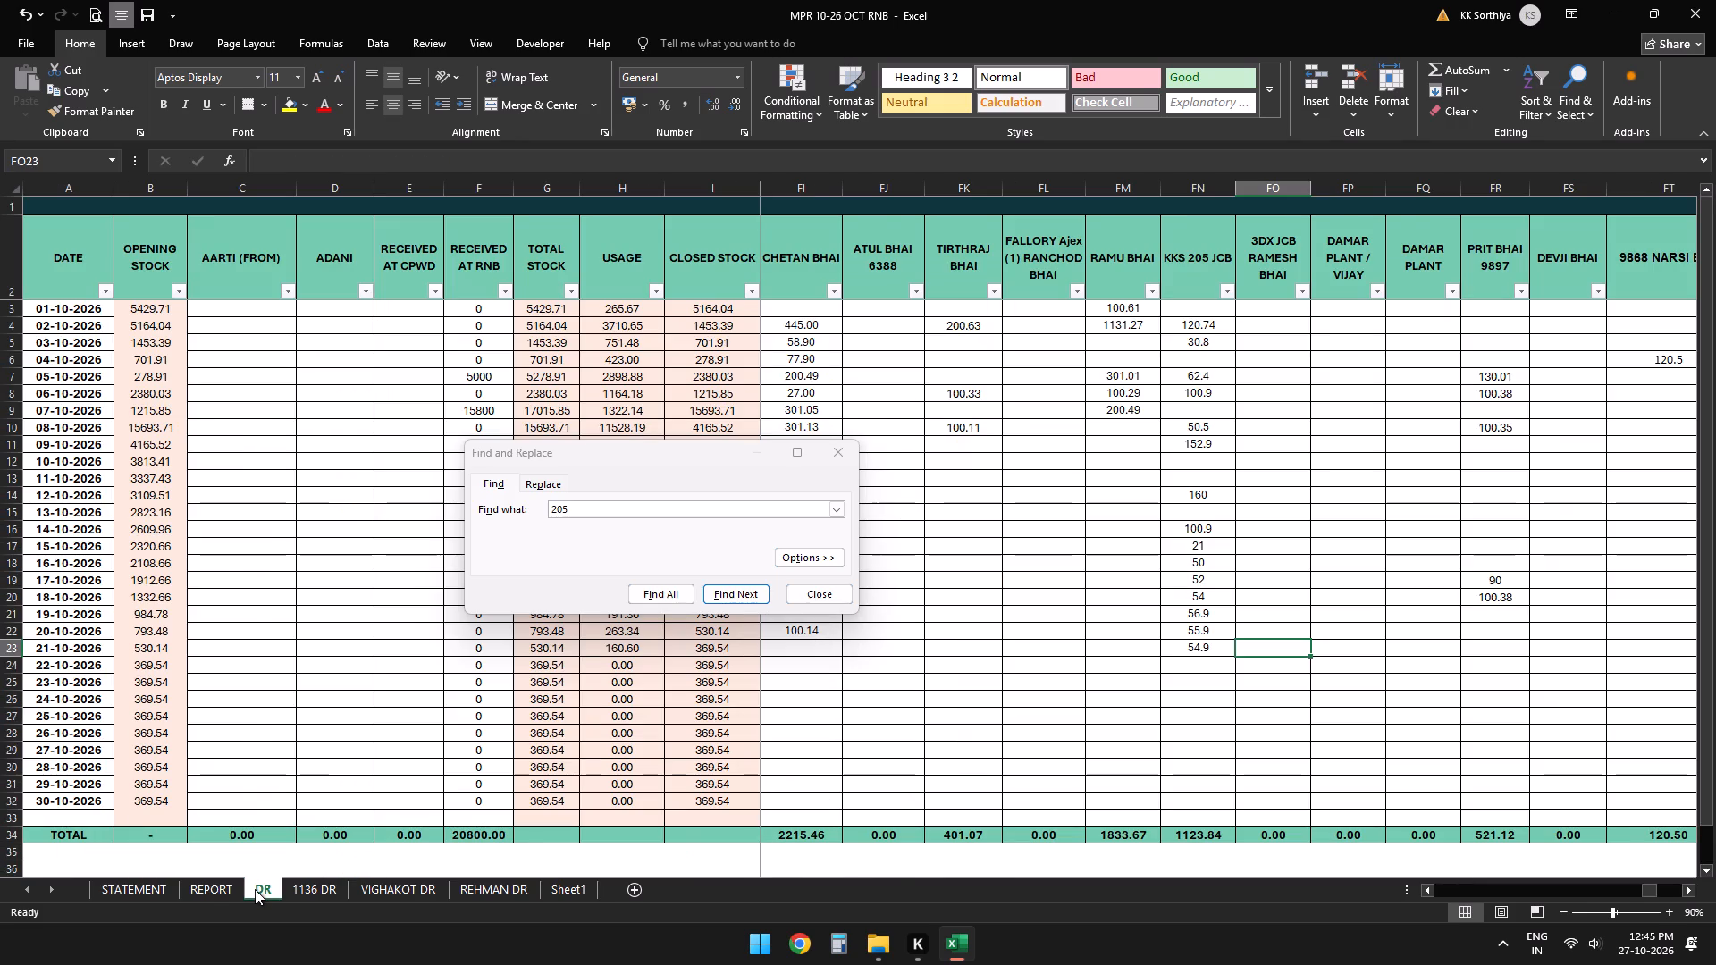
{"action": "left_click", "coordinate": [207, 893]}
{"action": "scroll", "coordinate": [229, 711], "scroll_direction": "down", "scroll_amount": 1}
{"action": "scroll", "coordinate": [229, 711], "scroll_direction": "up", "scroll_amount": 1}
{"action": "scroll", "coordinate": [229, 711], "scroll_direction": "down", "scroll_amount": 2}
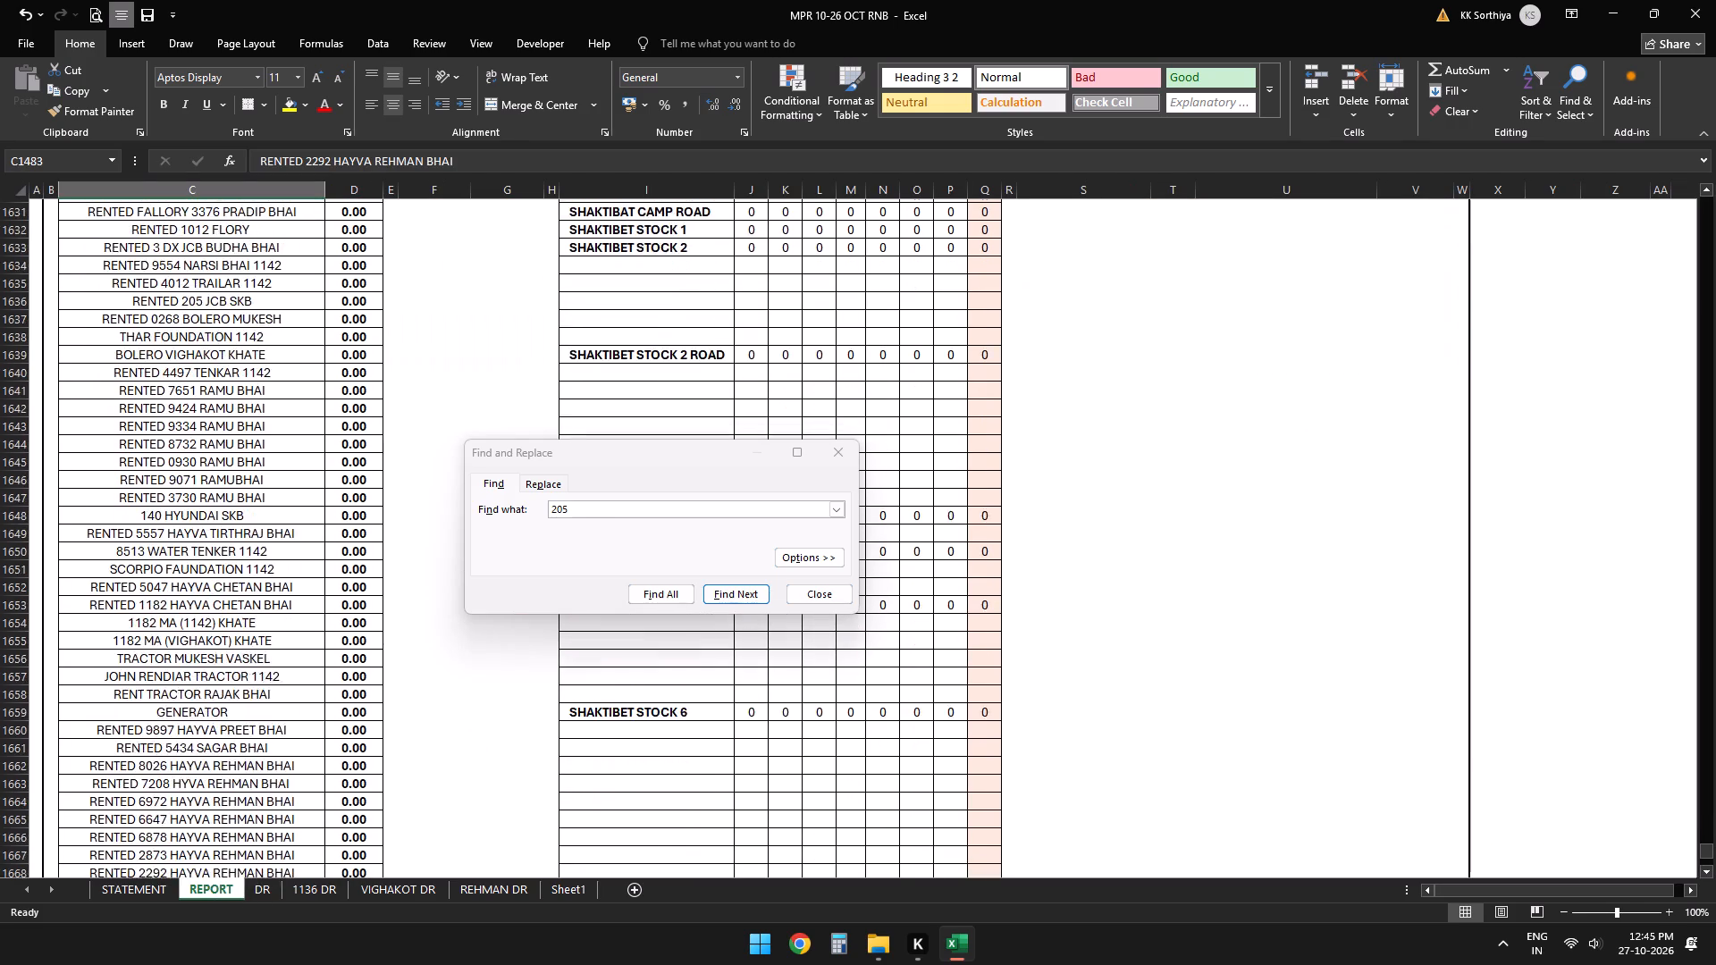
{"action": "scroll", "coordinate": [229, 711], "scroll_direction": "down", "scroll_amount": 4}
{"action": "scroll", "coordinate": [231, 760], "scroll_direction": "up", "scroll_amount": 5}
{"action": "scroll", "coordinate": [231, 749], "scroll_direction": "down", "scroll_amount": 1}
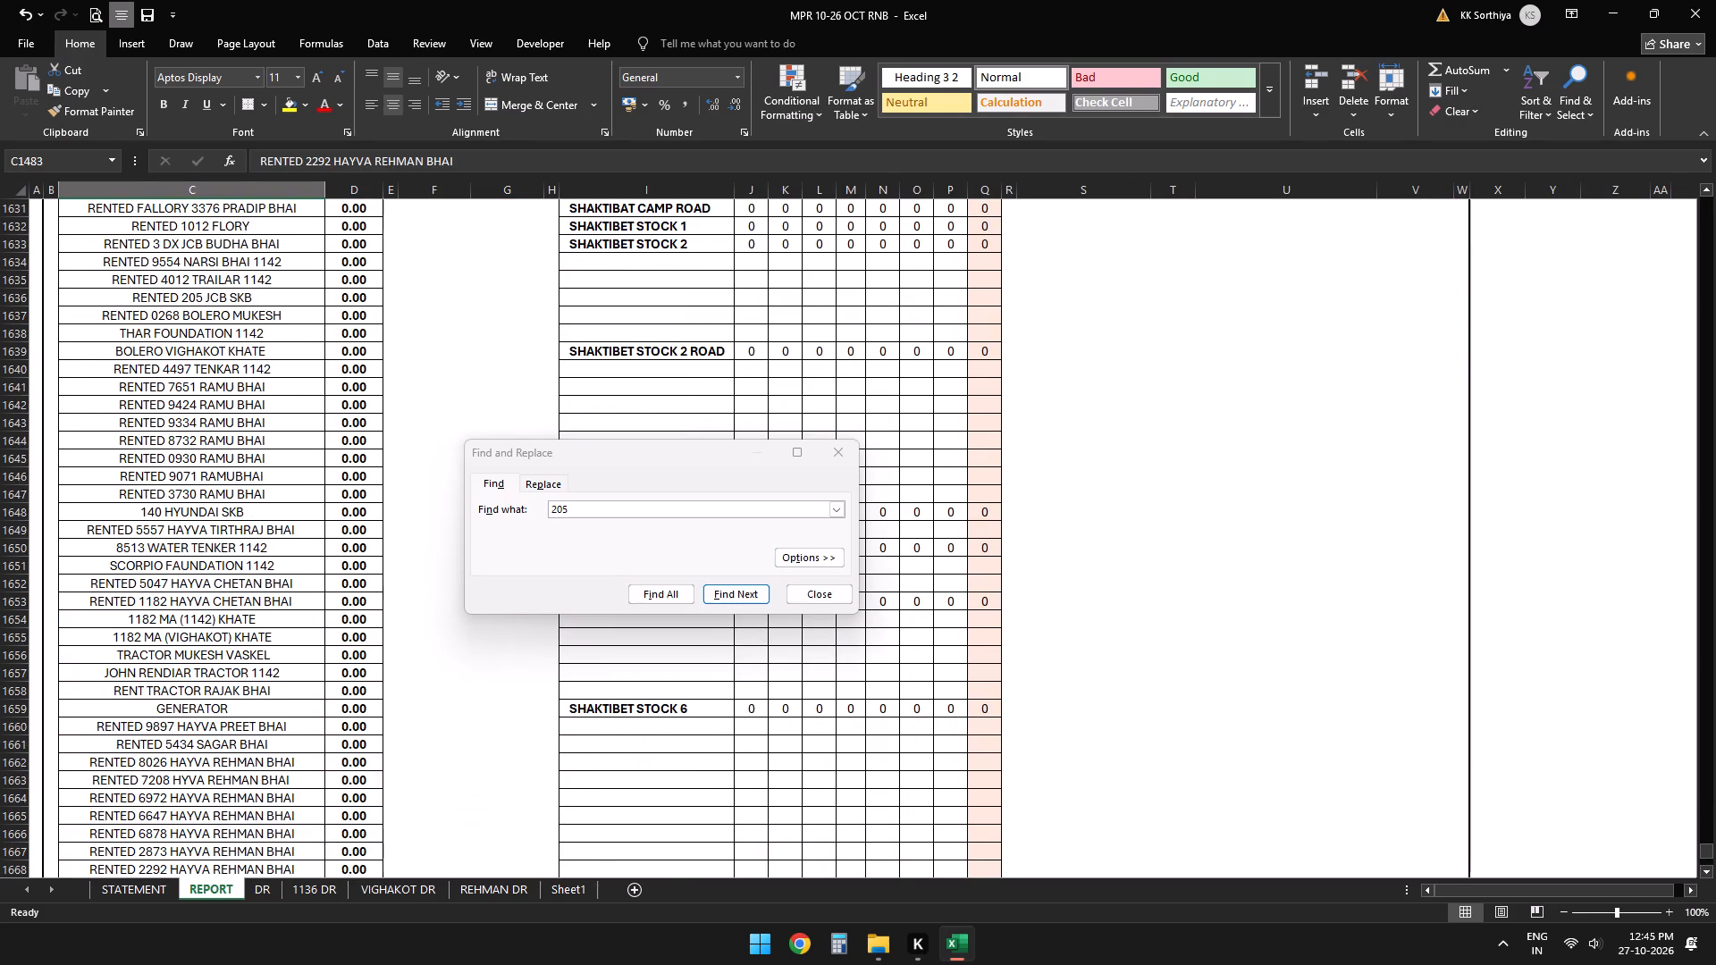
{"action": "scroll", "coordinate": [231, 749], "scroll_direction": "up", "scroll_amount": 2}
{"action": "scroll", "coordinate": [128, 452], "scroll_direction": "up", "scroll_amount": 2}
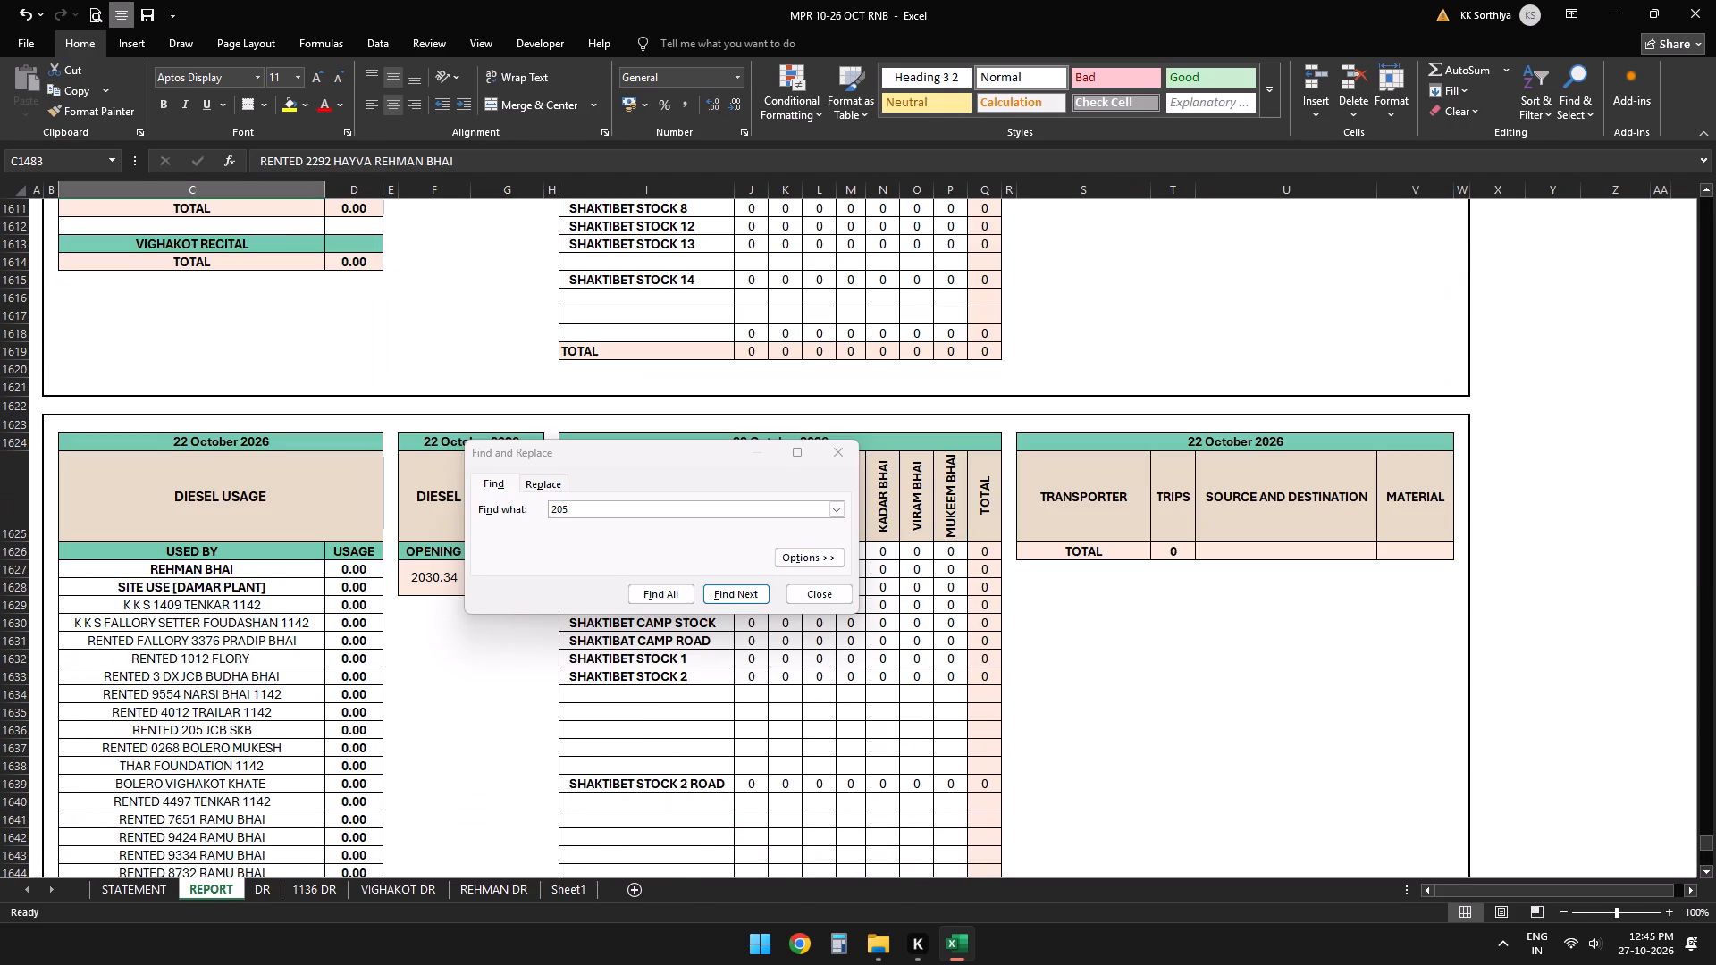
{"action": "left_click", "coordinate": [600, 741]}
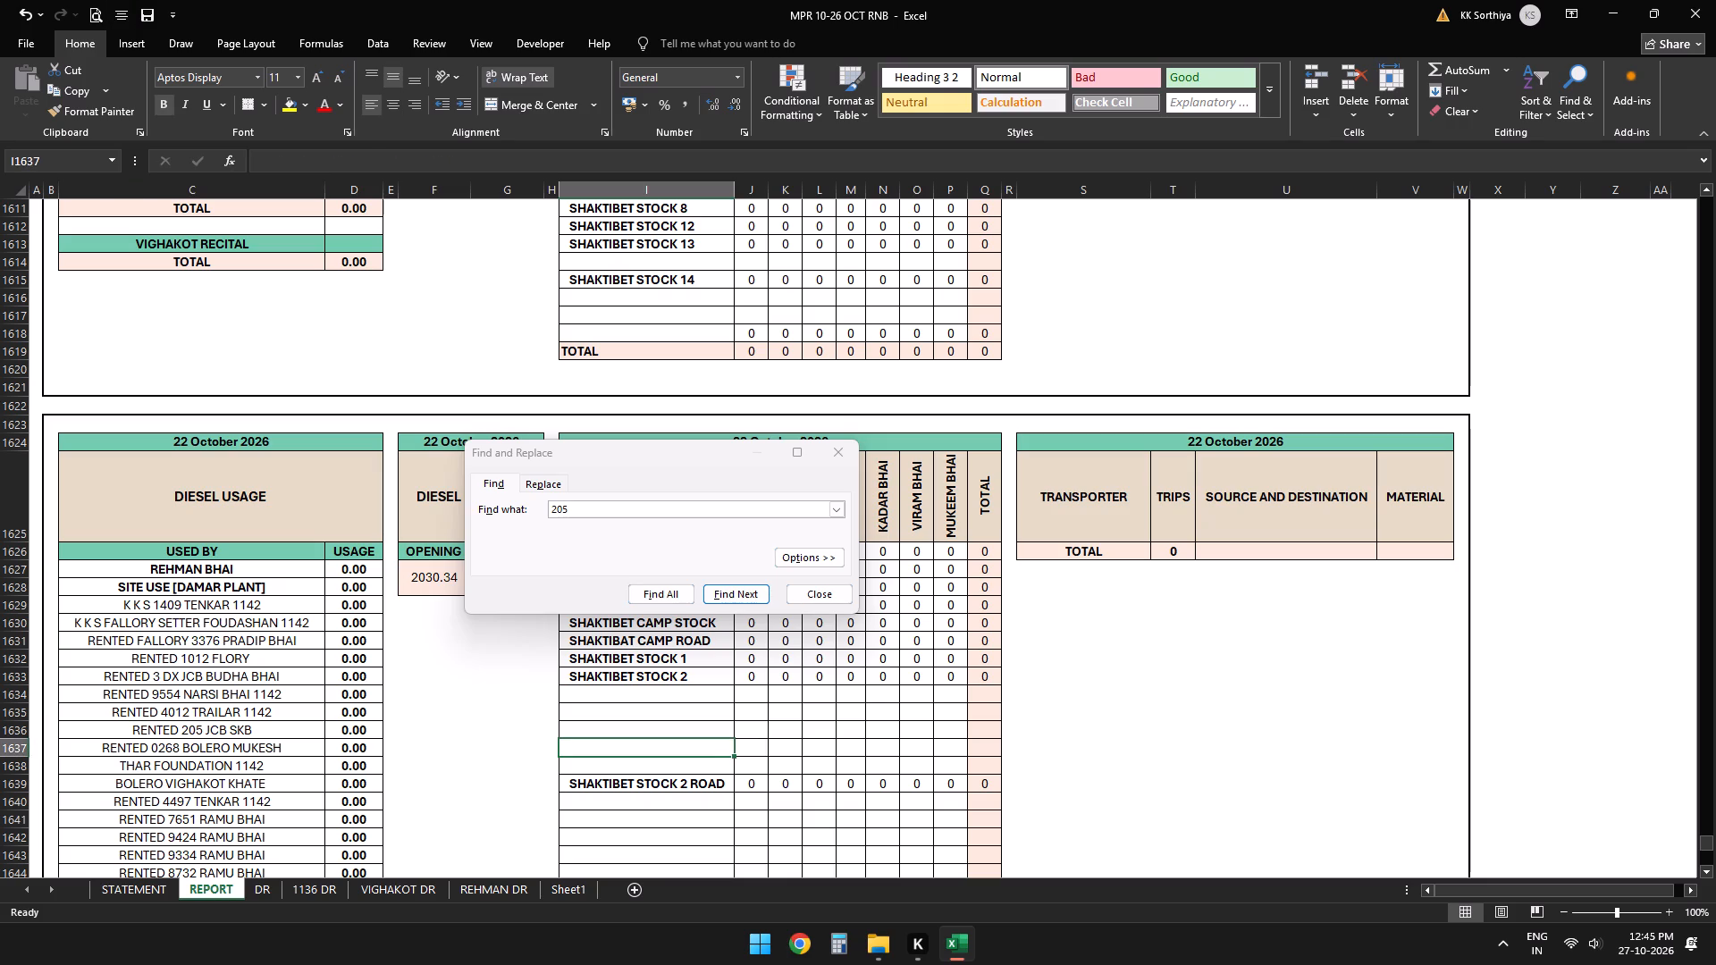
Return to the DR sheet, save the workbook and close the Find and Replace dialog.
{"action": "left_click", "coordinate": [259, 896]}
{"action": "left_click", "coordinate": [610, 675]}
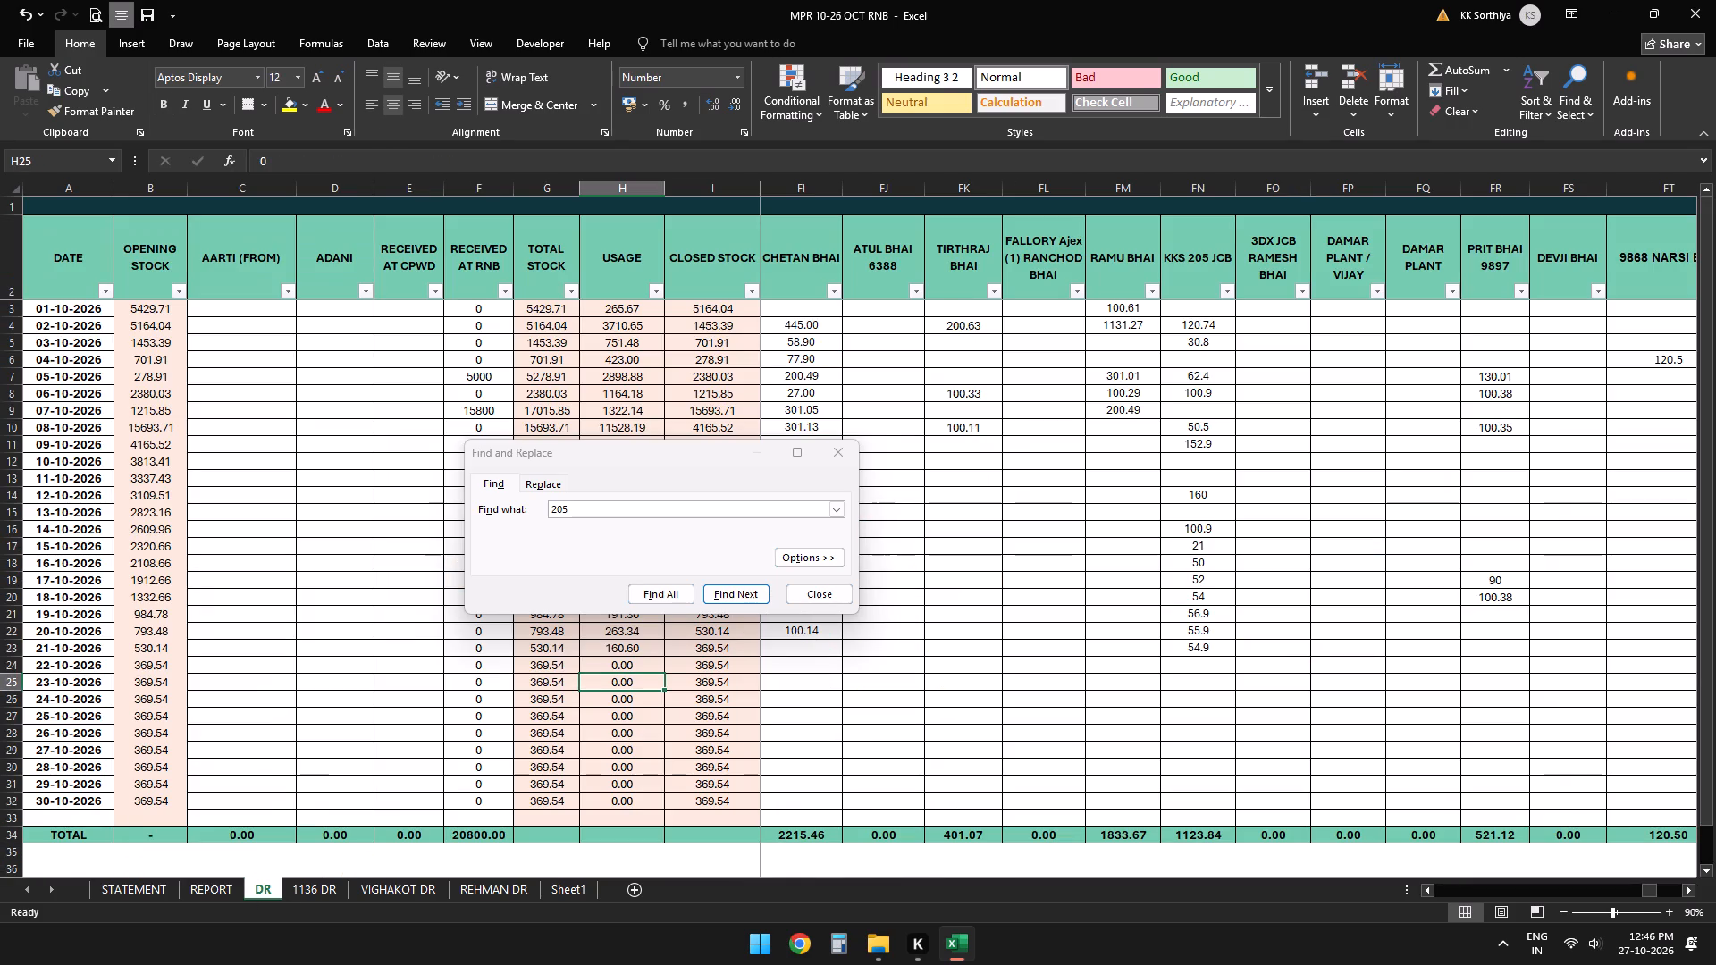
{"action": "key", "text": "ctrl+s"}
{"action": "key", "text": "ctrl+s"}
{"action": "key", "text": "ctrl+s"}
{"action": "key", "text": "ctrl+s"}
{"action": "key", "text": "ctrl+s"}
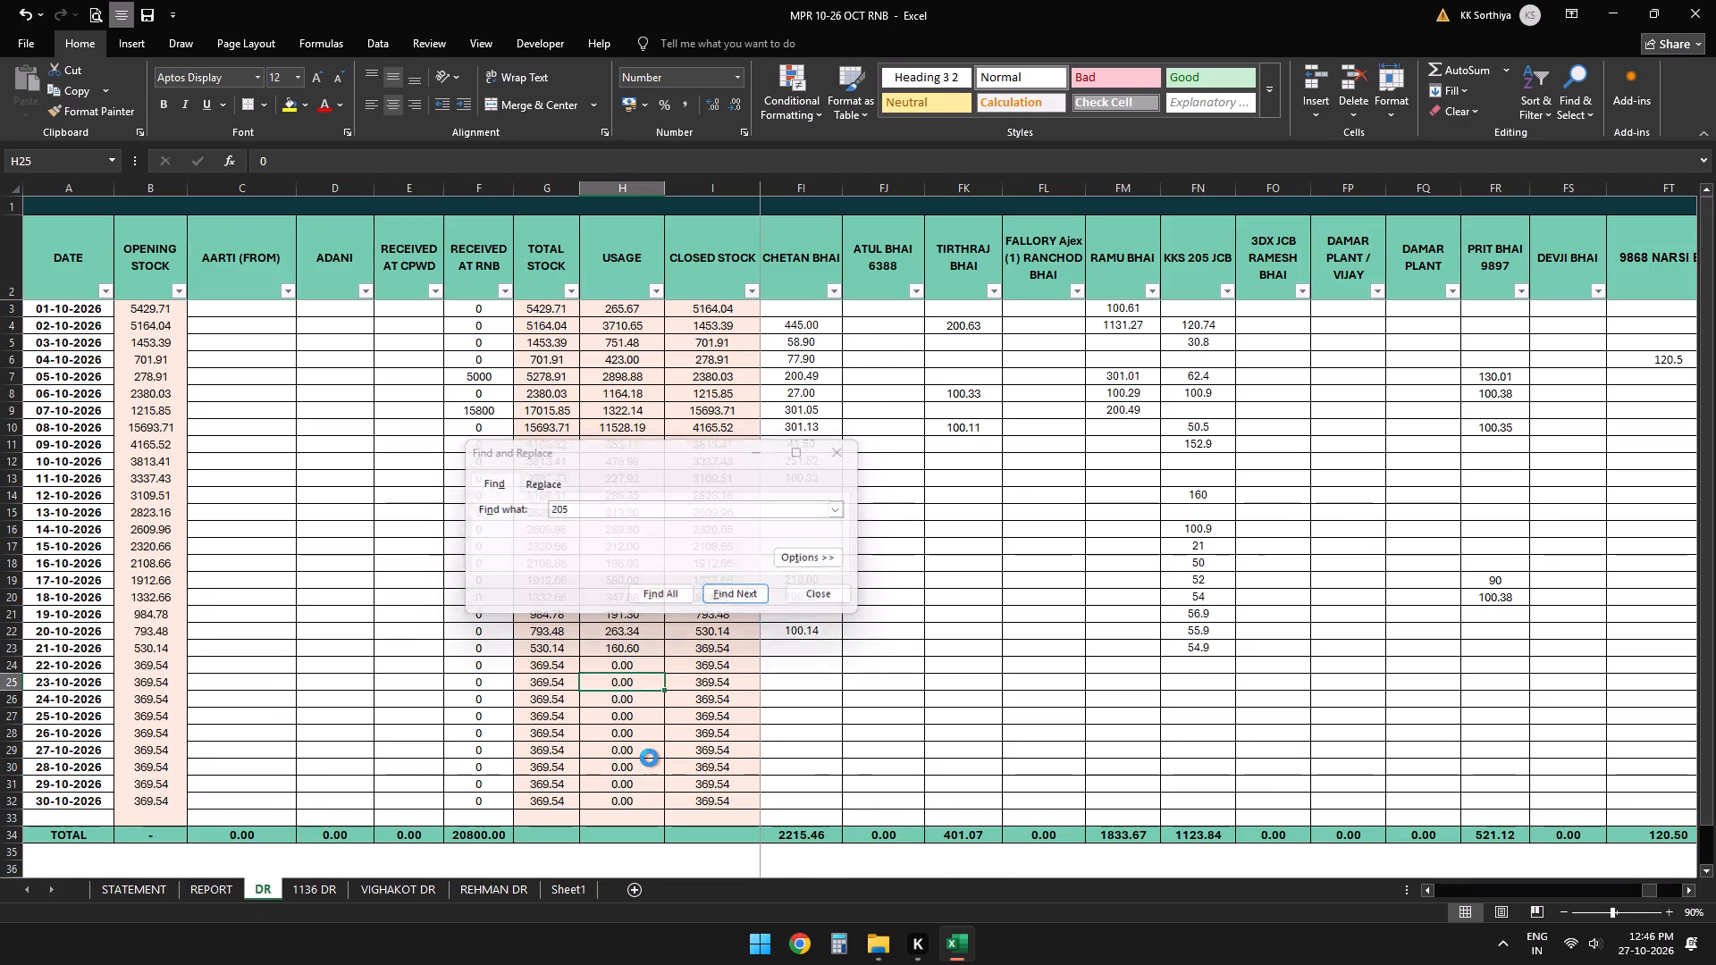
{"action": "left_click", "coordinate": [826, 446]}
{"action": "left_click", "coordinate": [669, 480]}
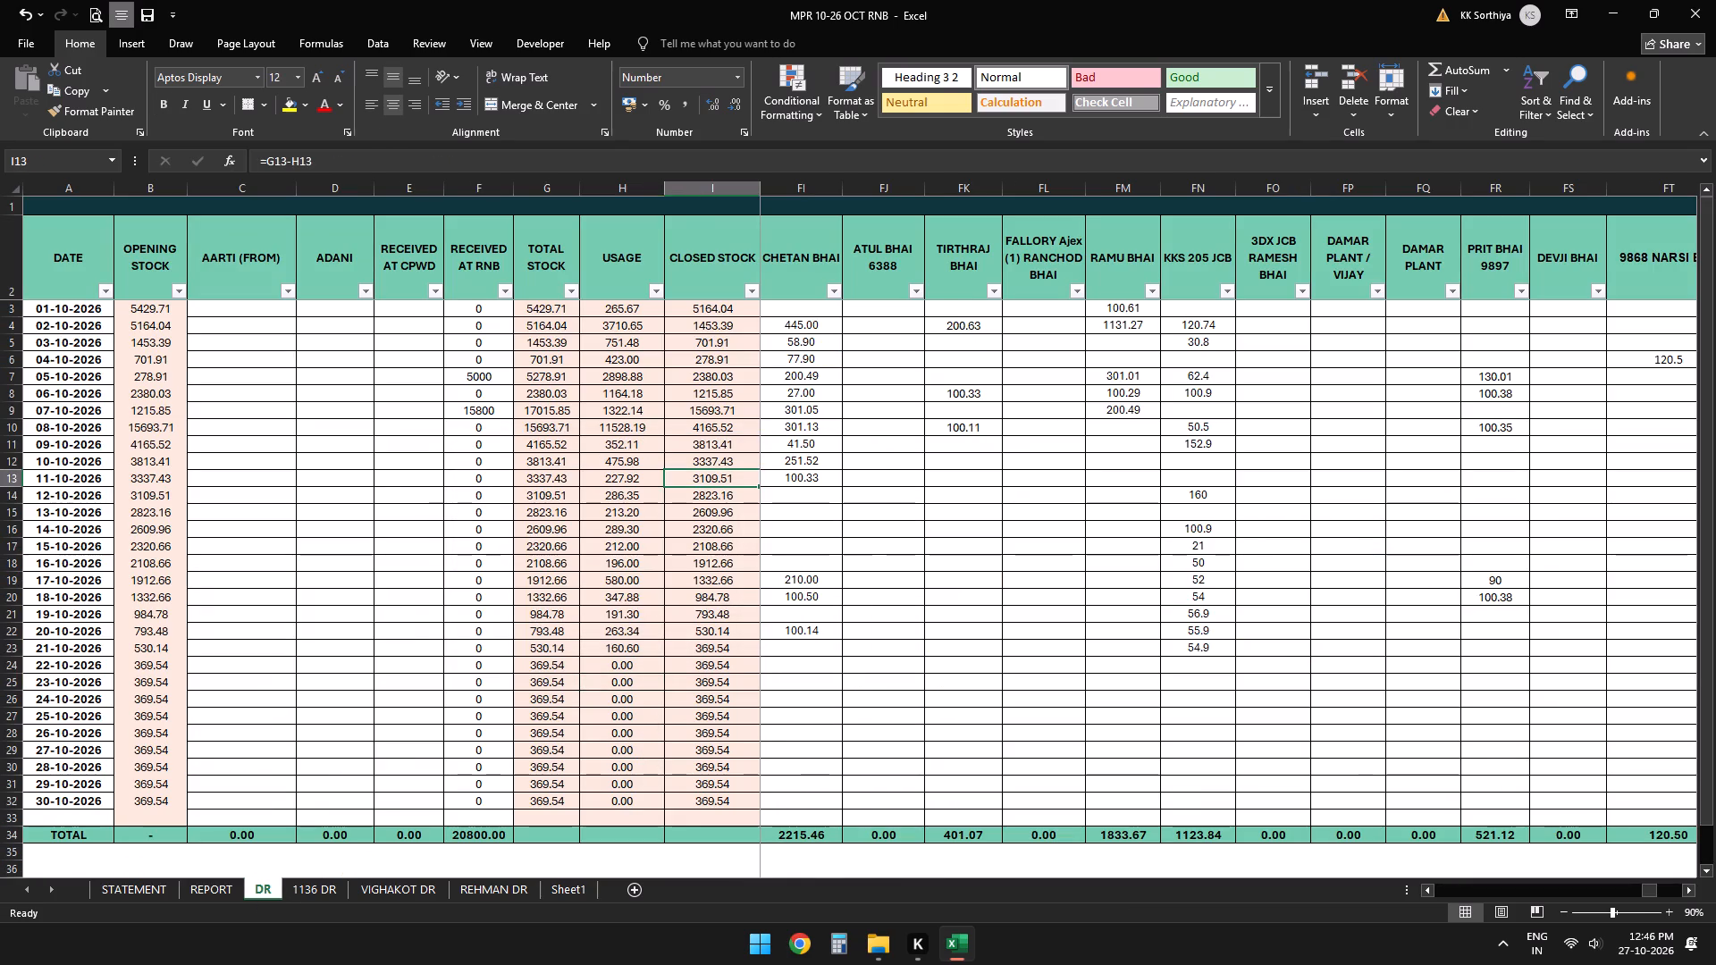
{"action": "left_click", "coordinate": [799, 553]}
{"action": "key", "text": "ctrl+s"}
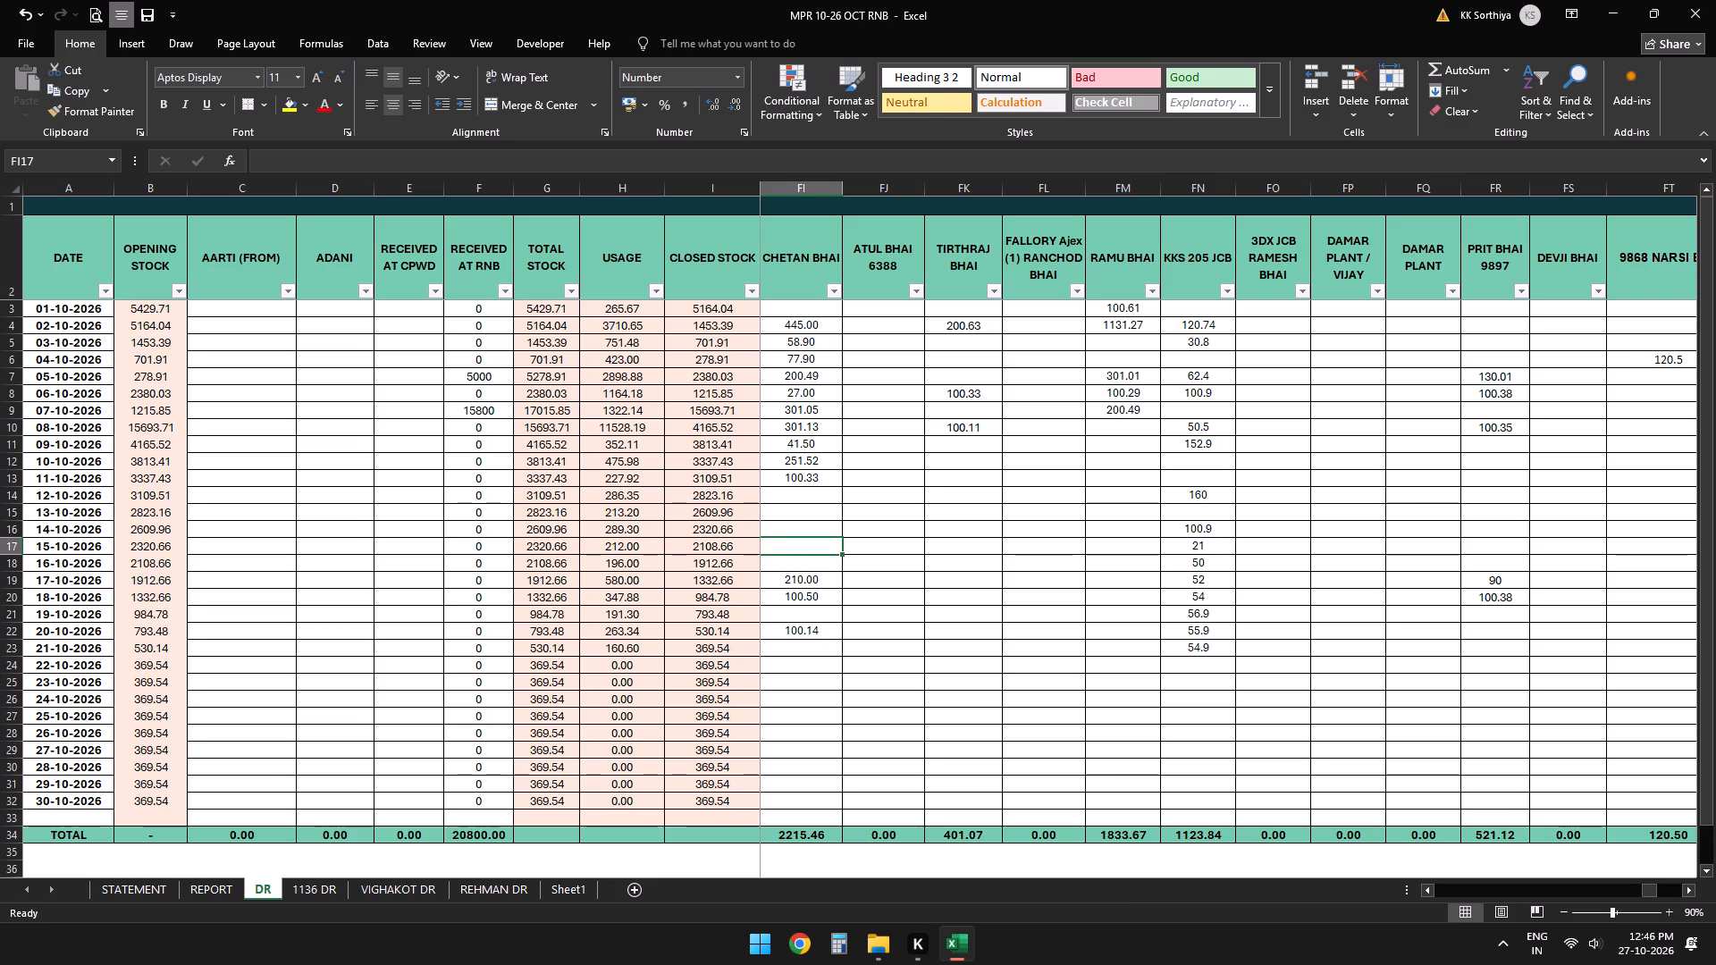
Review the 22 October 2026 block in REPORT, examining its opening diesel balance and usage rows.
{"action": "scroll", "coordinate": [784, 552], "scroll_direction": "up", "scroll_amount": 3}
{"action": "scroll", "coordinate": [784, 552], "scroll_direction": "down", "scroll_amount": 1}
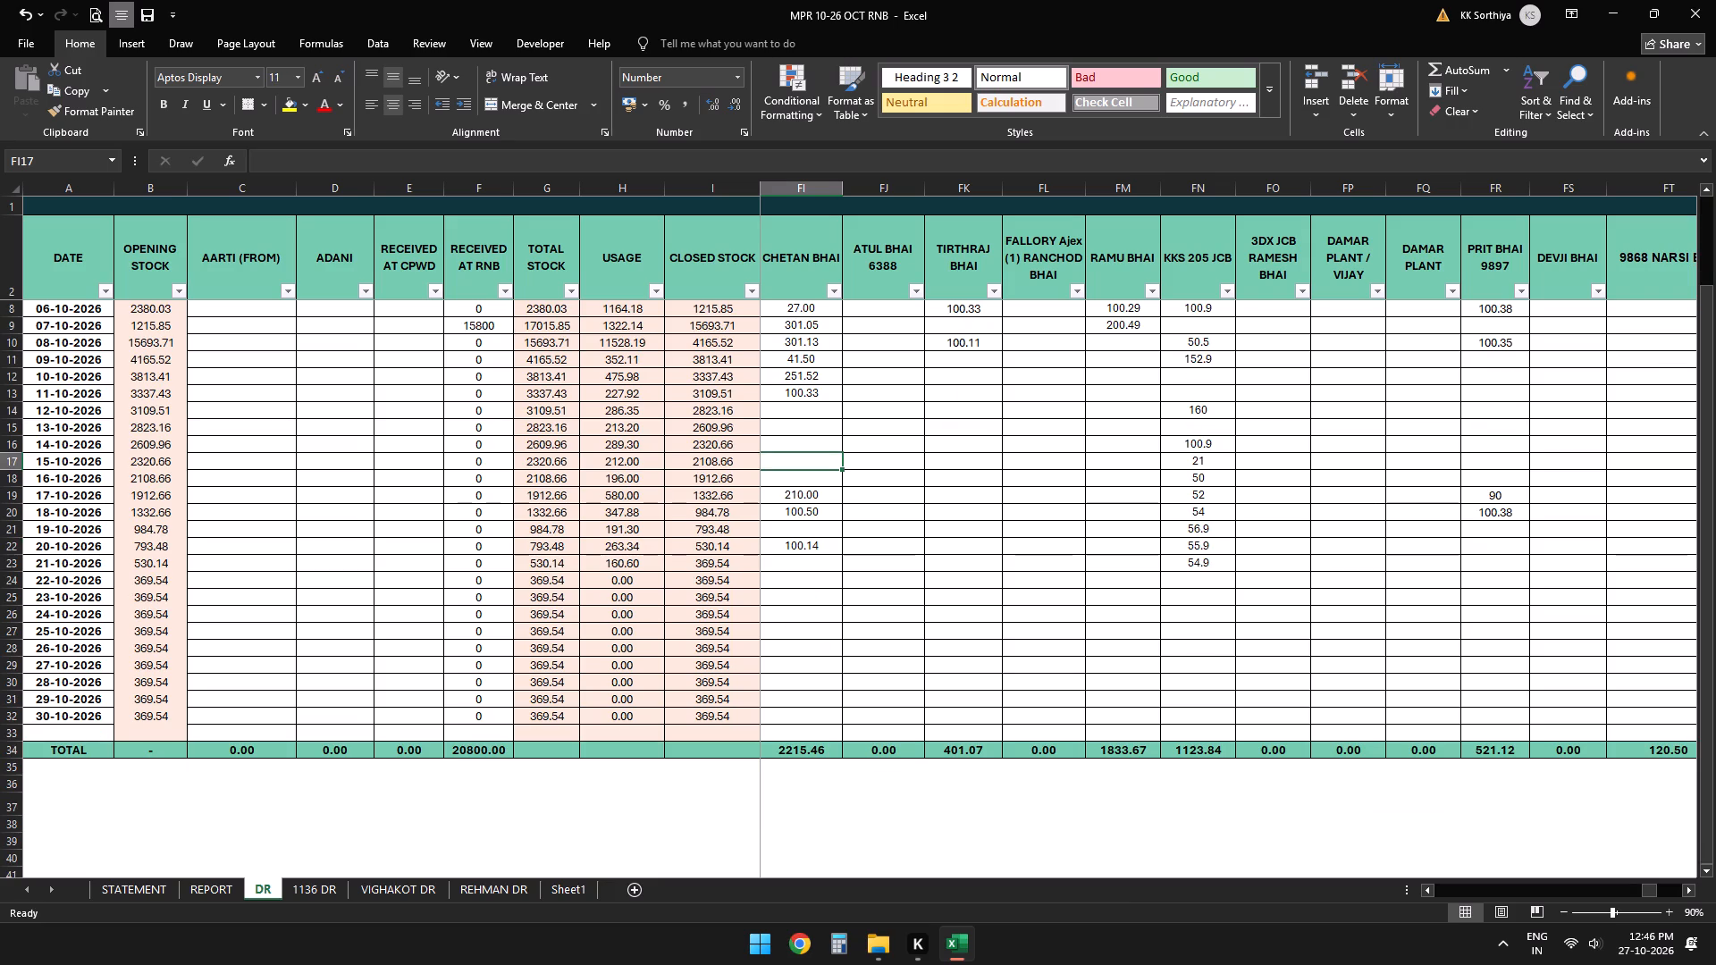
{"action": "left_click", "coordinate": [206, 882]}
{"action": "scroll", "coordinate": [237, 652], "scroll_direction": "up", "scroll_amount": 5}
{"action": "scroll", "coordinate": [237, 652], "scroll_direction": "down", "scroll_amount": 8}
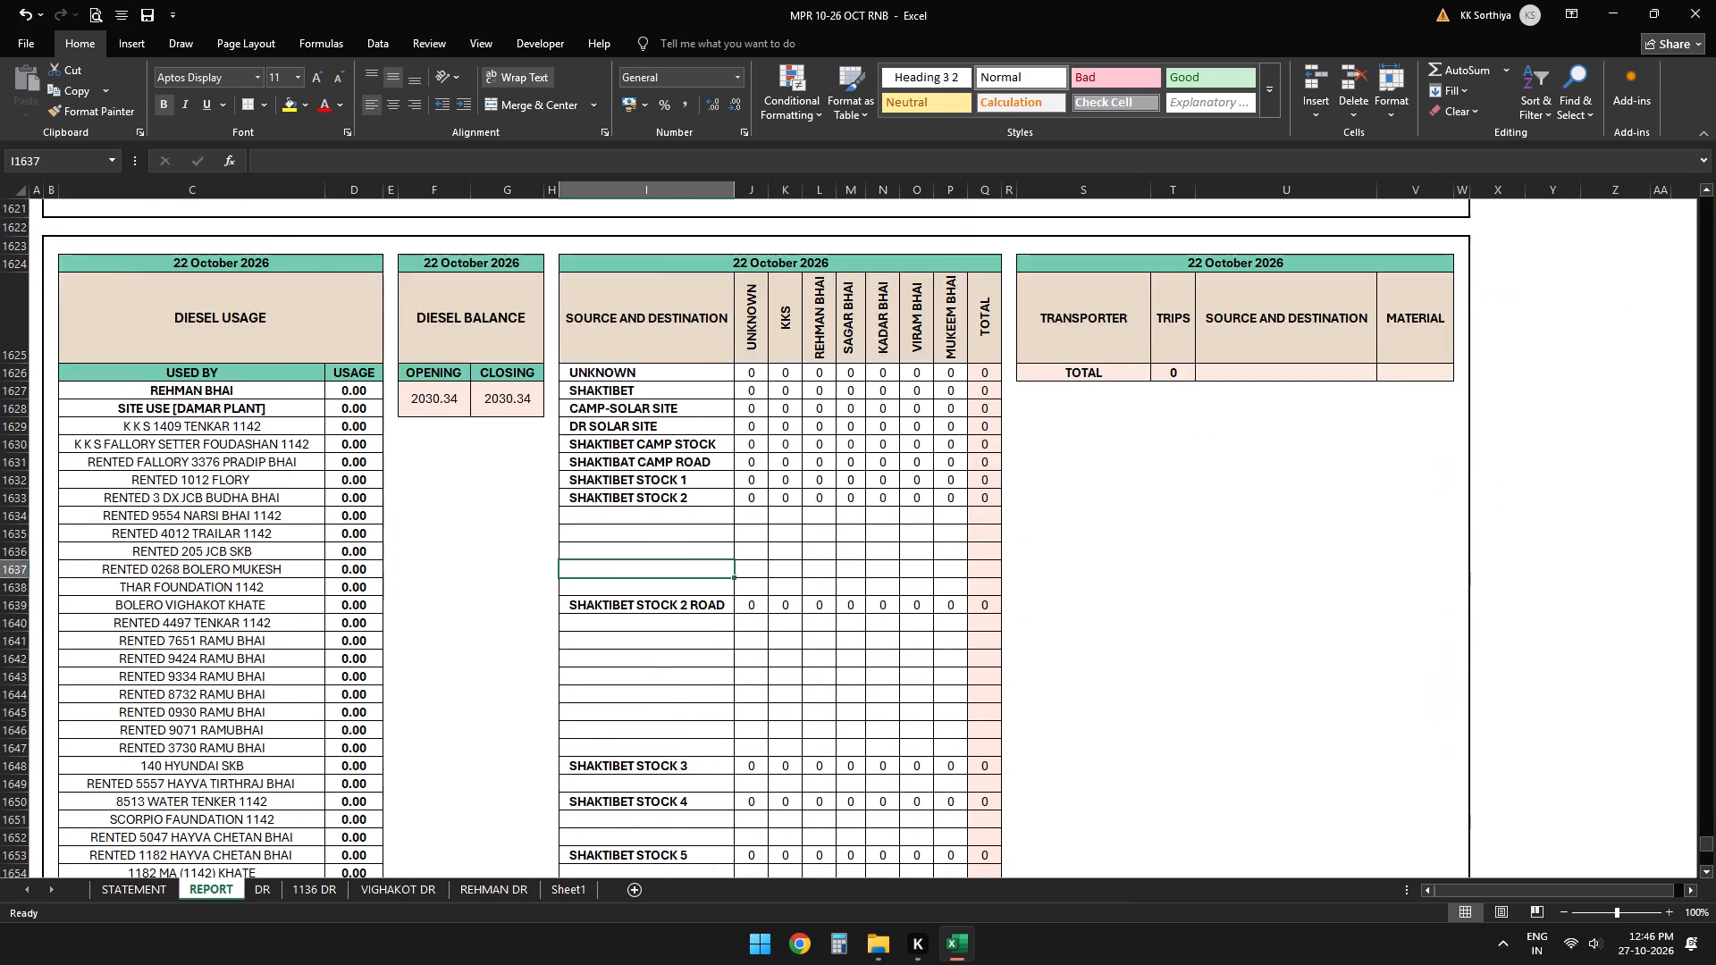
{"action": "scroll", "coordinate": [237, 652], "scroll_direction": "down", "scroll_amount": 3}
{"action": "scroll", "coordinate": [237, 652], "scroll_direction": "up", "scroll_amount": 5}
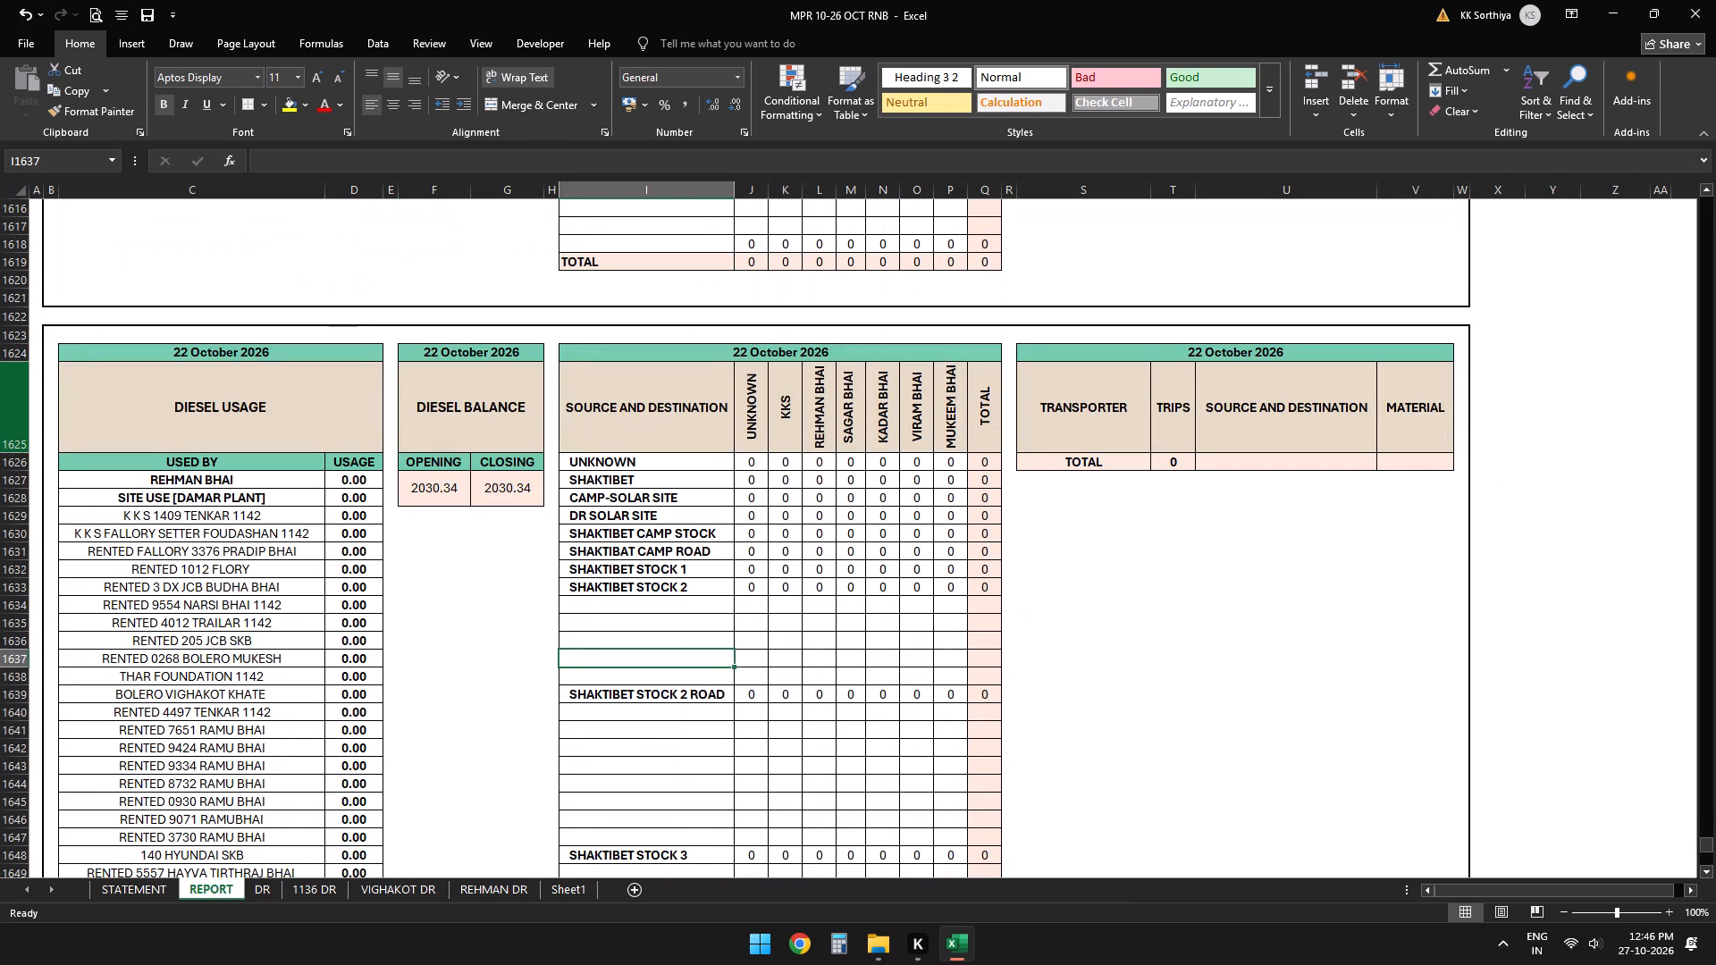
{"action": "left_click", "coordinate": [63, 332]}
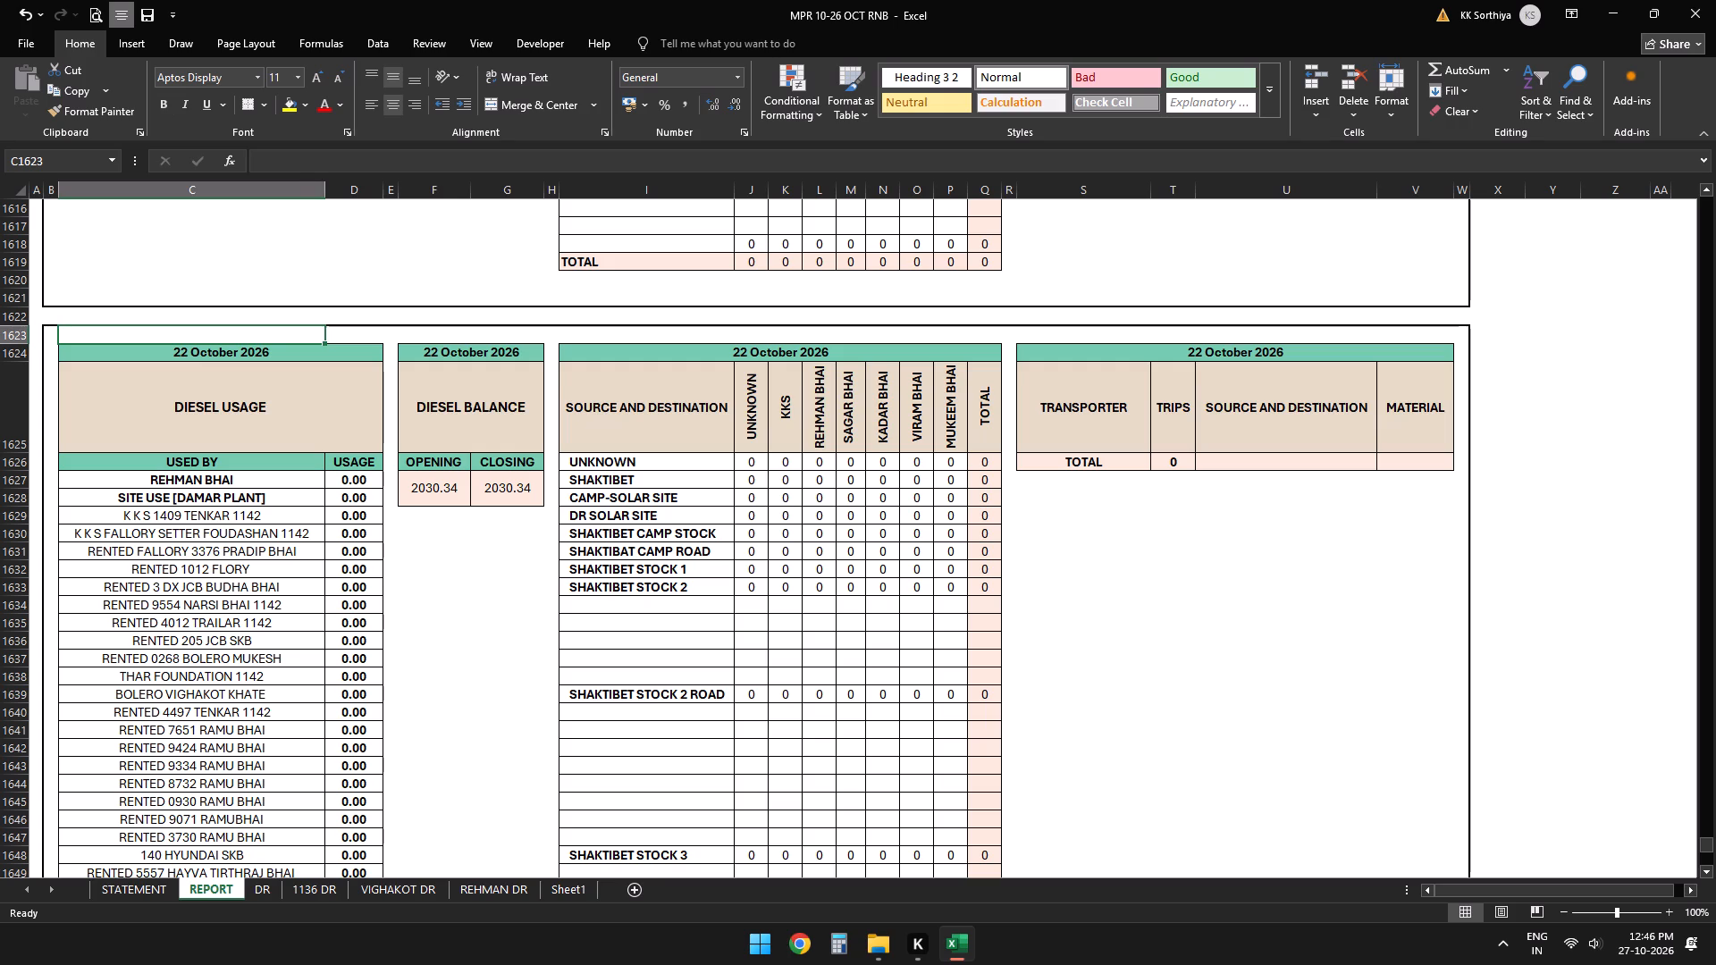
{"action": "left_click", "coordinate": [47, 334]}
{"action": "left_click", "coordinate": [439, 488]}
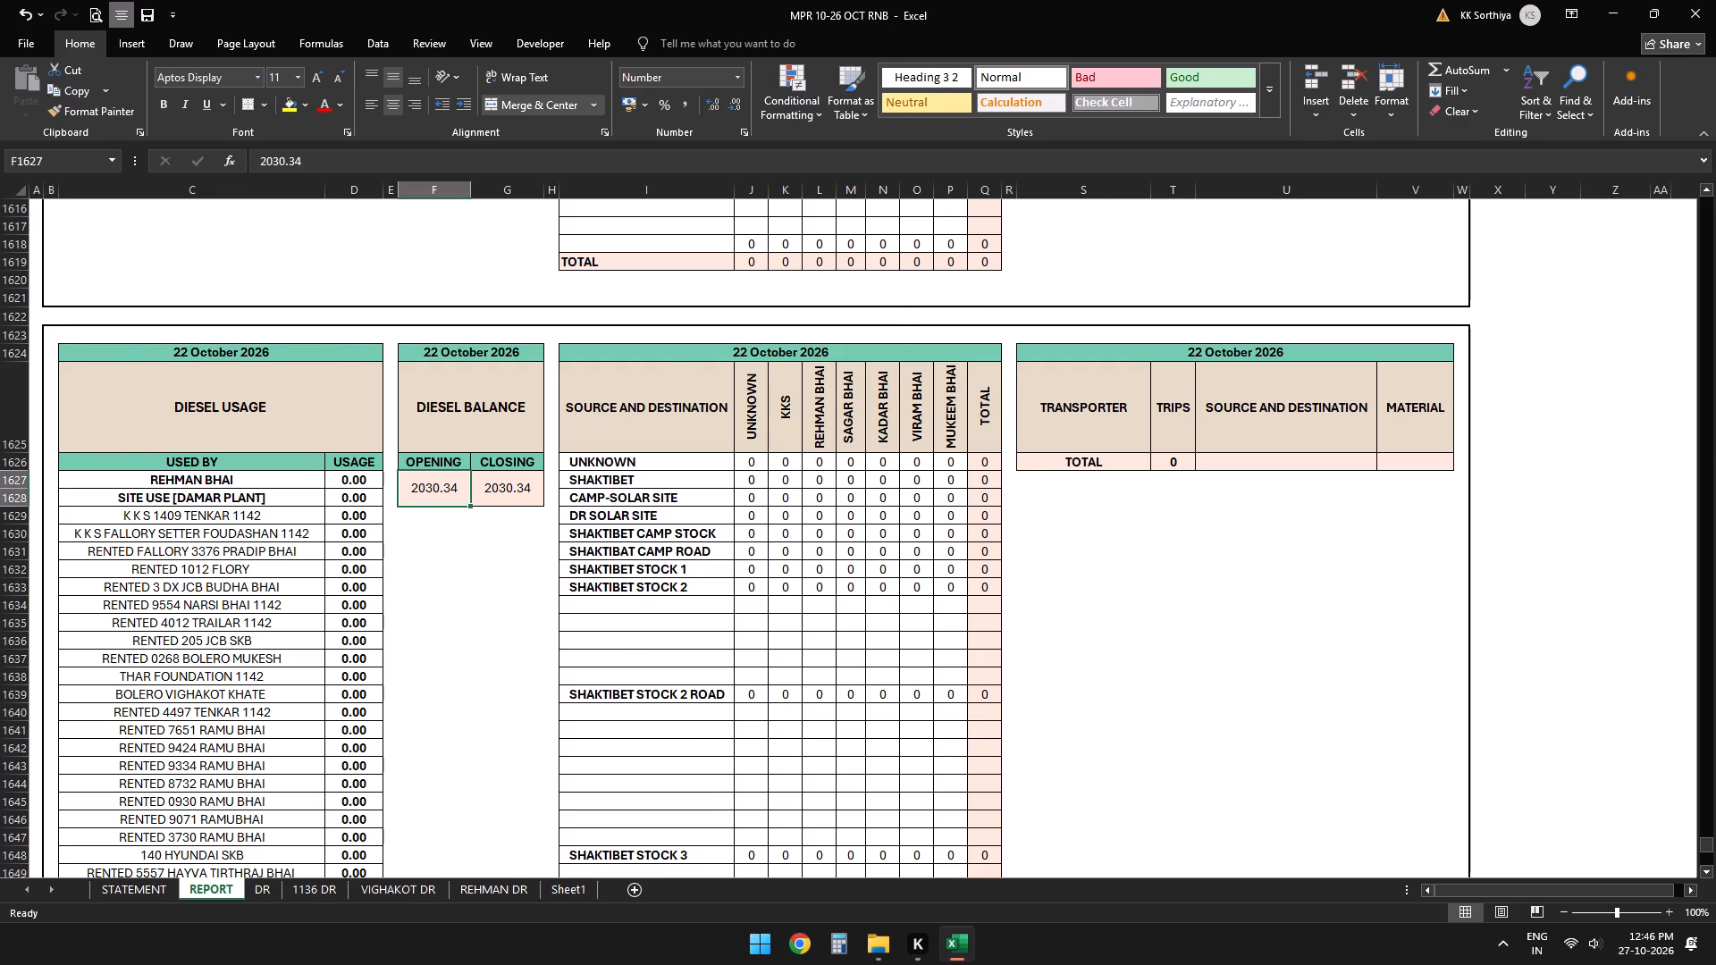
{"action": "scroll", "coordinate": [233, 438], "scroll_direction": "up", "scroll_amount": 3}
{"action": "scroll", "coordinate": [233, 438], "scroll_direction": "down", "scroll_amount": 5}
{"action": "scroll", "coordinate": [233, 438], "scroll_direction": "up", "scroll_amount": 5}
{"action": "scroll", "coordinate": [233, 438], "scroll_direction": "down", "scroll_amount": 2}
{"action": "scroll", "coordinate": [233, 438], "scroll_direction": "up", "scroll_amount": 1}
{"action": "scroll", "coordinate": [233, 438], "scroll_direction": "down", "scroll_amount": 3}
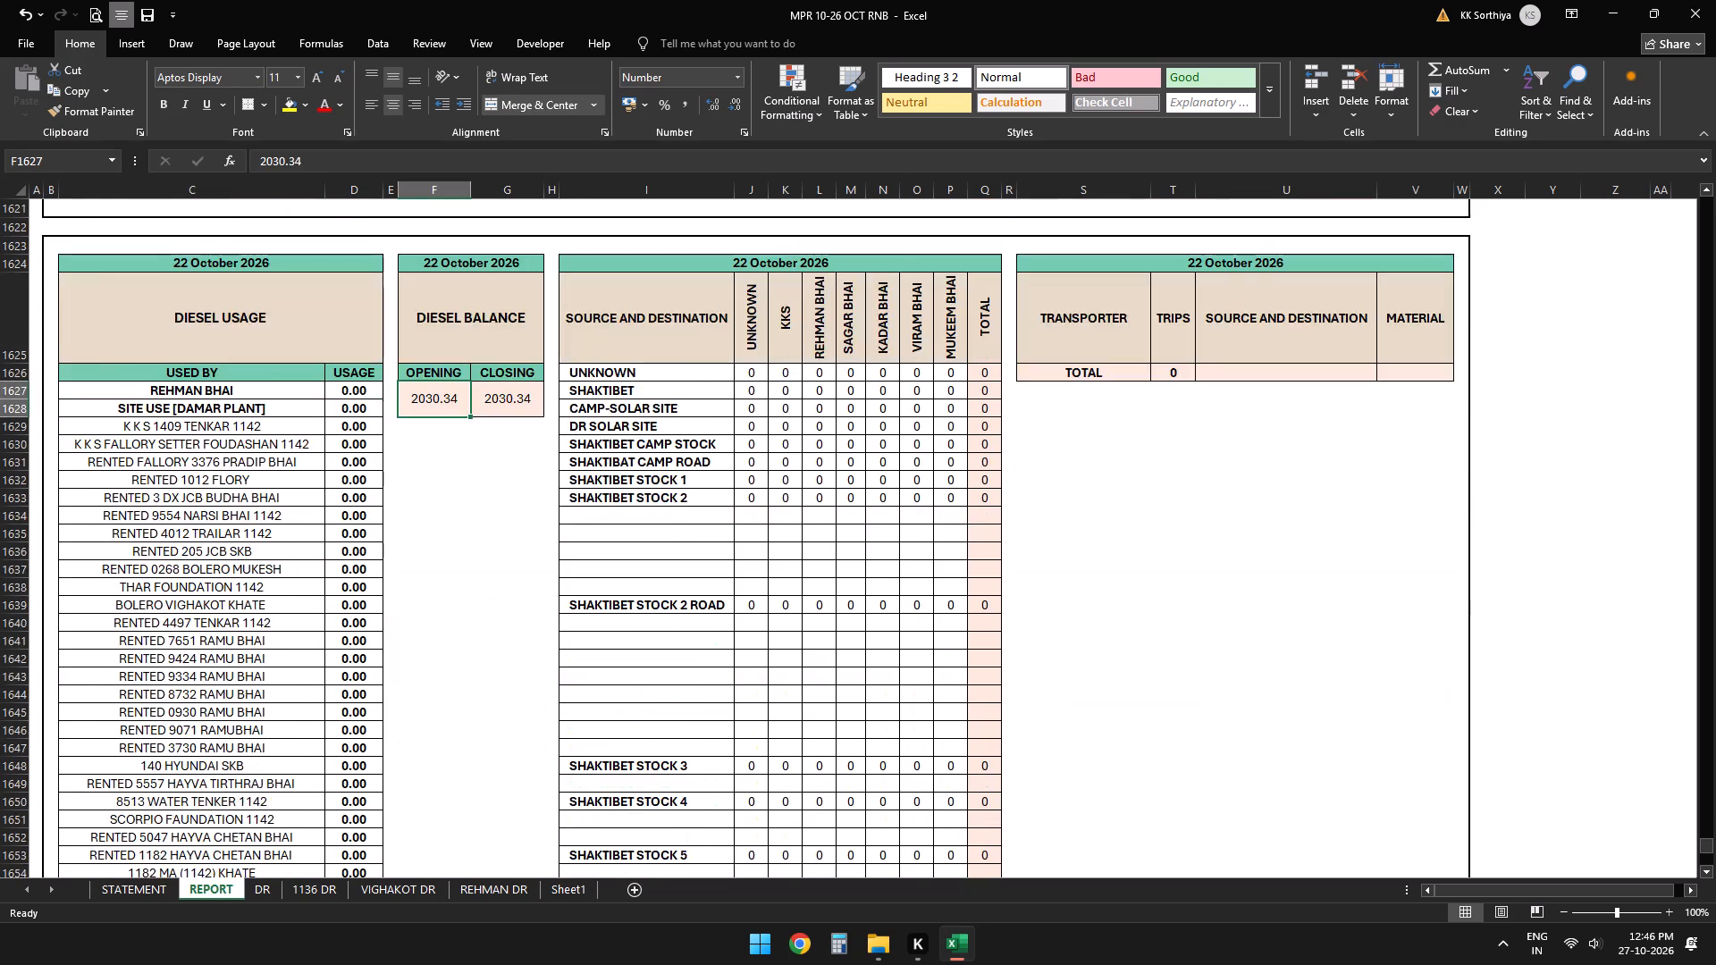
{"action": "scroll", "coordinate": [233, 438], "scroll_direction": "down", "scroll_amount": 4}
{"action": "scroll", "coordinate": [233, 438], "scroll_direction": "up", "scroll_amount": 2}
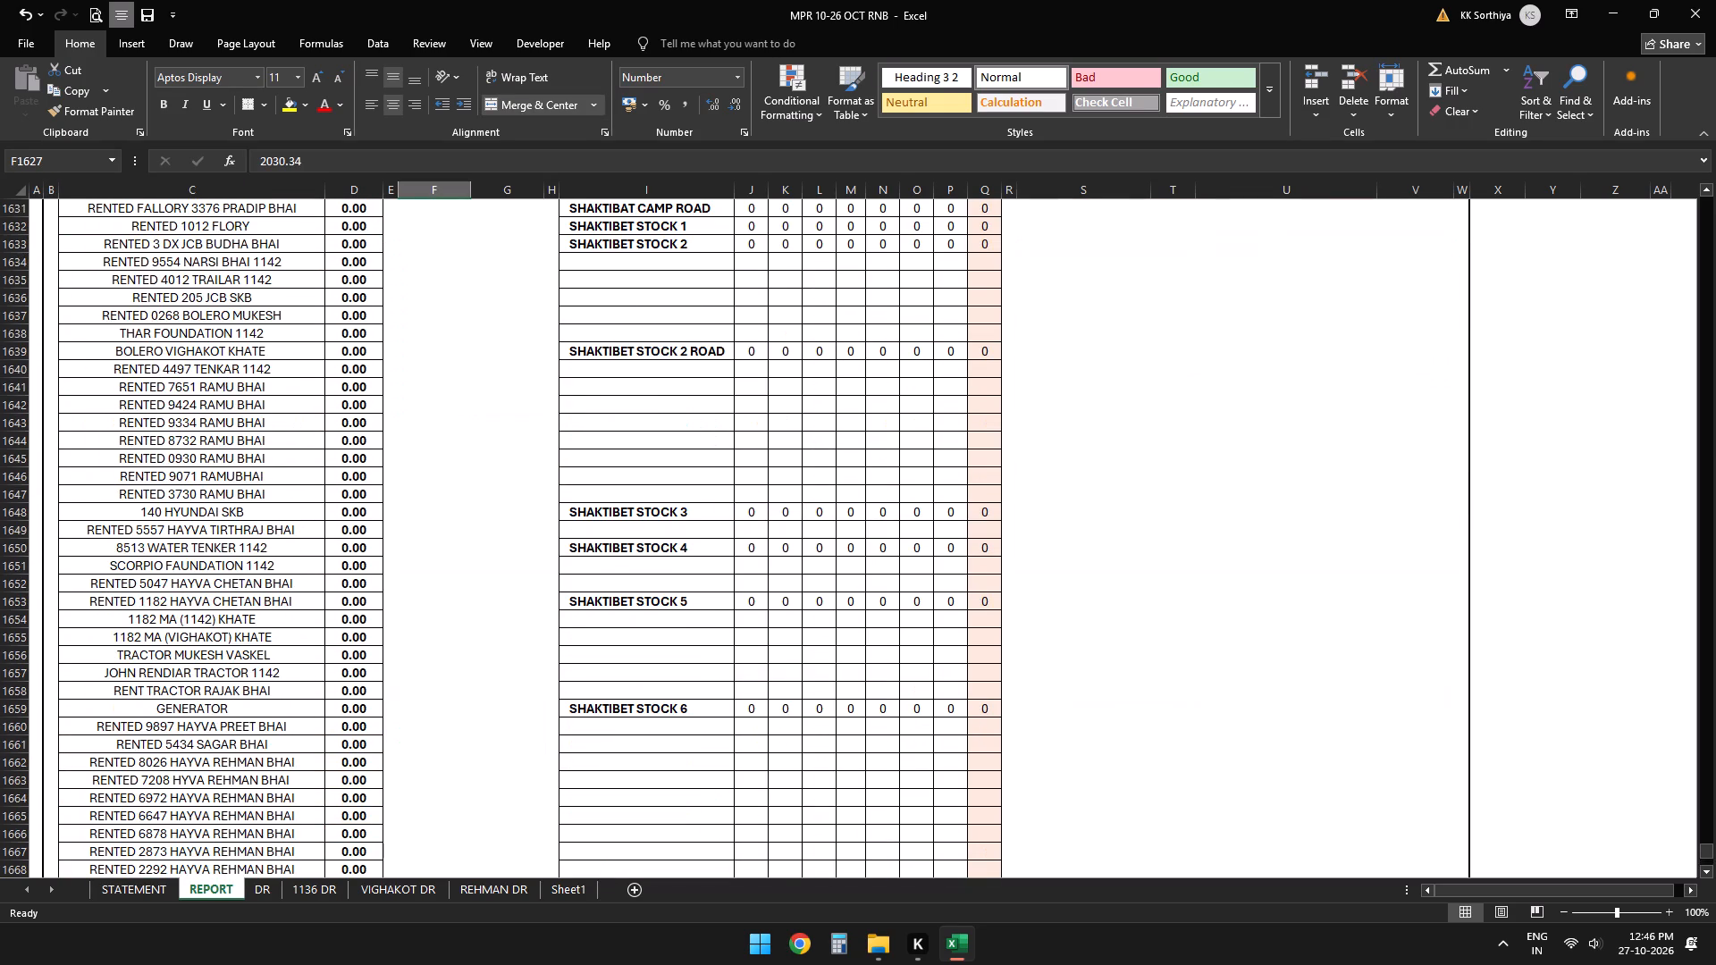
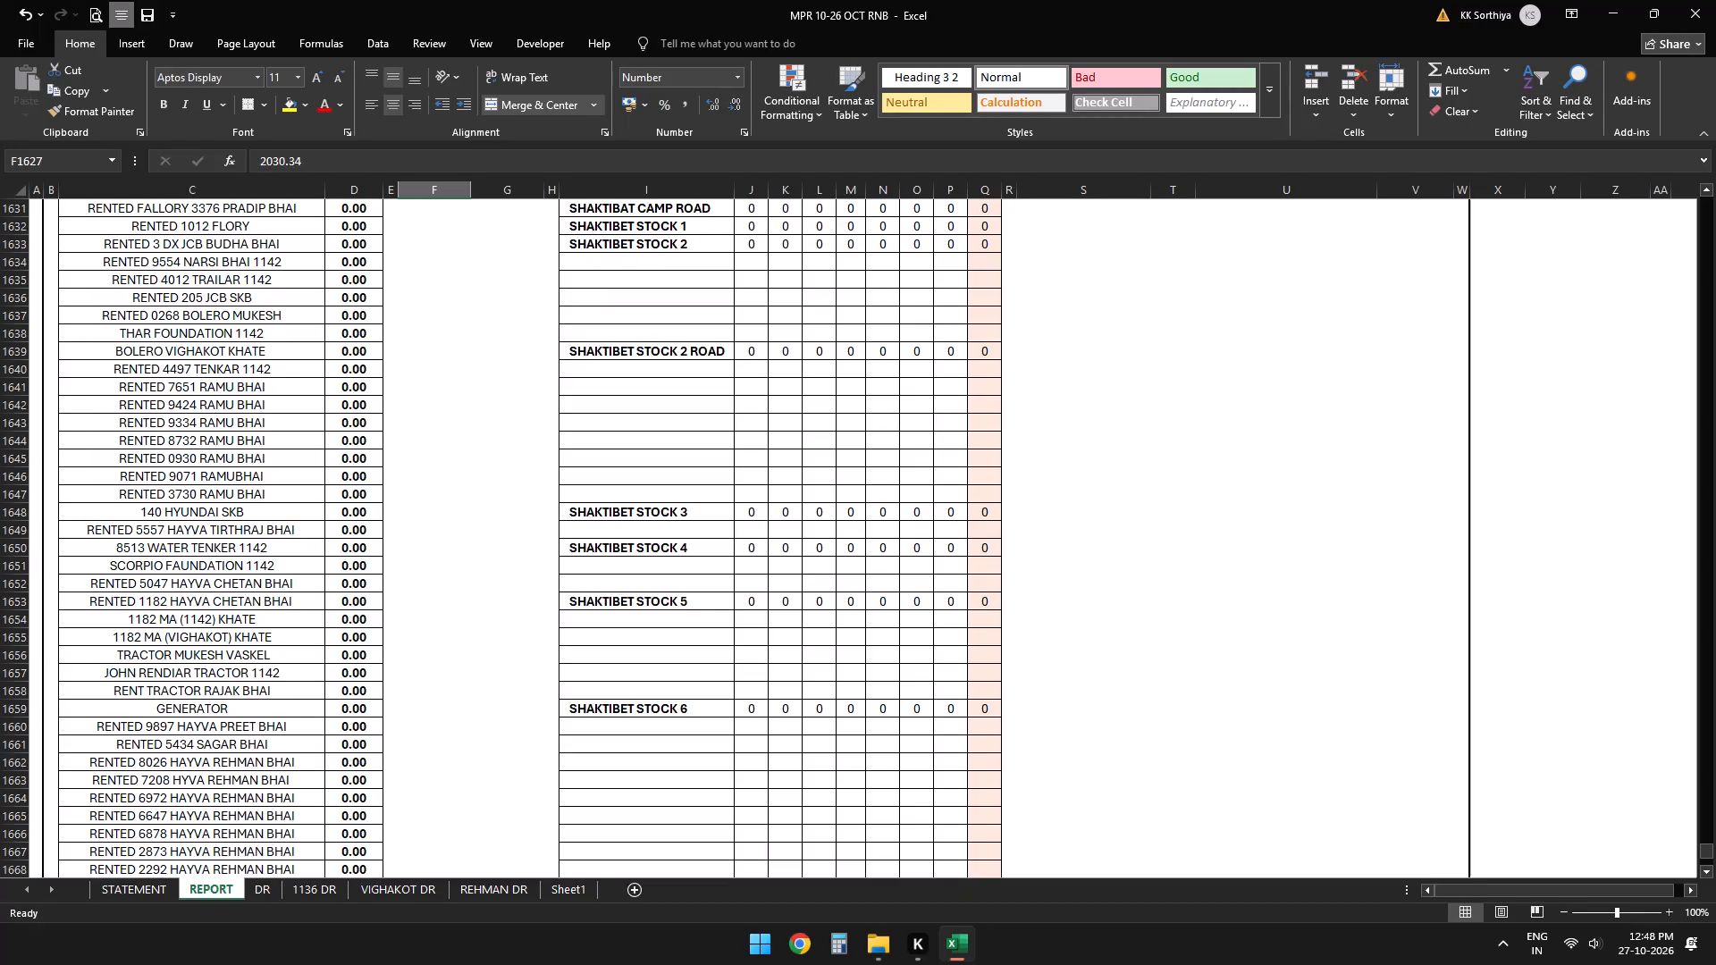
{"action": "left_click", "coordinate": [156, 902]}
{"action": "scroll", "coordinate": [180, 774], "scroll_direction": "up", "scroll_amount": 4}
{"action": "scroll", "coordinate": [180, 770], "scroll_direction": "down", "scroll_amount": 3}
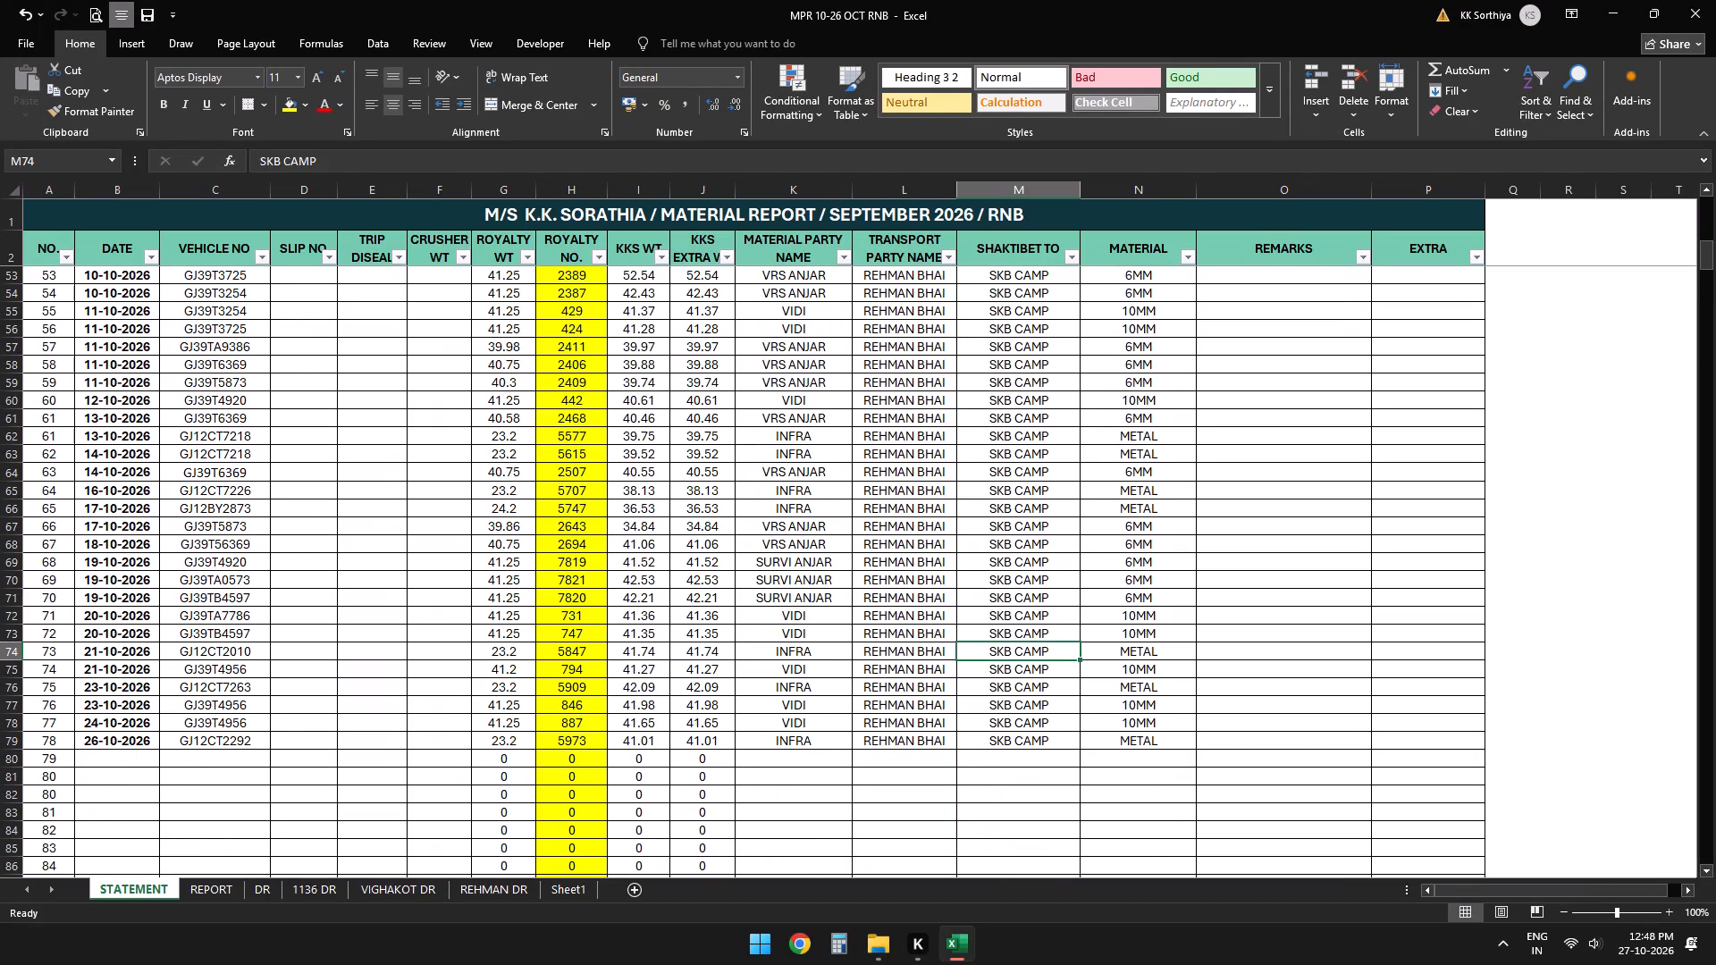
{"action": "left_click", "coordinate": [147, 764]}
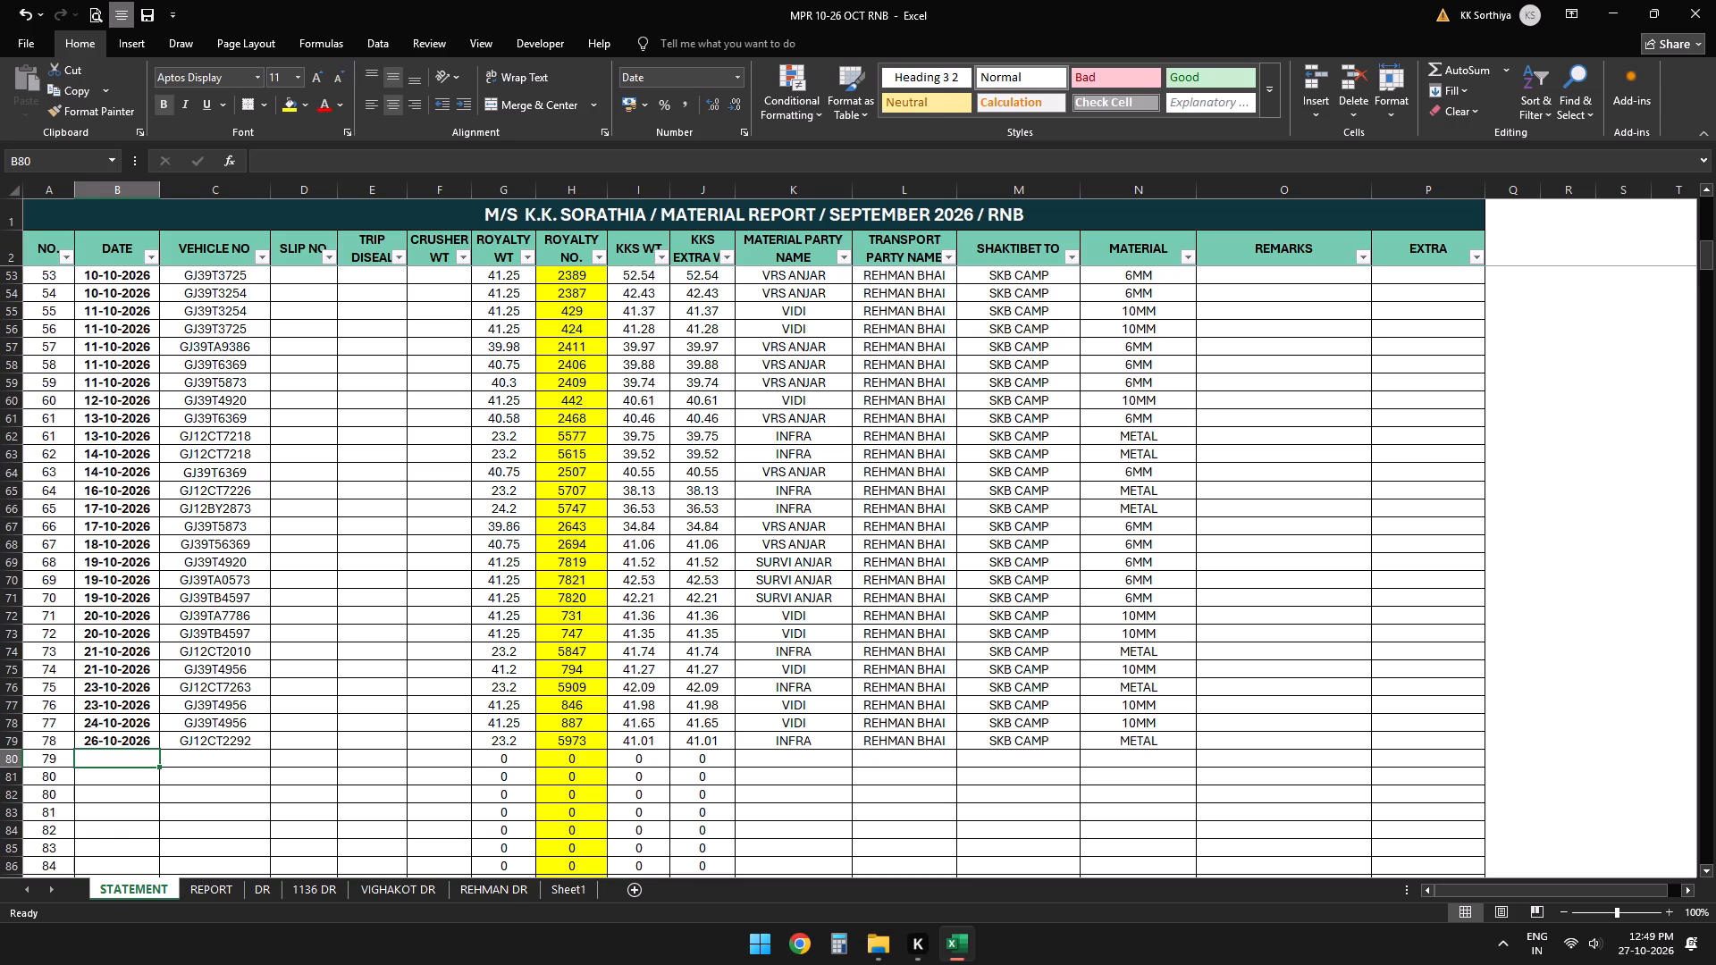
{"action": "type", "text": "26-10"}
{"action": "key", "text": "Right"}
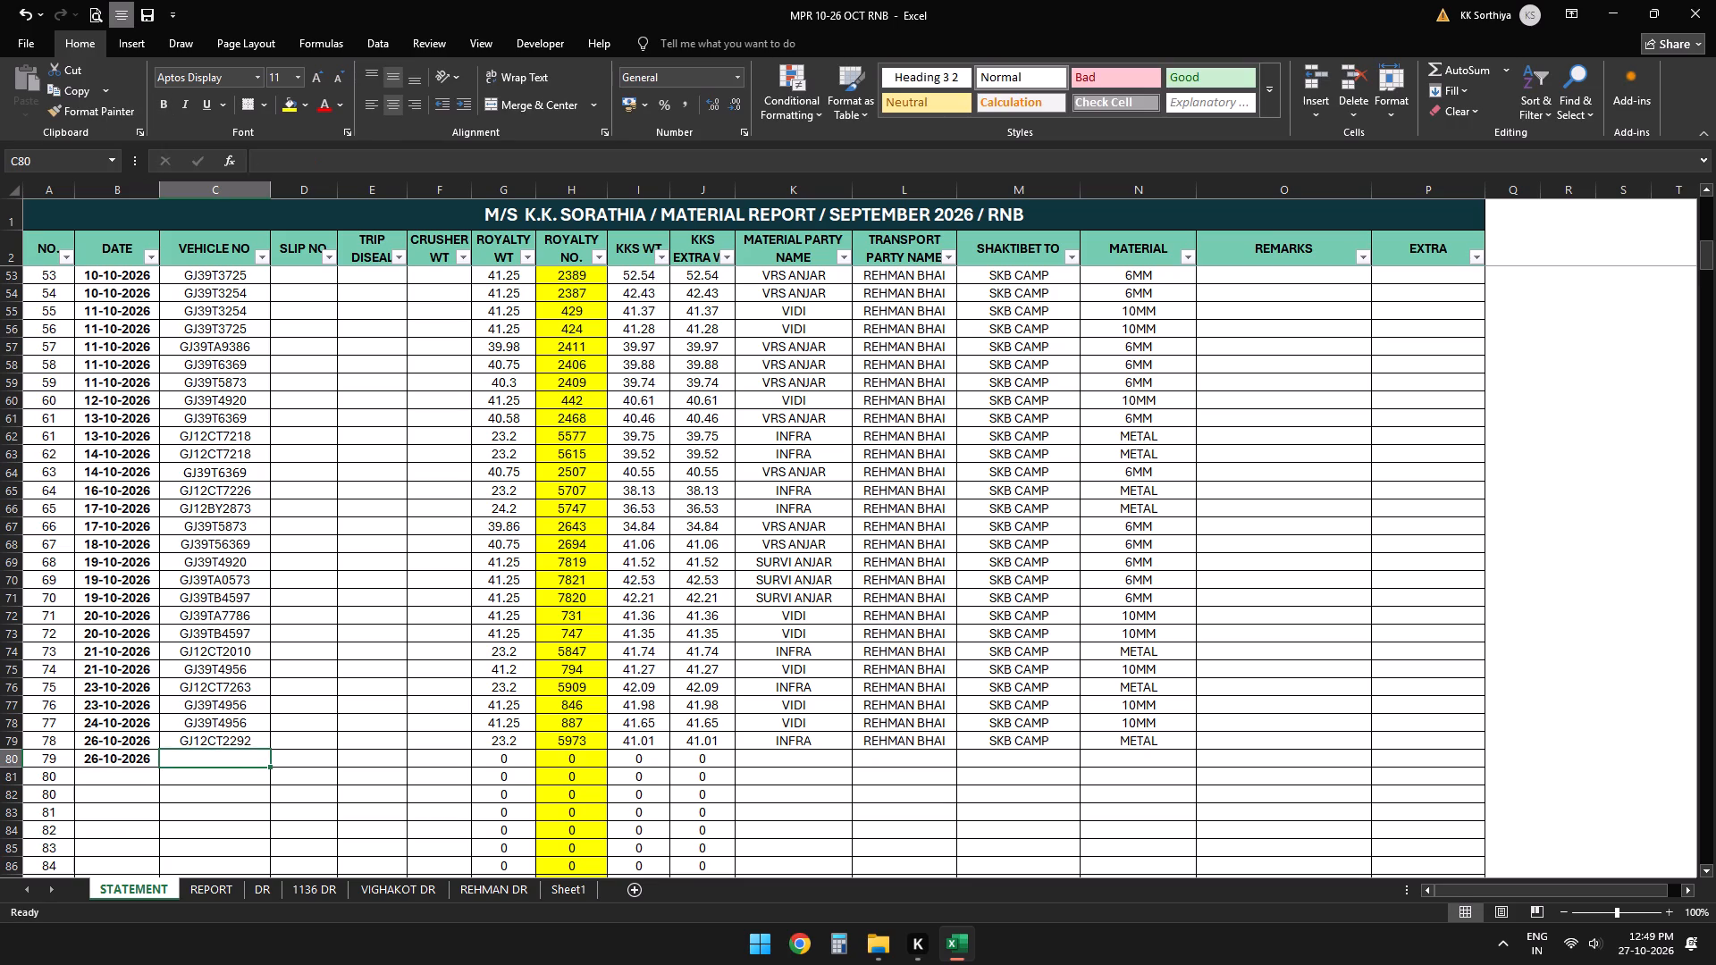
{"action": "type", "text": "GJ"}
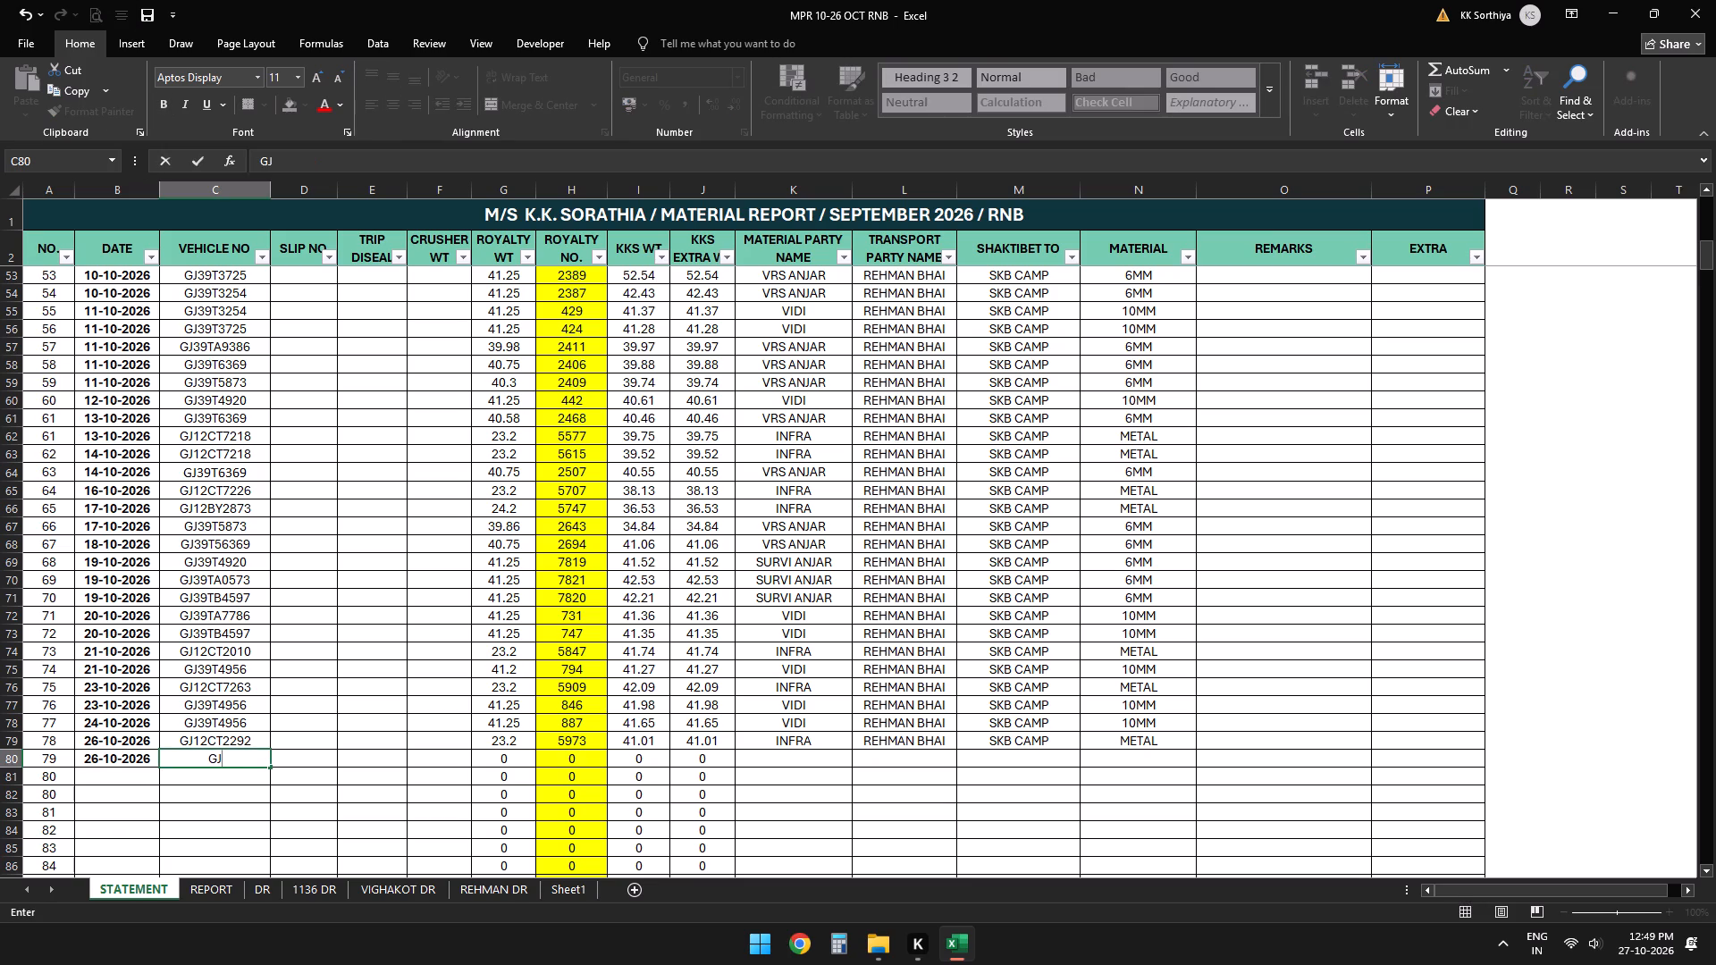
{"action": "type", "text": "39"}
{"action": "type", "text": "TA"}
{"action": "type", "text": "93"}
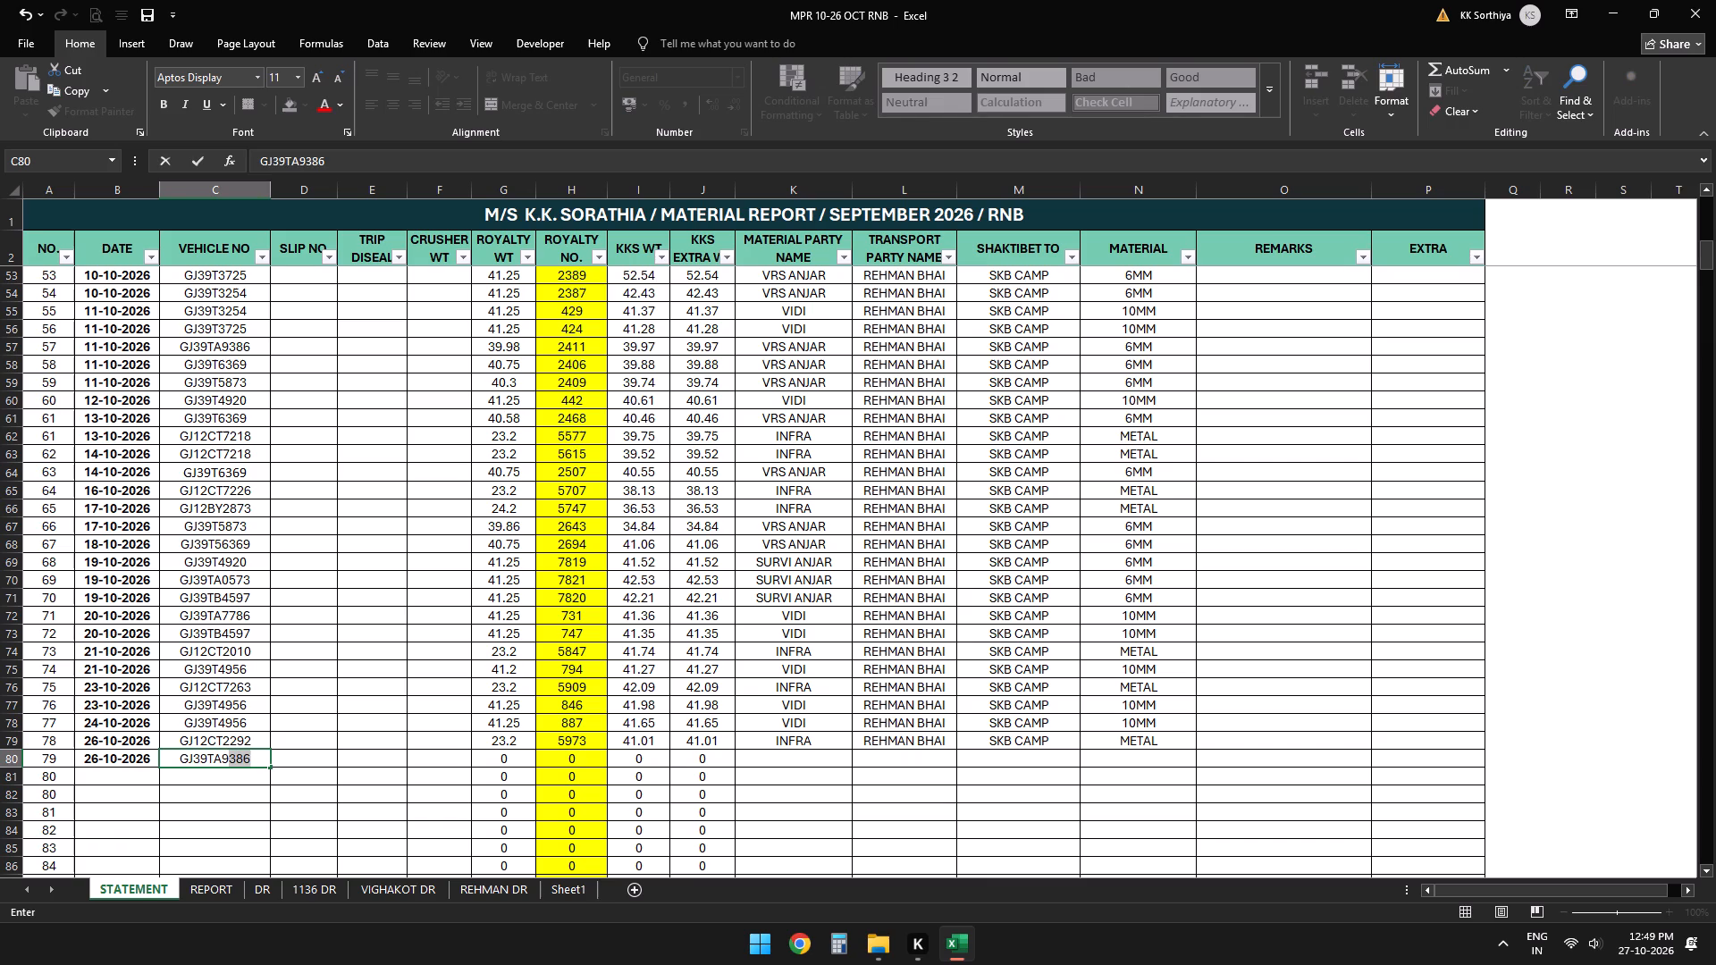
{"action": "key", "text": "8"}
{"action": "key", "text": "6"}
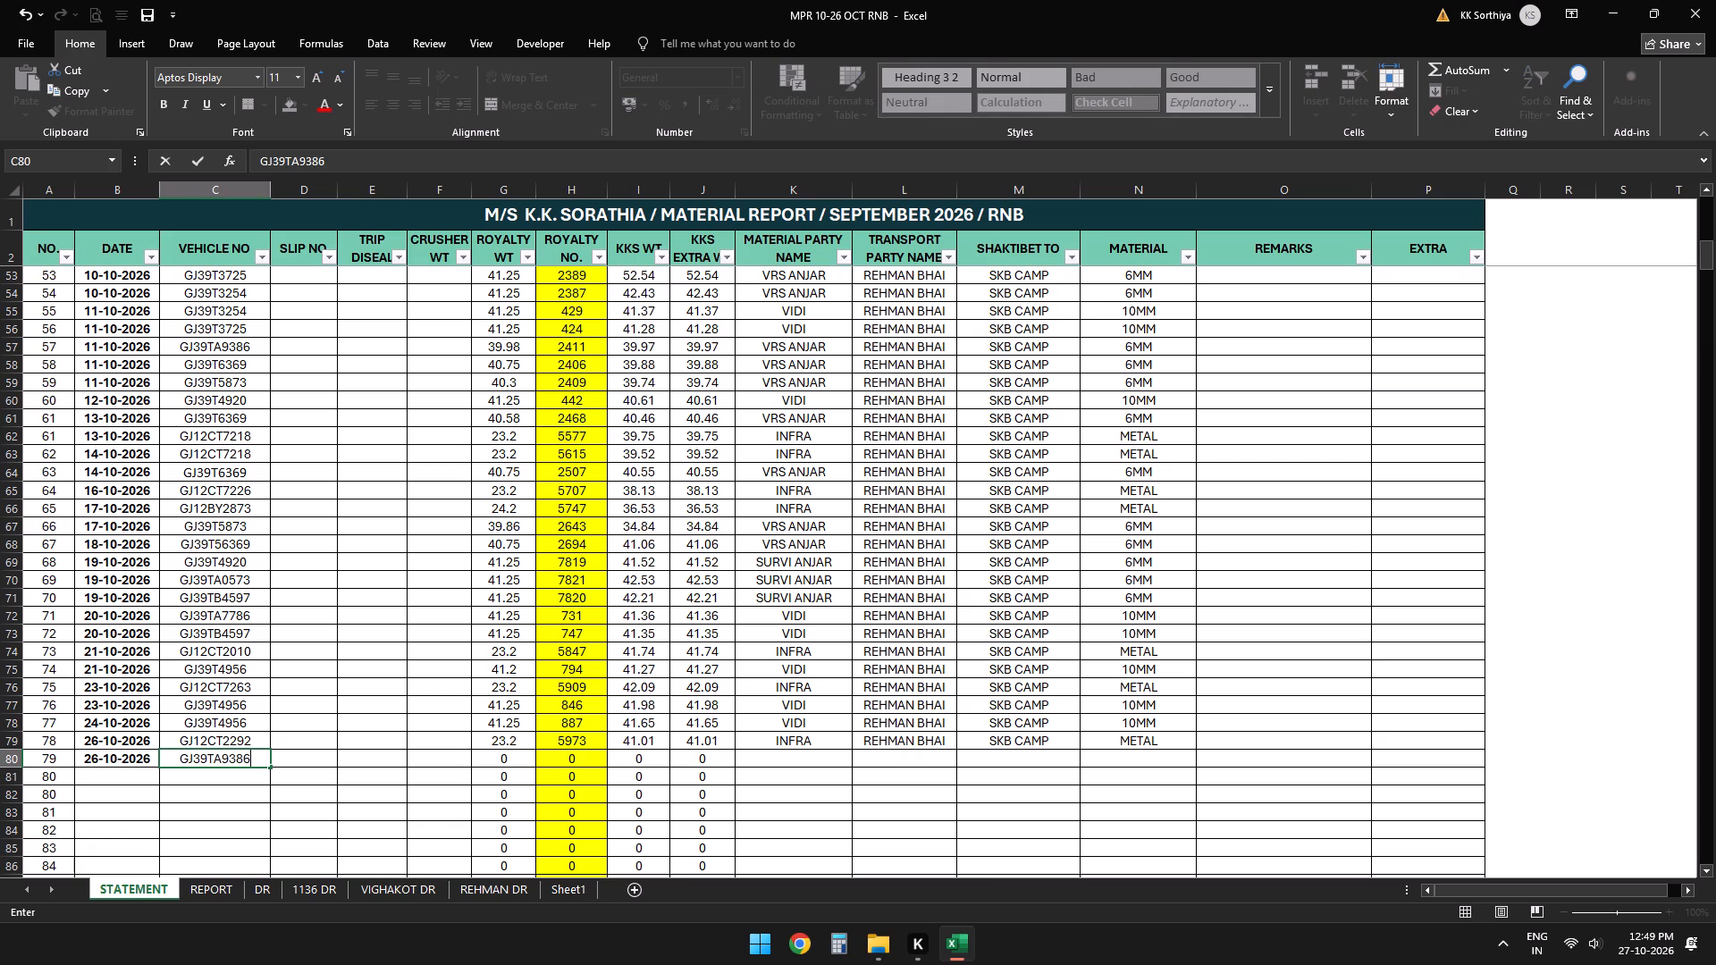
In row 80, enter royalty number 954, royalty weight 41.25 and KKS weight 40.79.
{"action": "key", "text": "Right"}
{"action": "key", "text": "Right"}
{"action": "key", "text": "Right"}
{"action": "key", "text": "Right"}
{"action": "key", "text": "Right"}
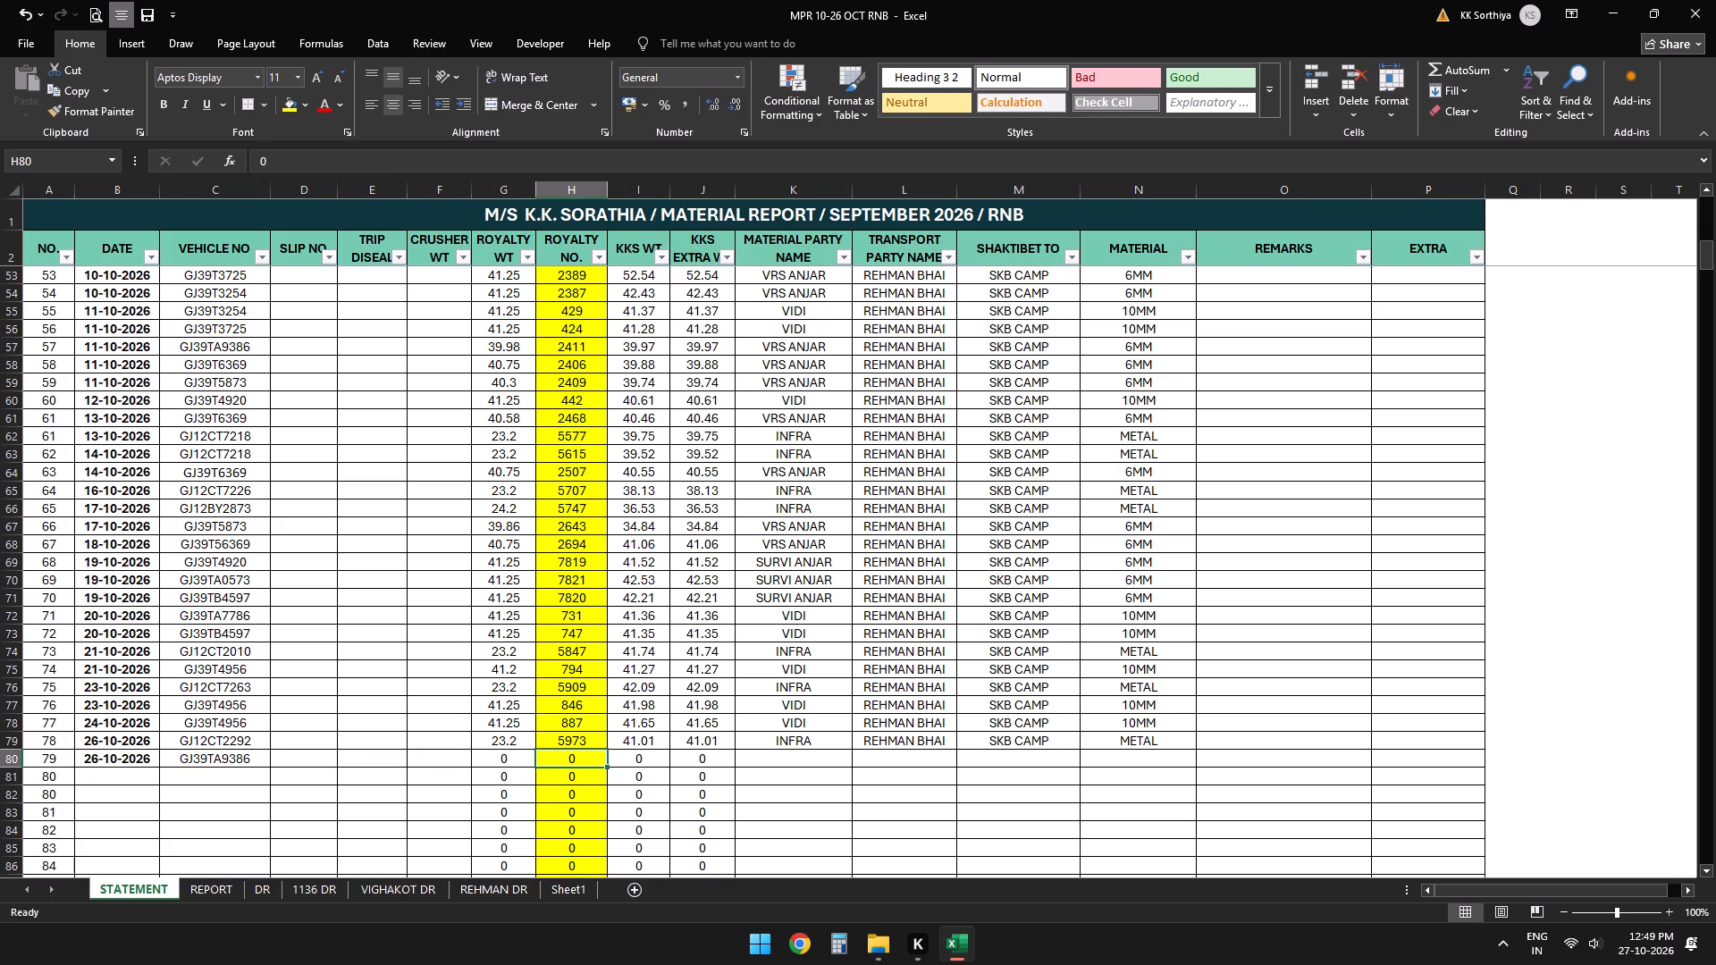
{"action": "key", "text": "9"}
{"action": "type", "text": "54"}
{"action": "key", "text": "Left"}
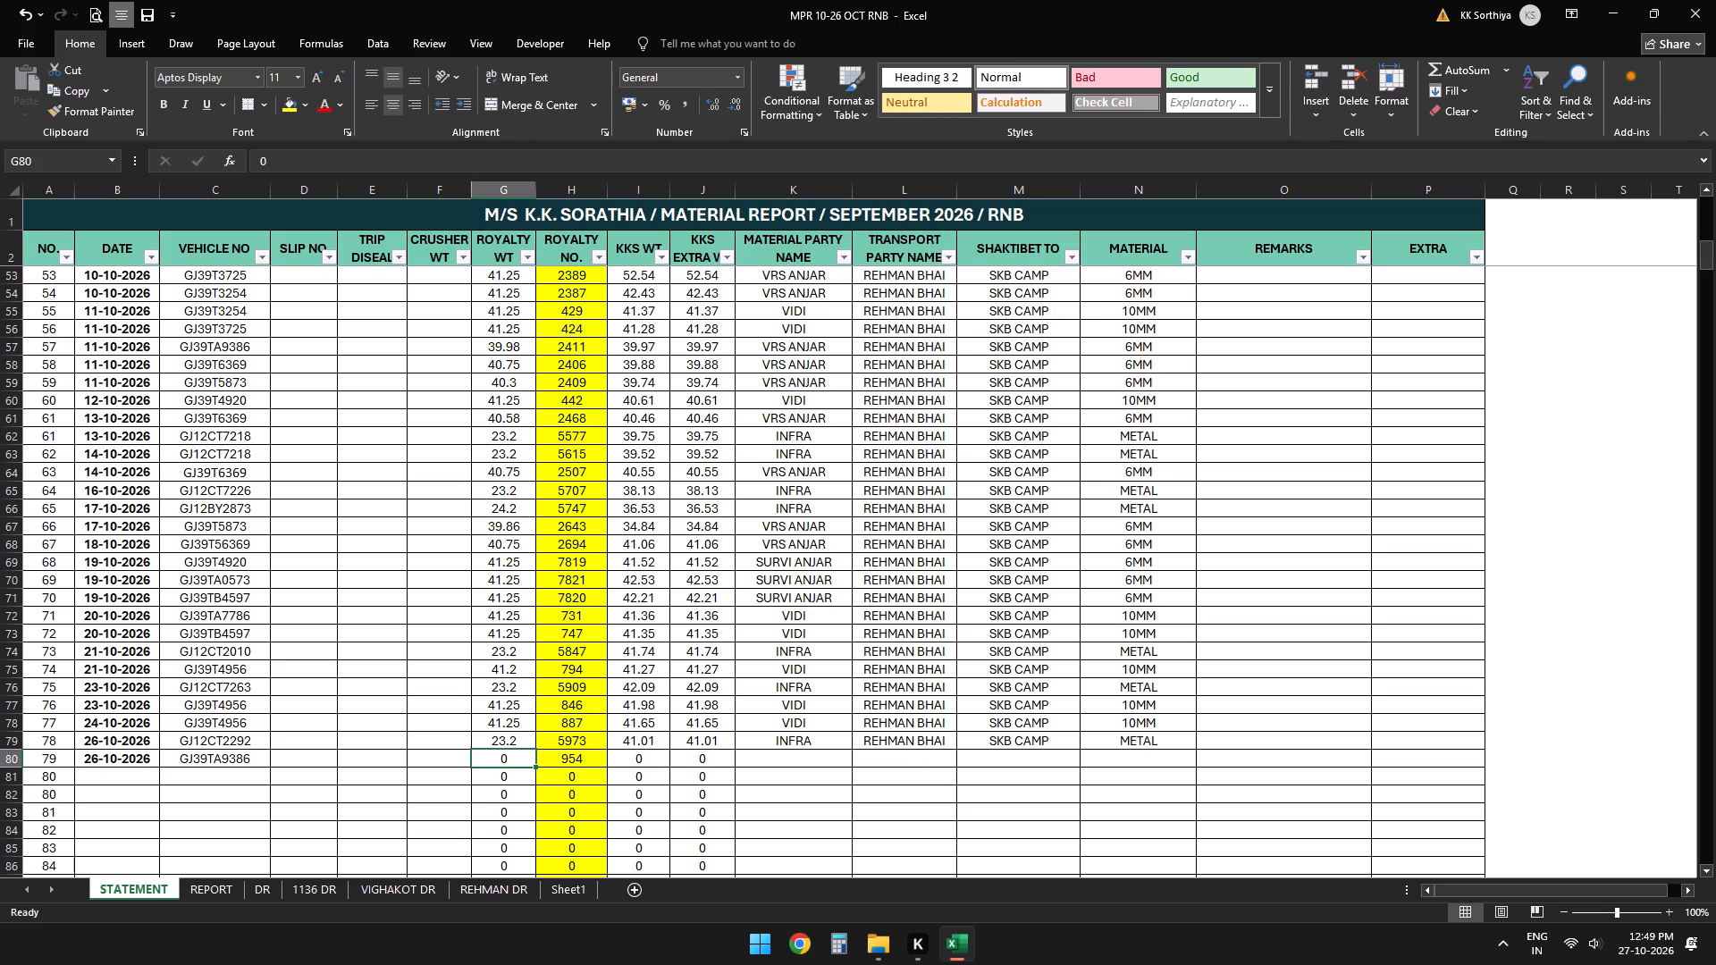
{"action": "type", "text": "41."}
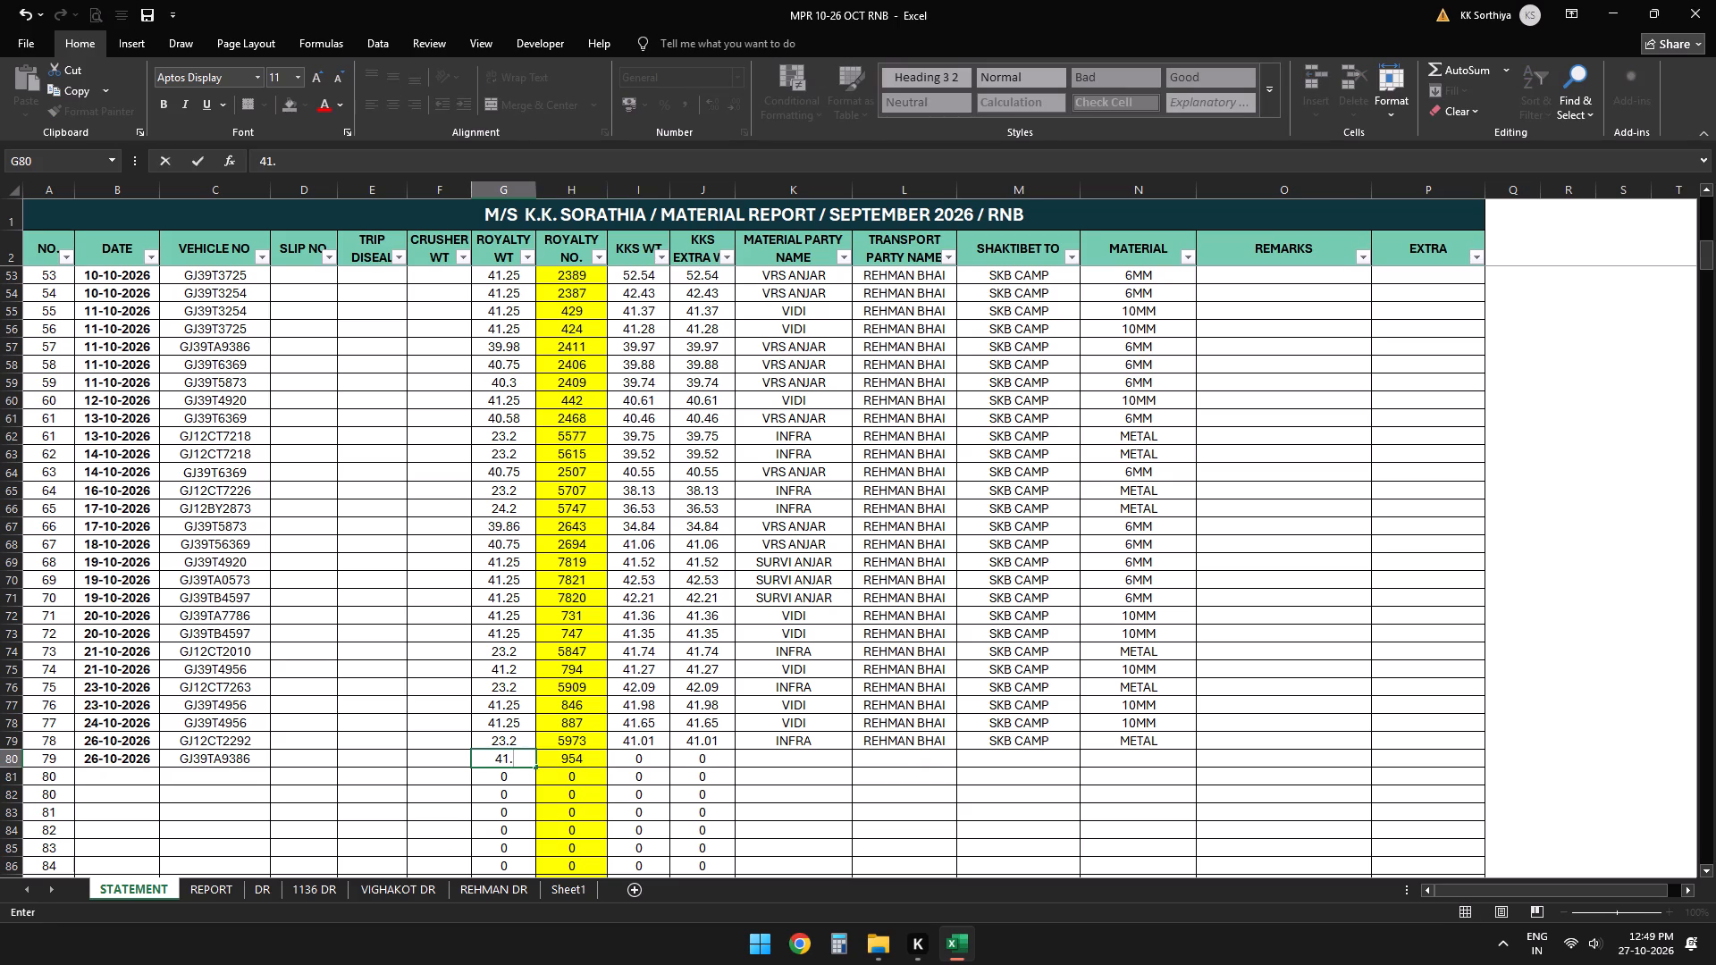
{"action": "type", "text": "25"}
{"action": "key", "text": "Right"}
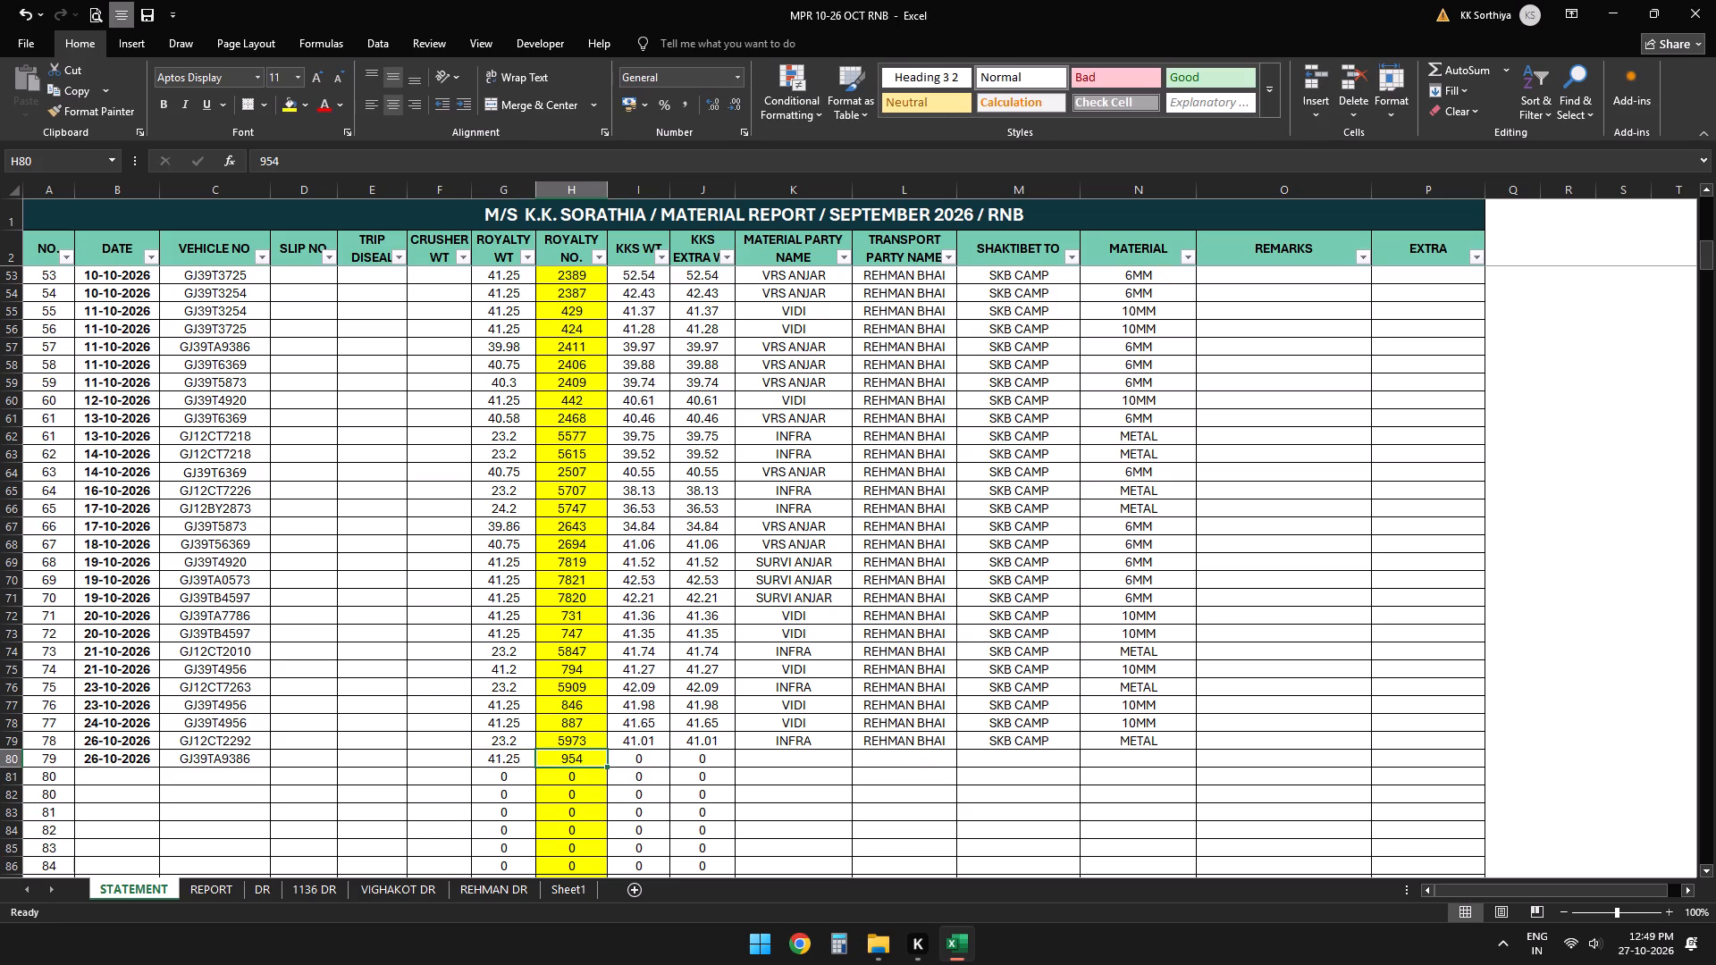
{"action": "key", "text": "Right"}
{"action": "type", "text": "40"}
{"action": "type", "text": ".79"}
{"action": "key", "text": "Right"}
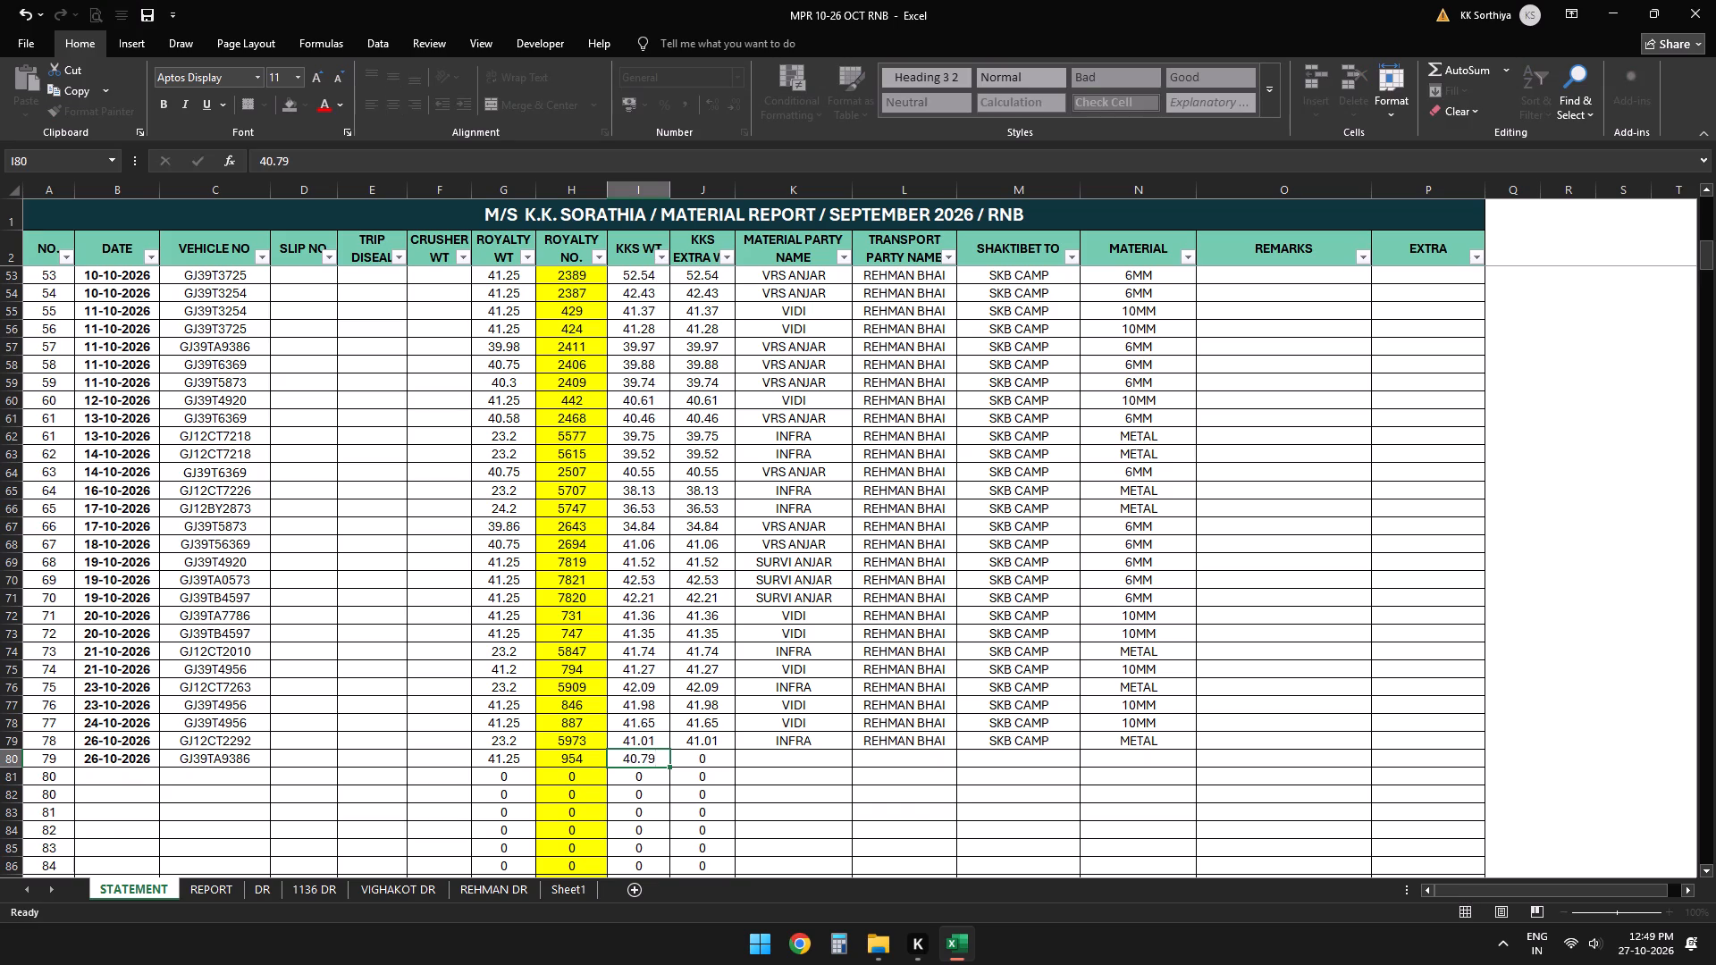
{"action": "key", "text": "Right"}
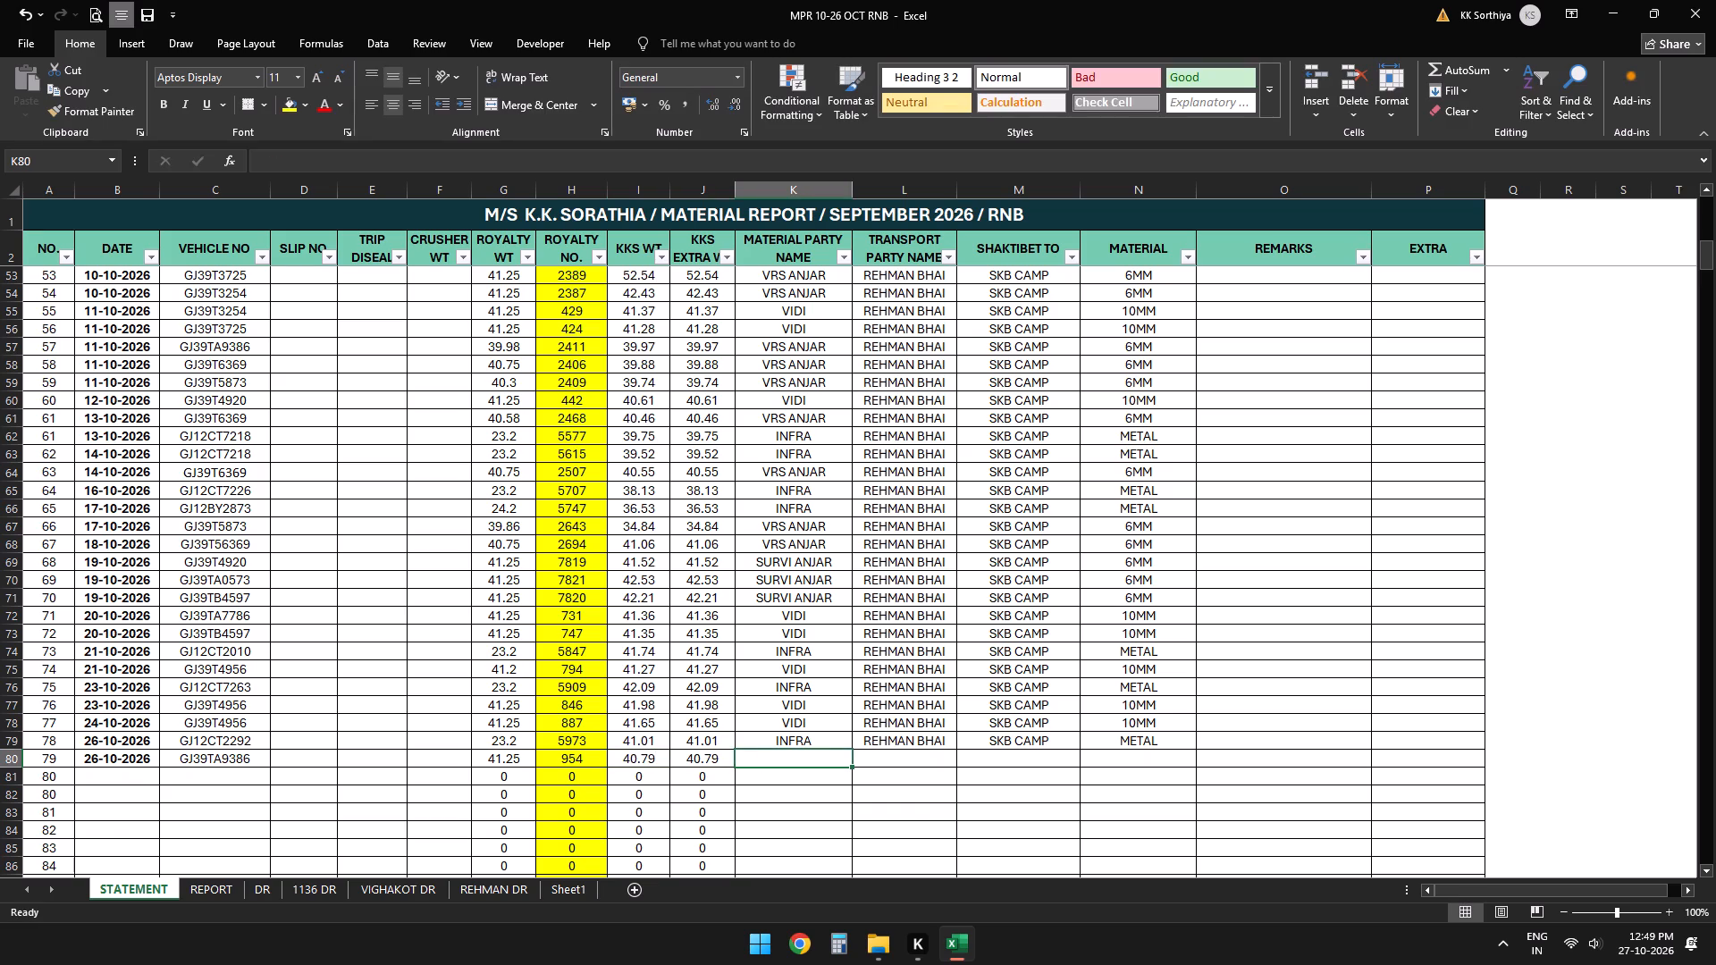
Complete row 80 with material party VIDI, the same transport party as the rows above, destination SKB CAMP and material 10MM.
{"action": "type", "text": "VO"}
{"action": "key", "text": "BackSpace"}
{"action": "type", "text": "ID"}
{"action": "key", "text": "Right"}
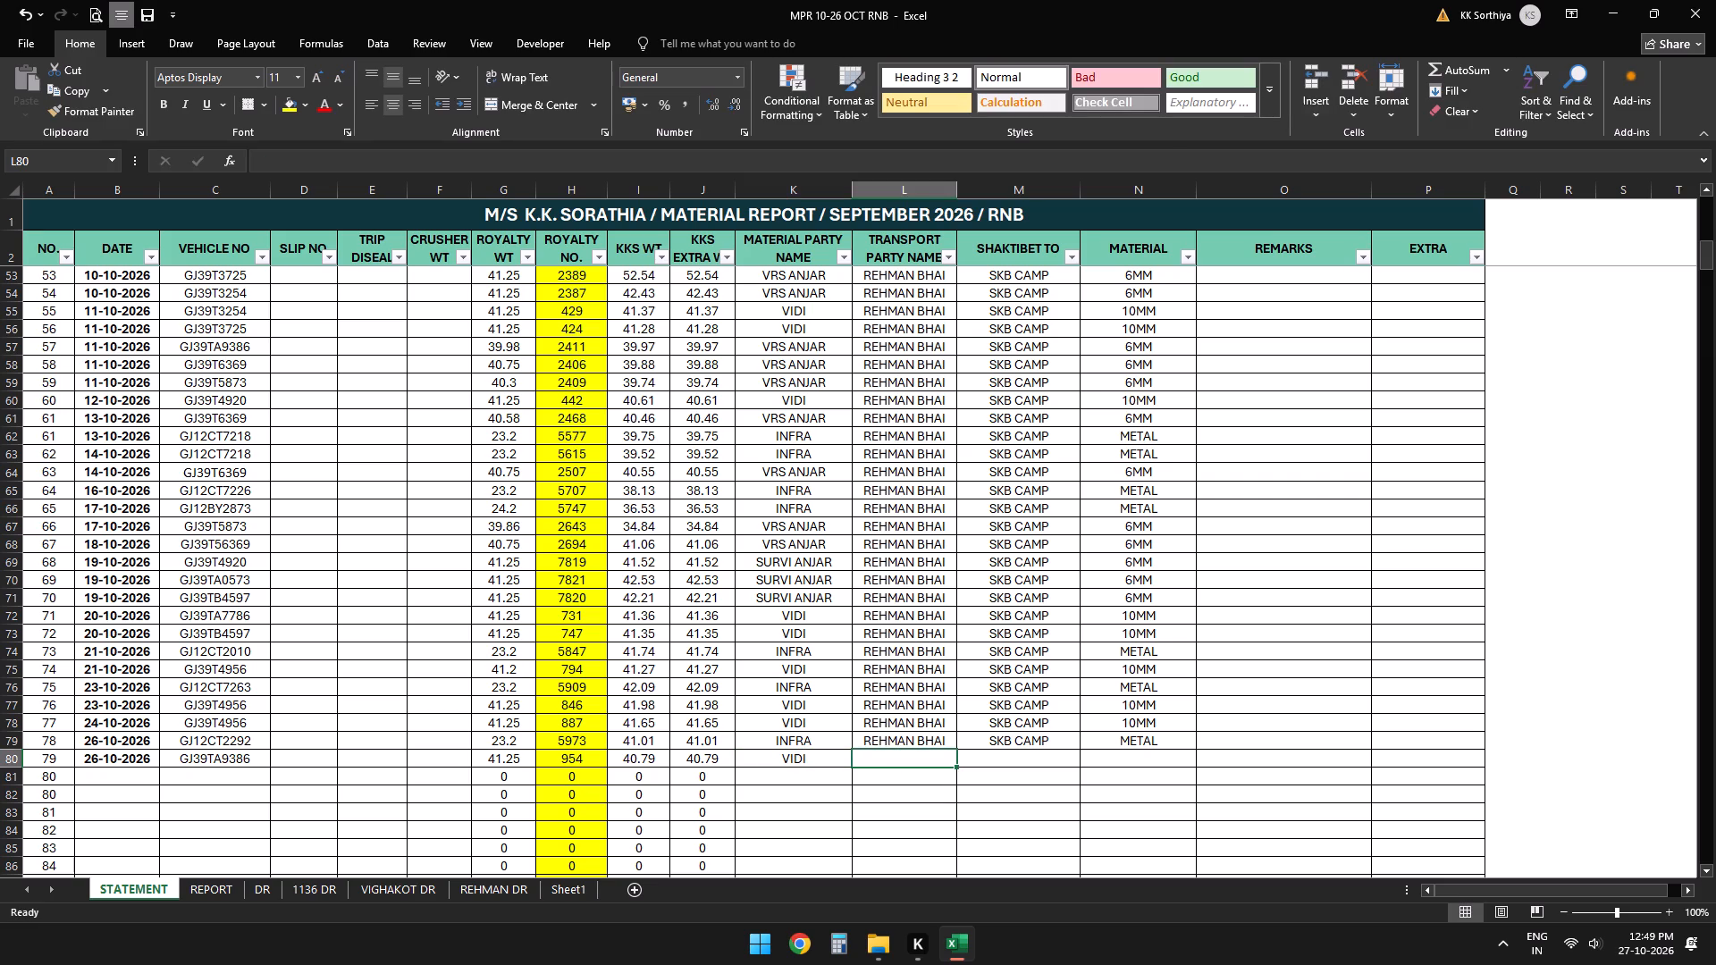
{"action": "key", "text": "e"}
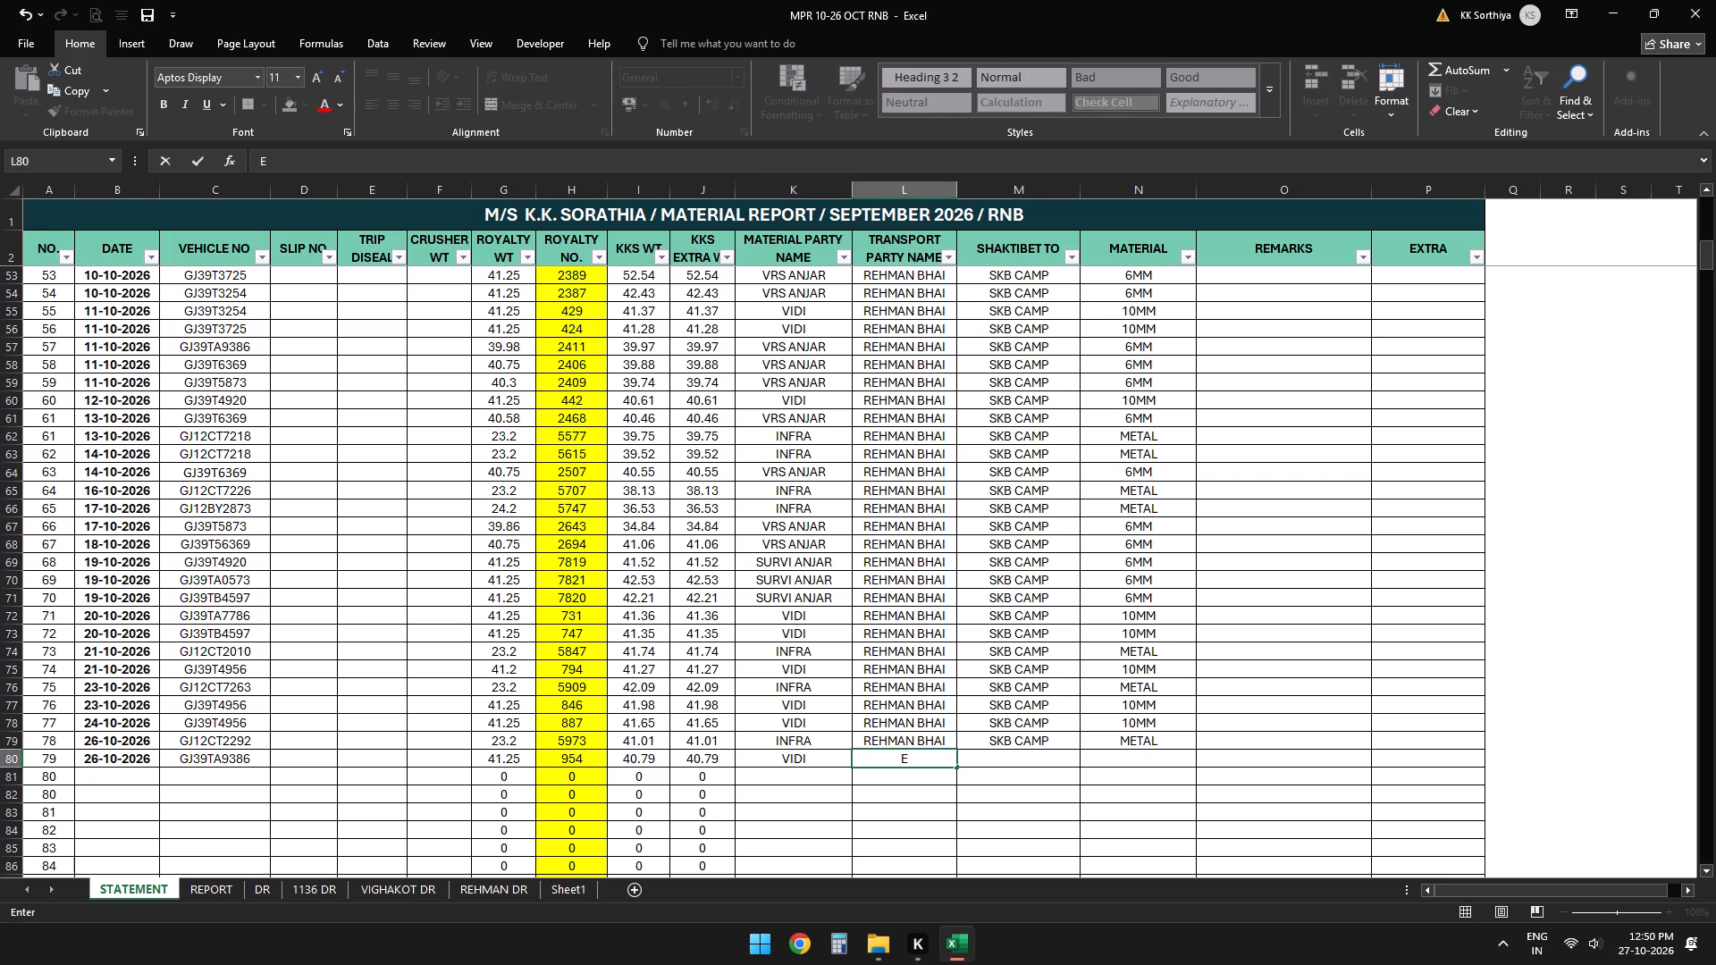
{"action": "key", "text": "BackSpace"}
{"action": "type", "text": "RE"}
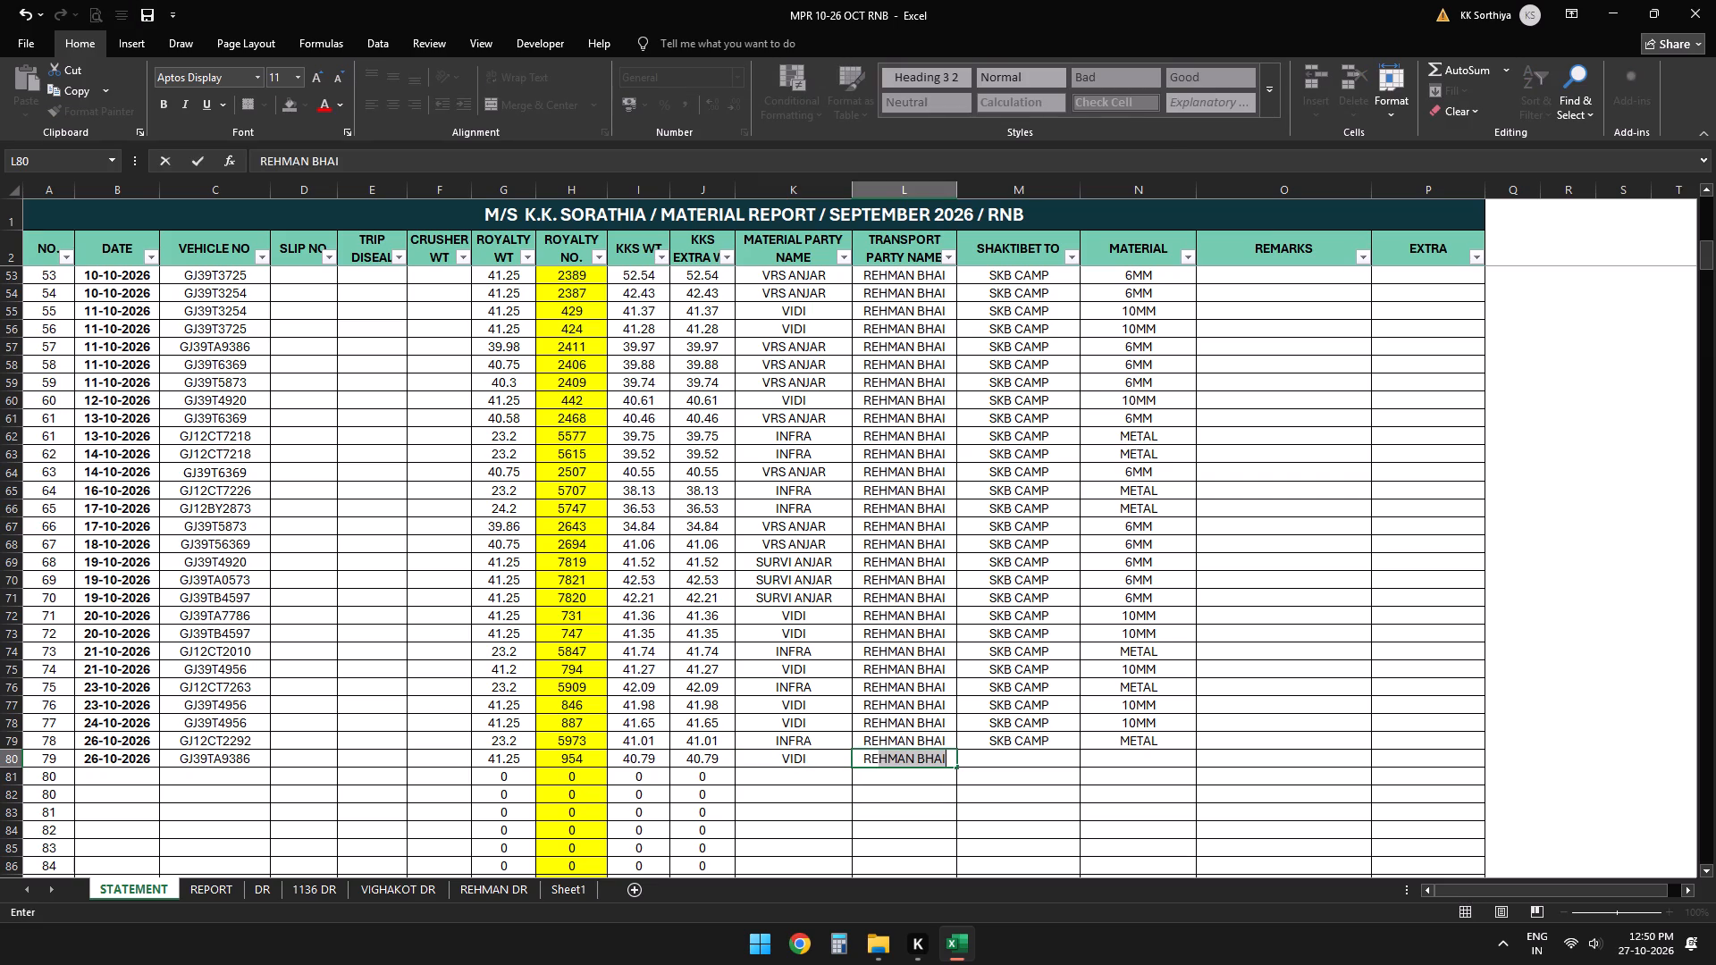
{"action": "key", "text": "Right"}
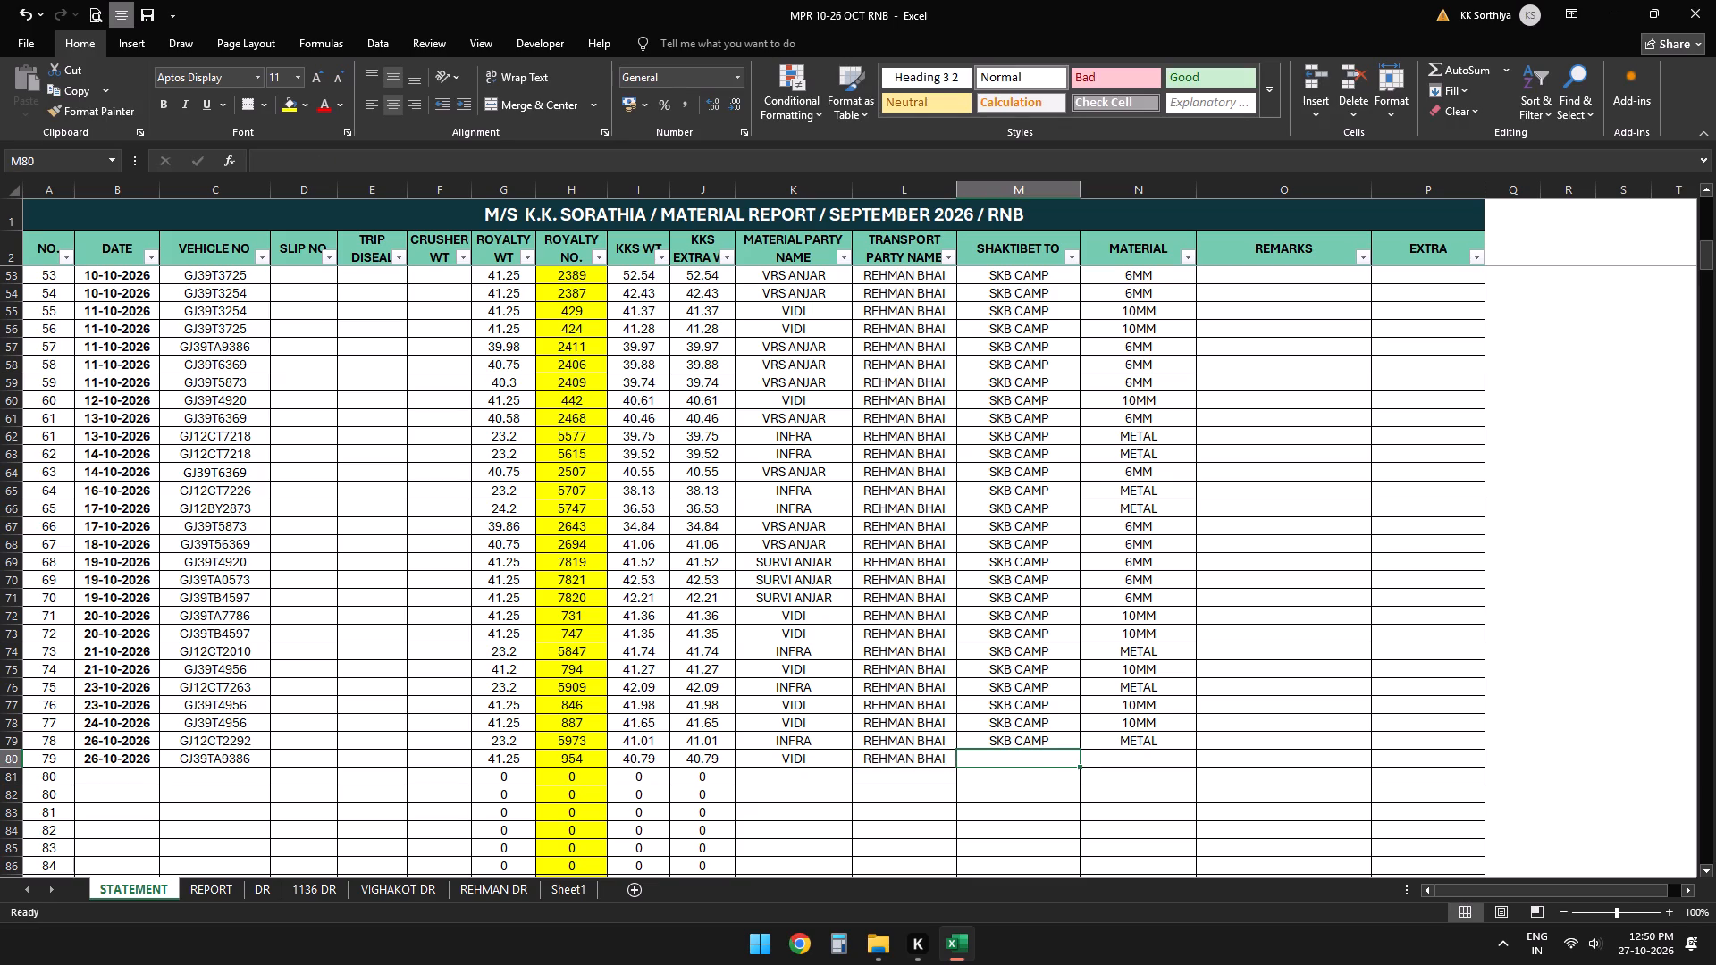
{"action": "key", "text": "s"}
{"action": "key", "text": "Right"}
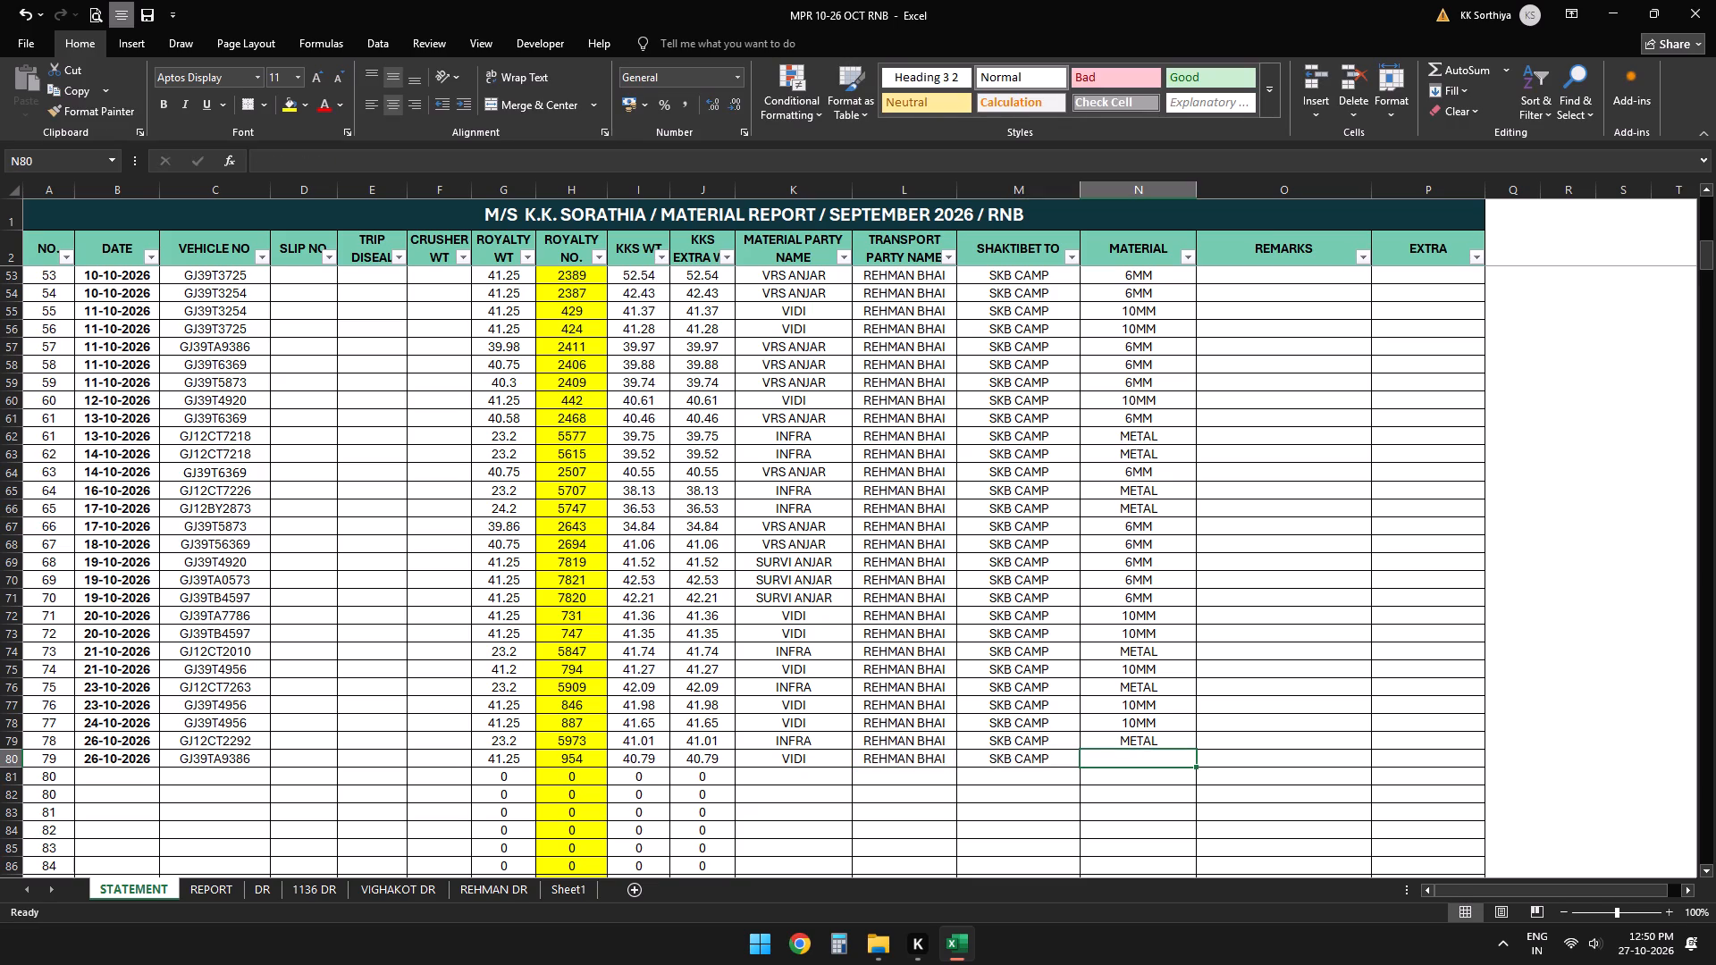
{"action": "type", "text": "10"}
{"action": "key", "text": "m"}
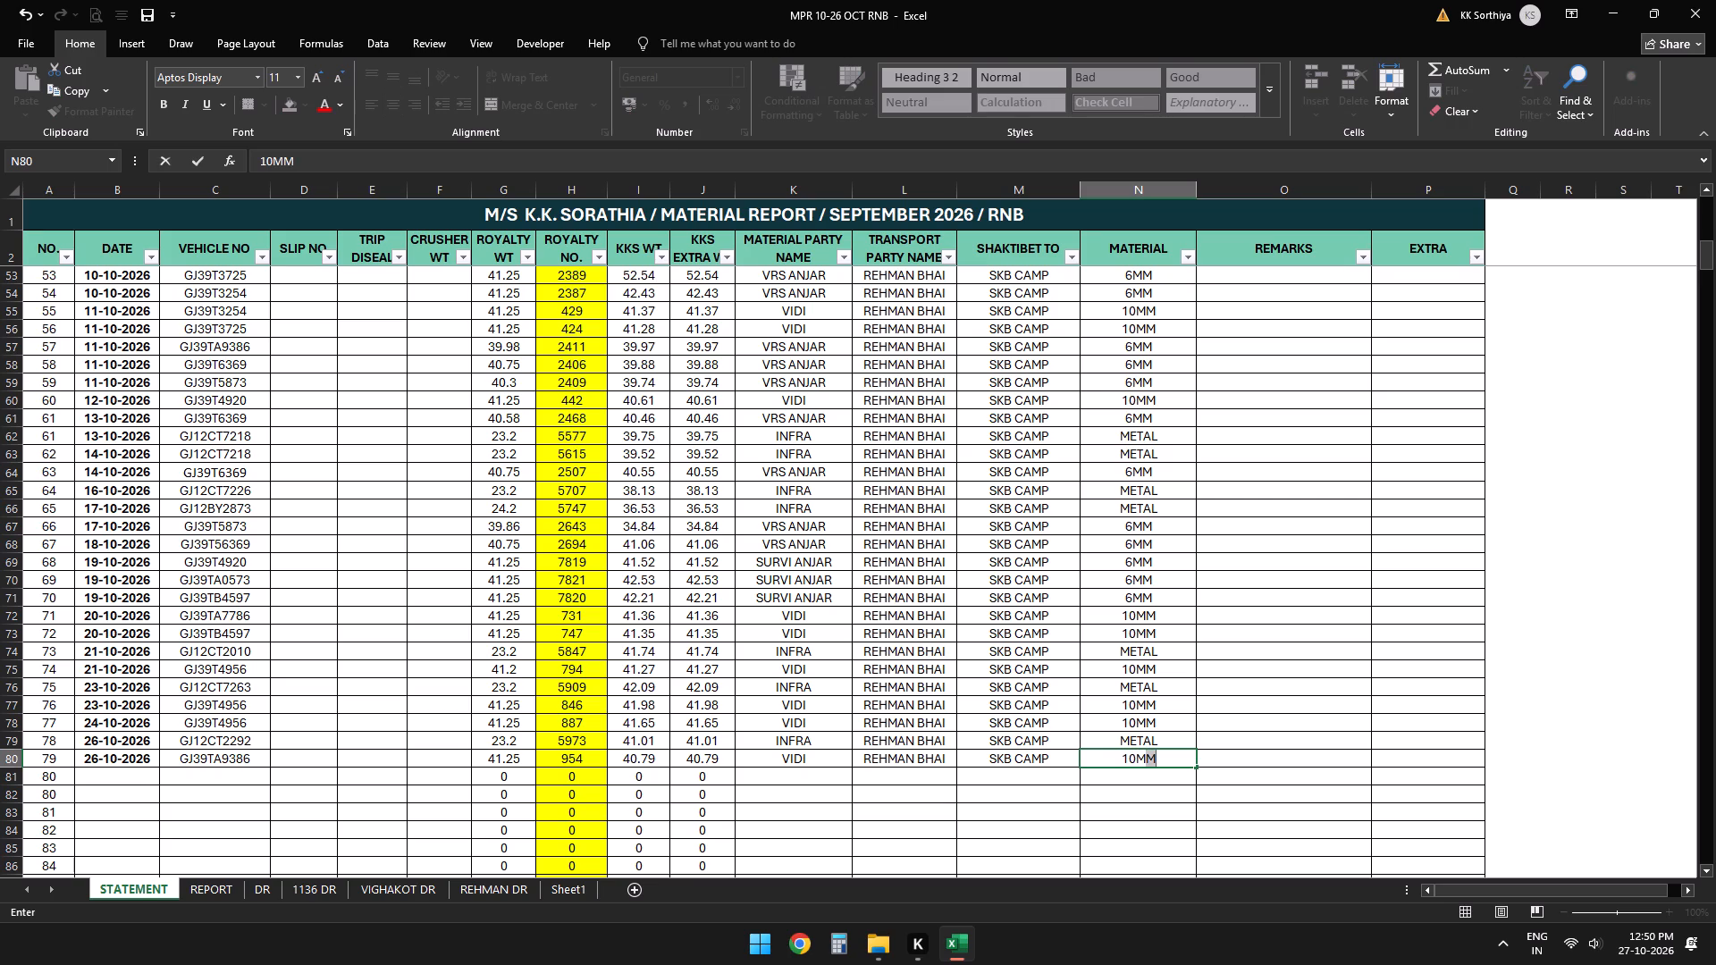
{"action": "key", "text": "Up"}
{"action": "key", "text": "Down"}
Save the workbook.
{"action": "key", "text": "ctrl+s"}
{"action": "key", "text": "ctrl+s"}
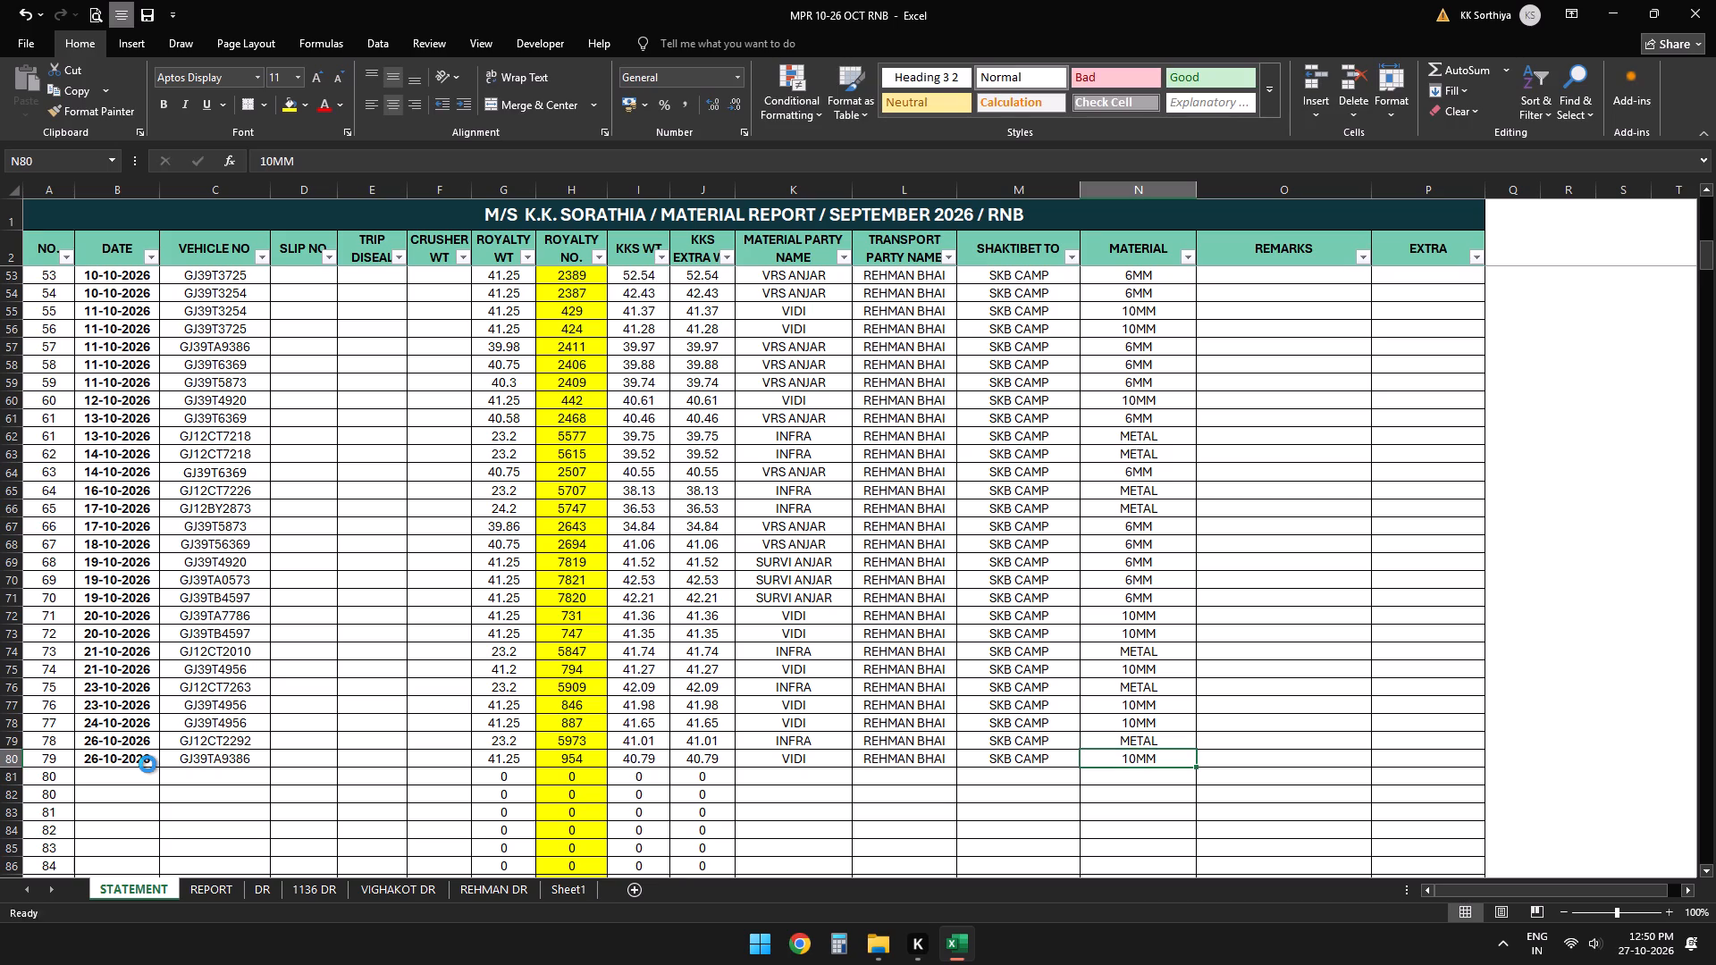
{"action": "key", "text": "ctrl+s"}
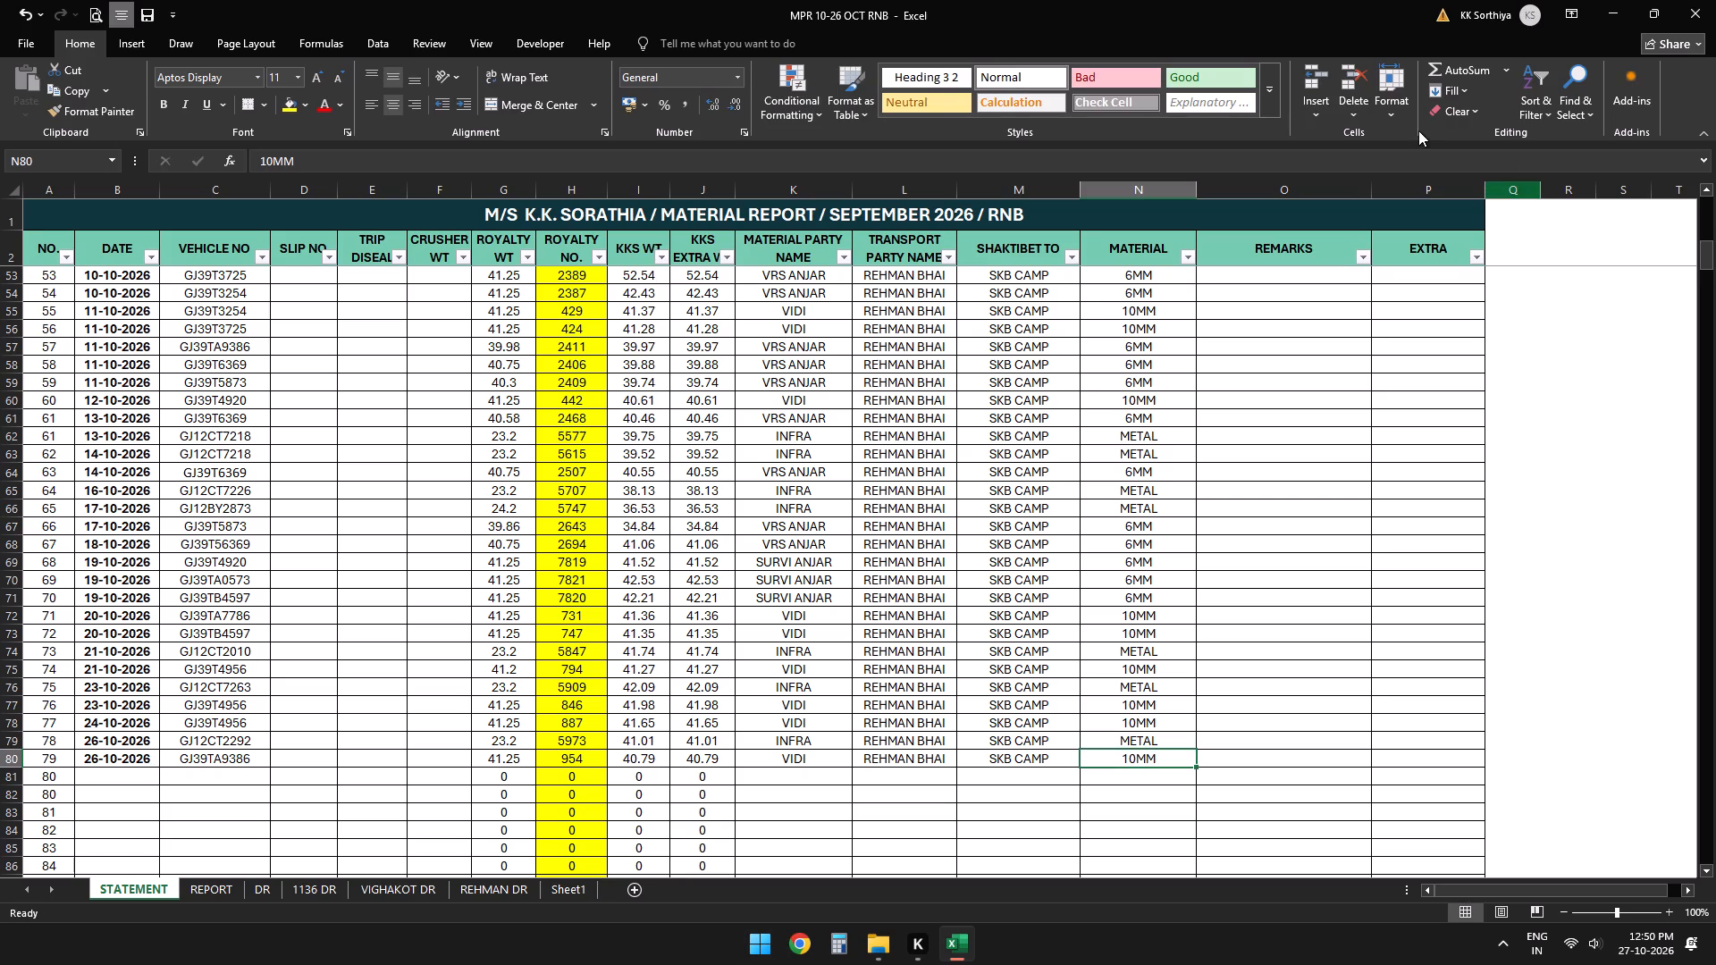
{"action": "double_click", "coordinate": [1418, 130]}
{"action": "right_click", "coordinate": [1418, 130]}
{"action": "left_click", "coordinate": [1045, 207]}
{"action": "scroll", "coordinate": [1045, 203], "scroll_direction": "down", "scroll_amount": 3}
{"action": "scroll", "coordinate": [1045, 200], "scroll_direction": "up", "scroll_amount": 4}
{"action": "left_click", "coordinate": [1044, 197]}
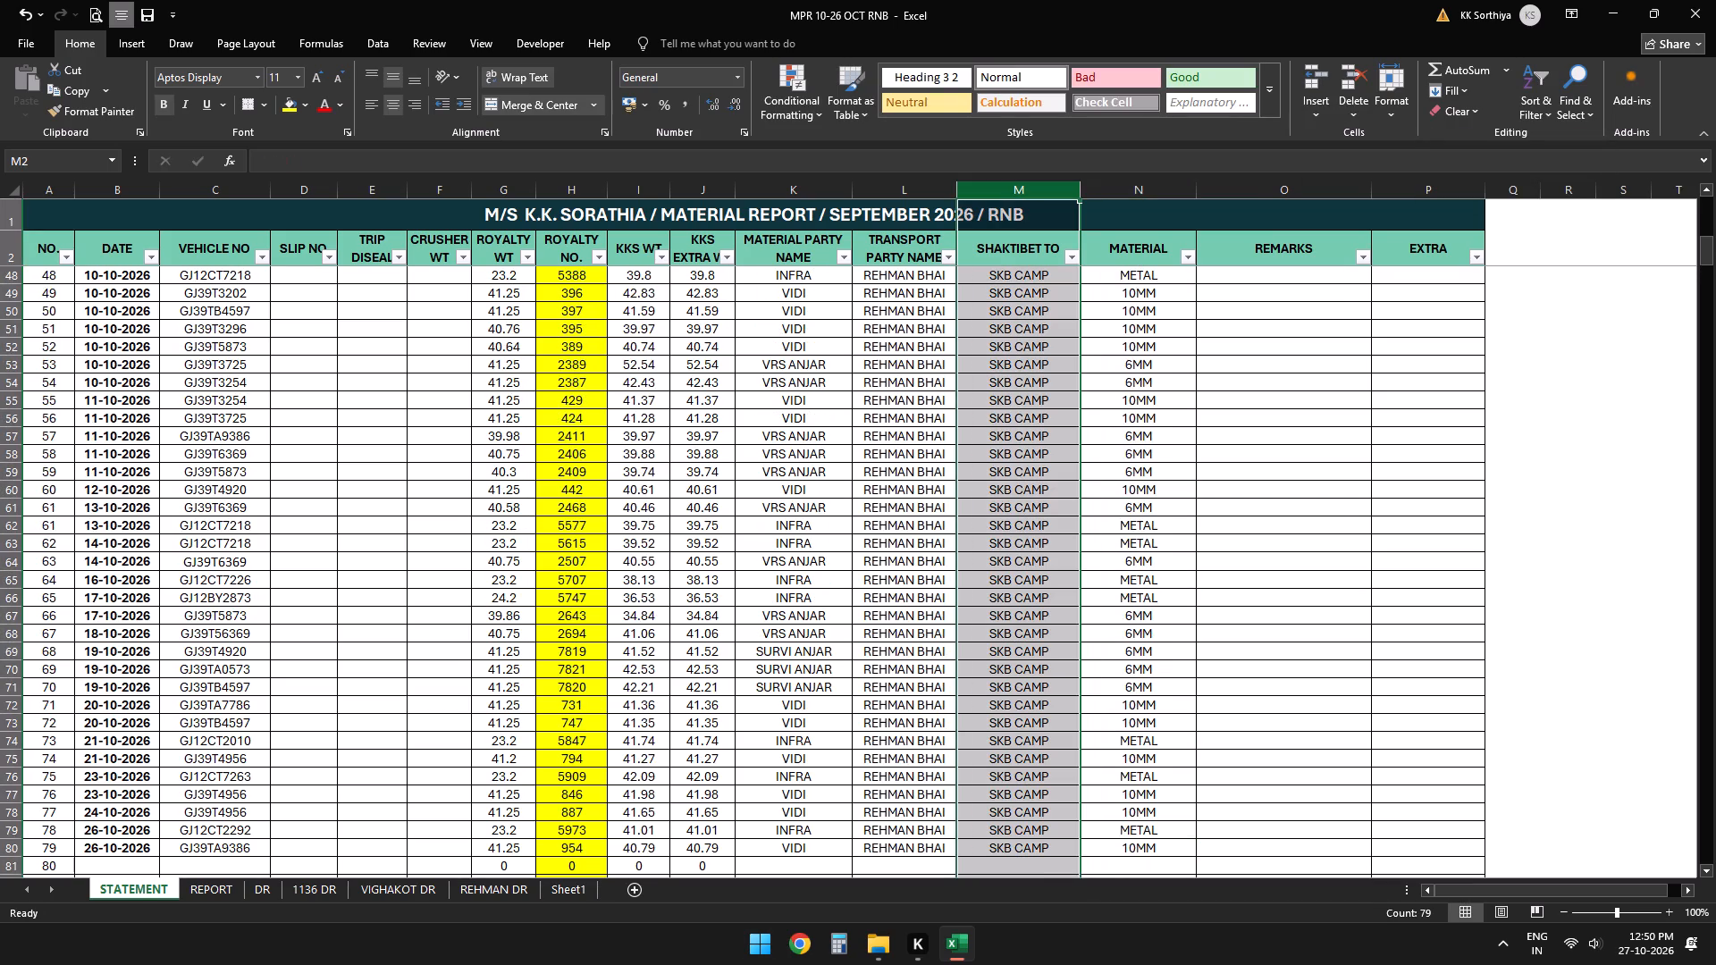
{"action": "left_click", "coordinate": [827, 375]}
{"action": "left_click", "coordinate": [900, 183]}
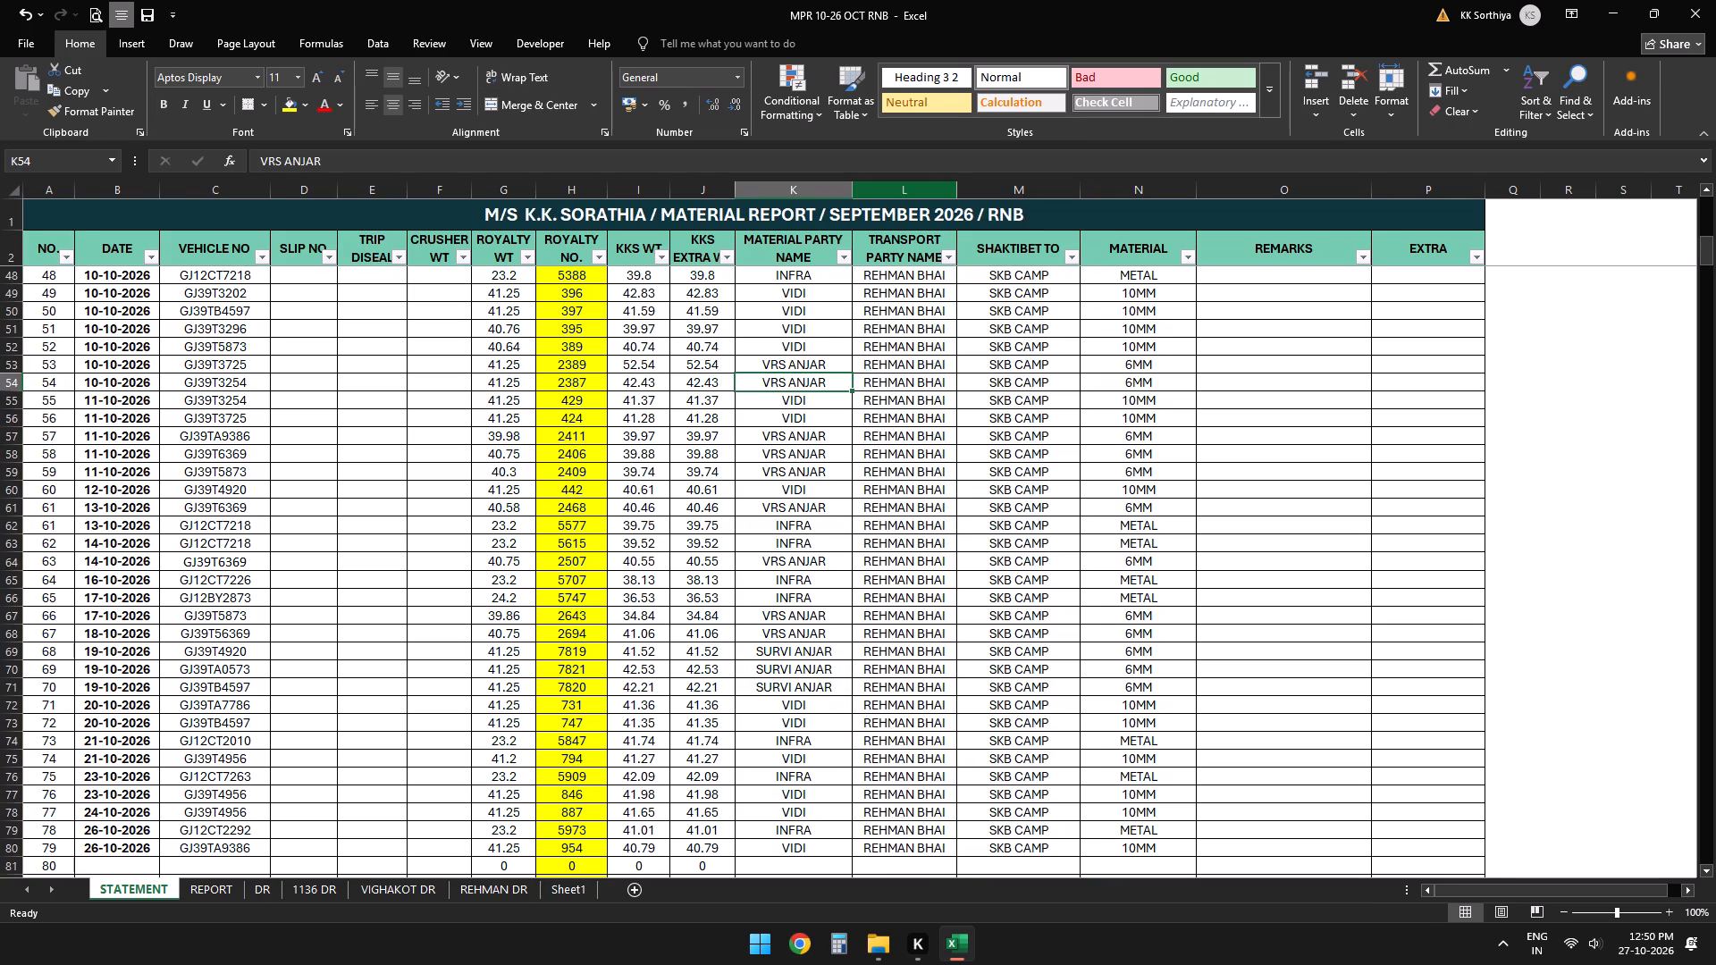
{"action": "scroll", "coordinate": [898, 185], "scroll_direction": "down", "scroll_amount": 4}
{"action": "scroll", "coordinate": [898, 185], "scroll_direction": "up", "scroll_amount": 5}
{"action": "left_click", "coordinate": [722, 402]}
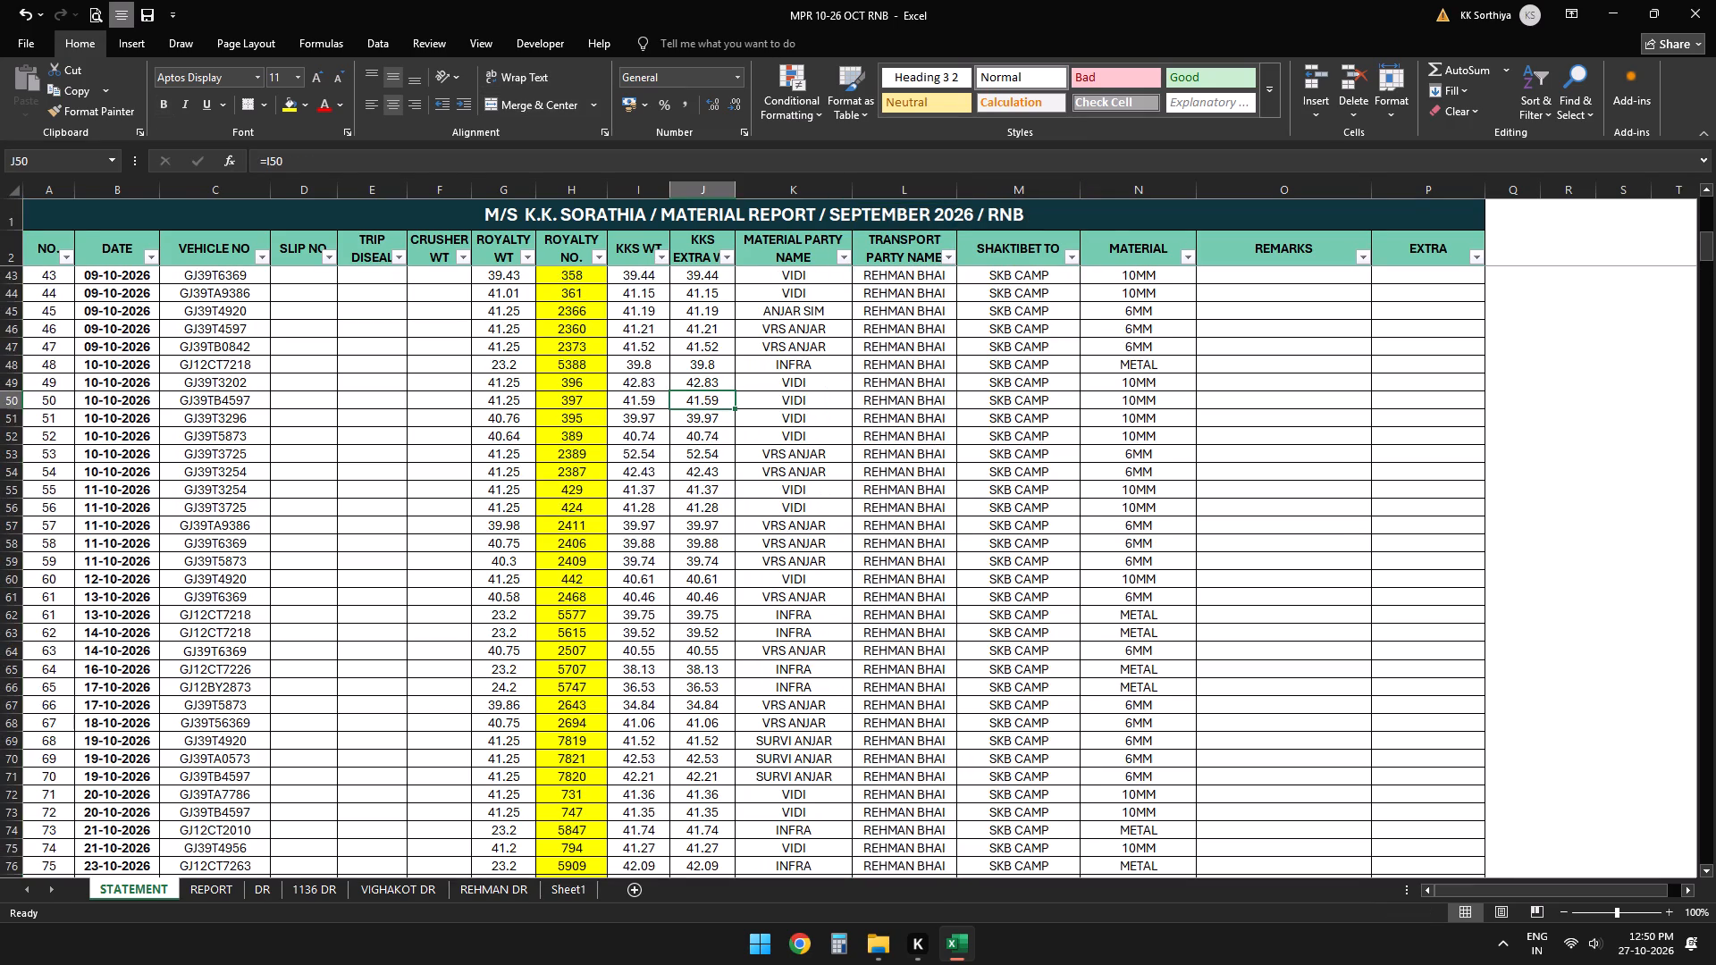